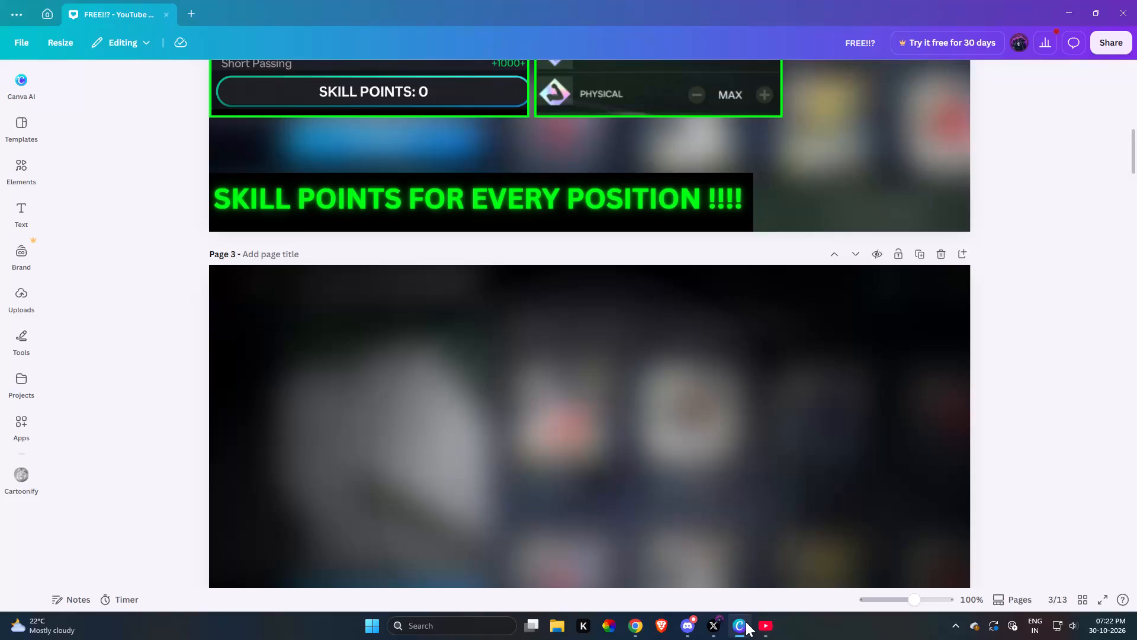
Look through the design's pages from page 3 to page 9 to find the thumbnail to rework.
scroll(802, 281, "down", 6)
scroll(820, 236, "down", 1)
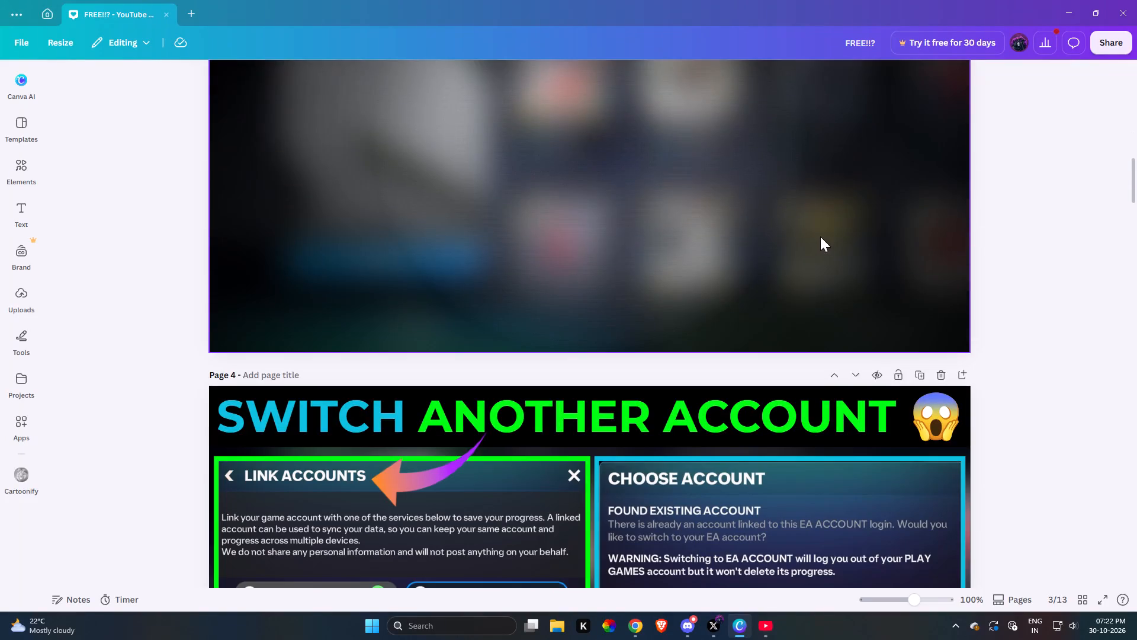
scroll(820, 236, "down", 4)
scroll(712, 181, "down", 5)
scroll(680, 193, "up", 3)
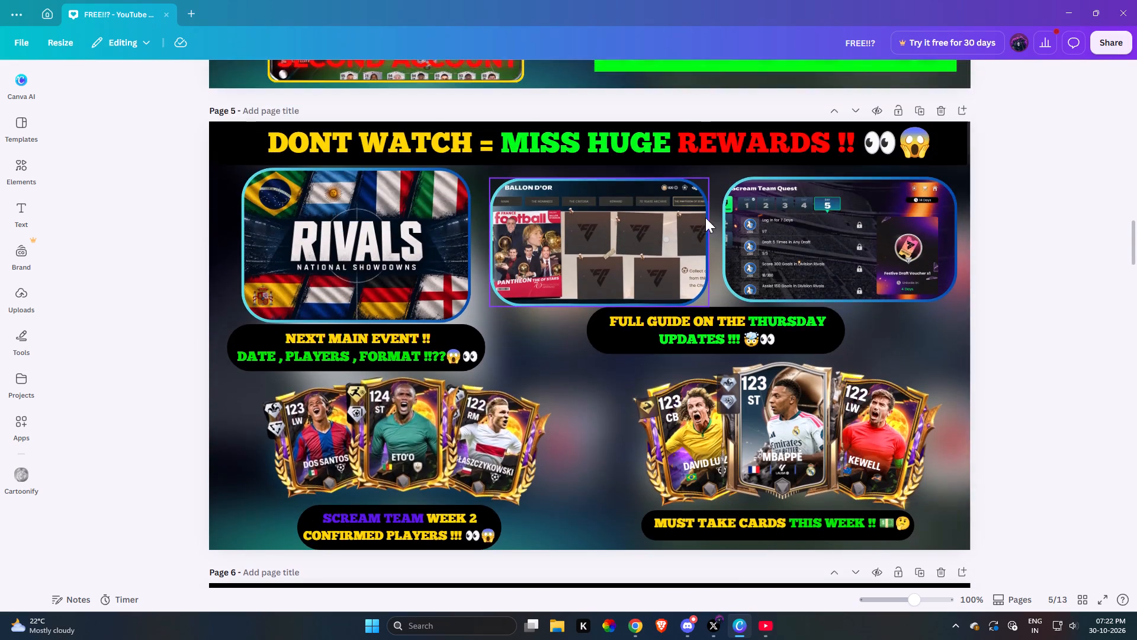
scroll(705, 217, "down", 7)
scroll(690, 255, "up", 3)
scroll(721, 319, "down", 2)
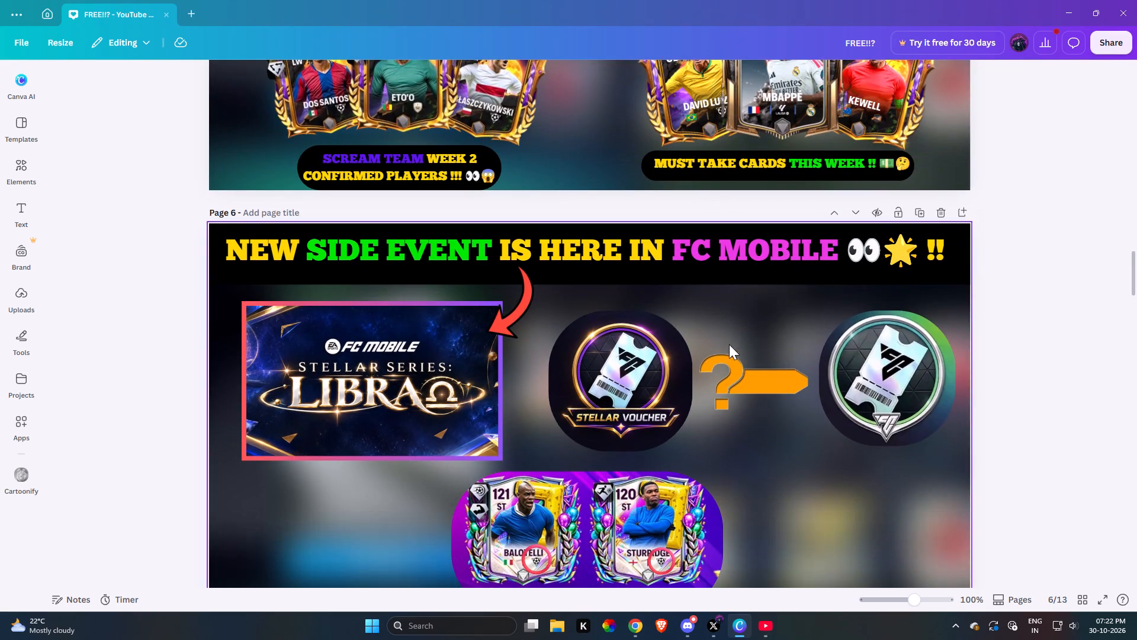
left_click(465, 370)
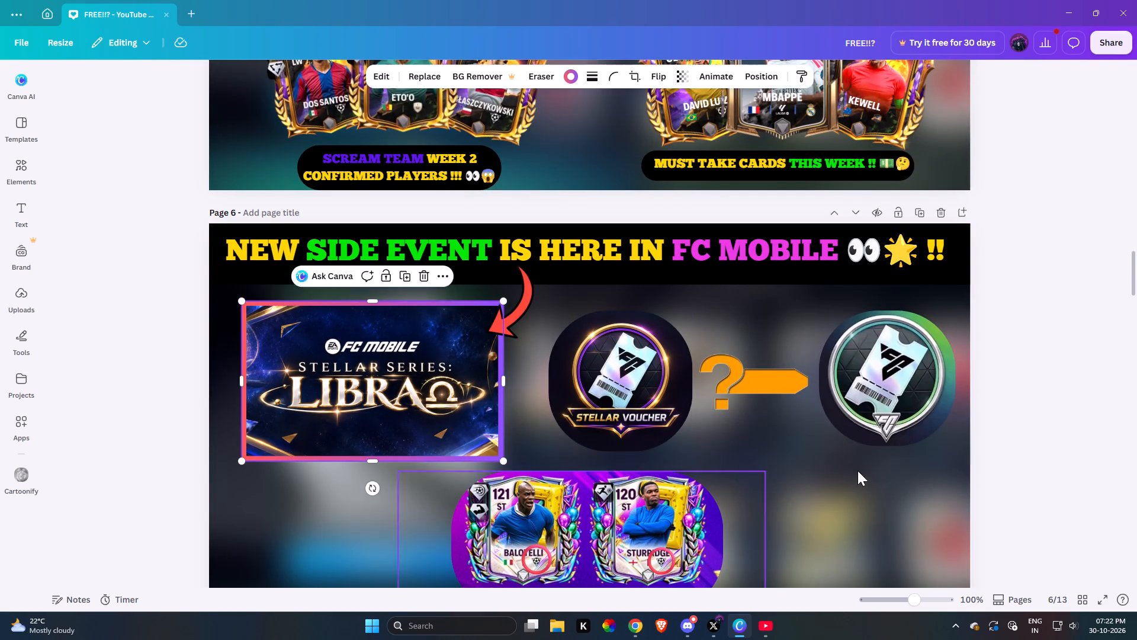
scroll(859, 466, "down", 19)
scroll(700, 379, "down", 5)
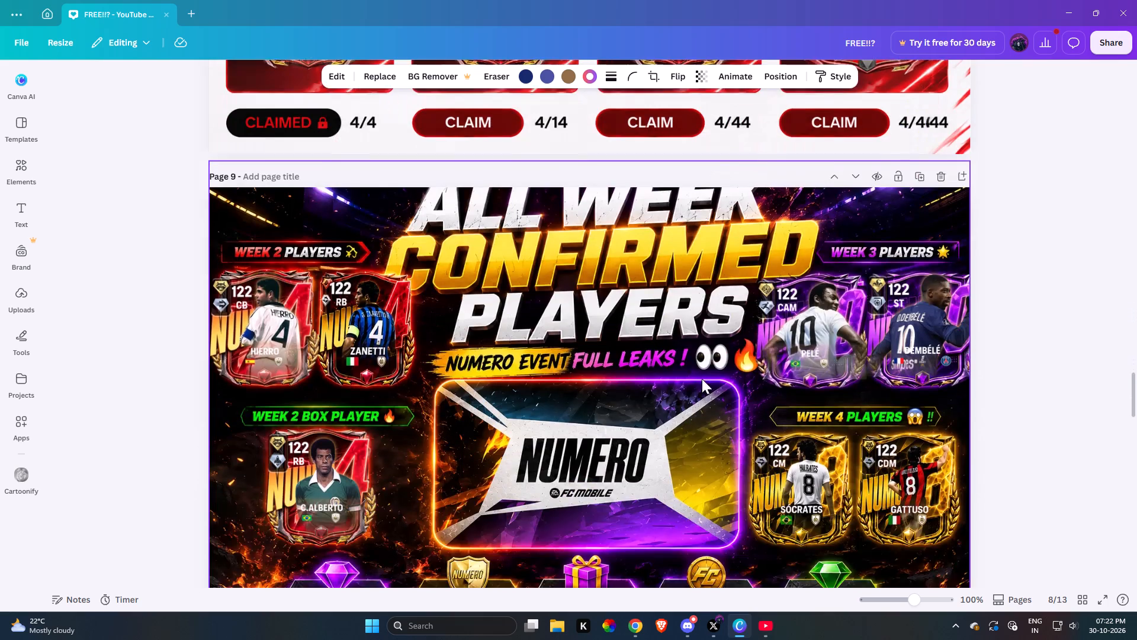
scroll(710, 382, "up", 5)
scroll(711, 383, "down", 13)
scroll(729, 396, "up", 13)
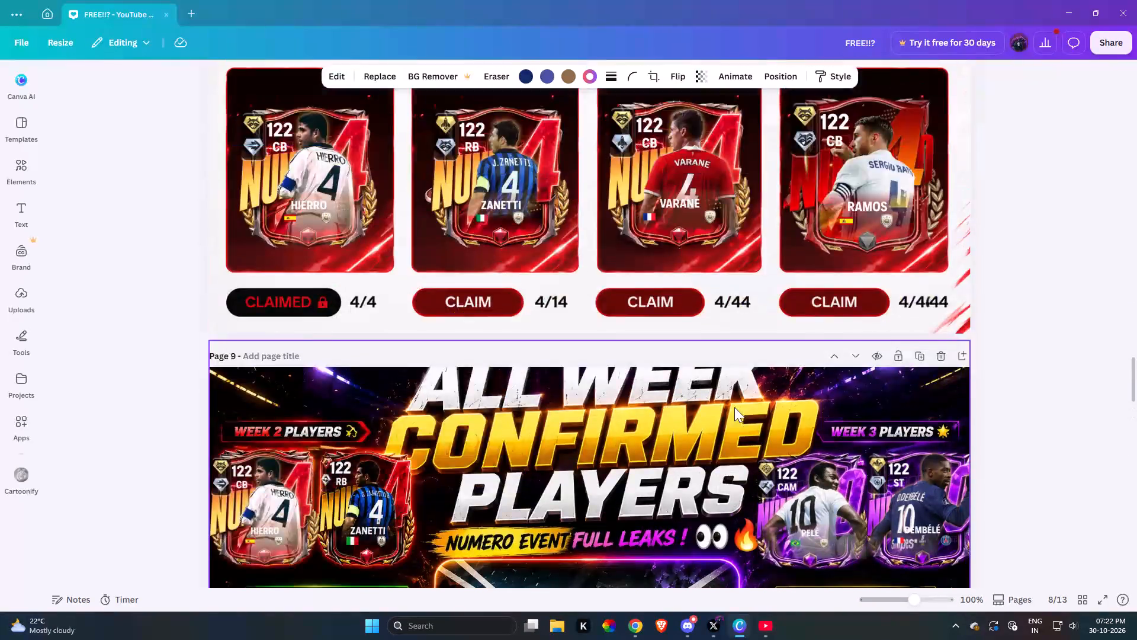
scroll(734, 407, "up", 19)
scroll(726, 418, "down", 3)
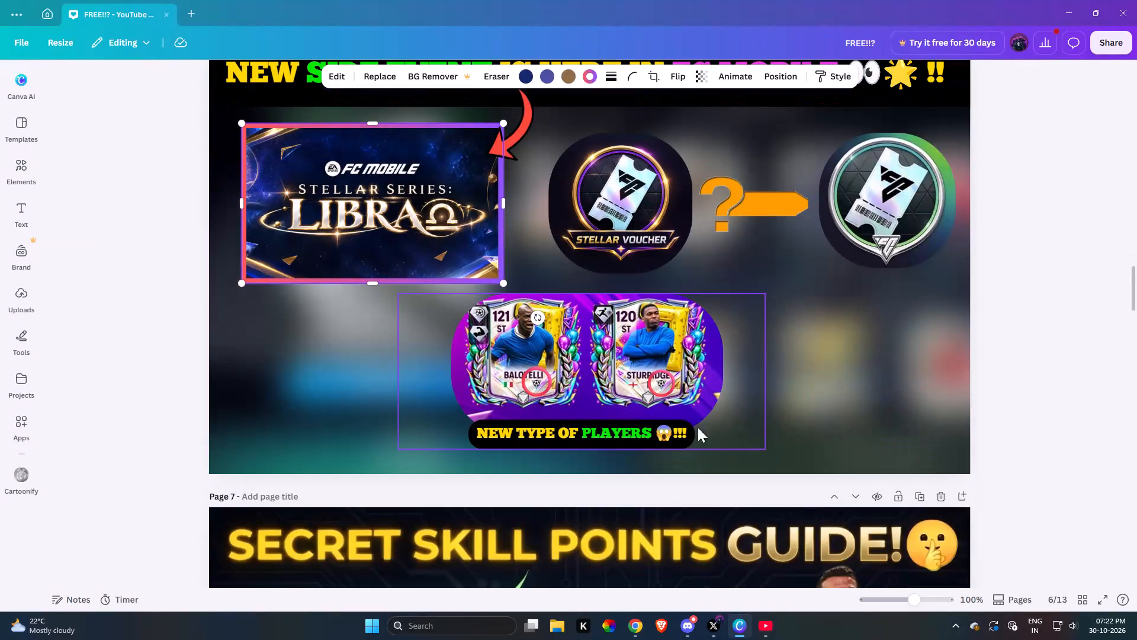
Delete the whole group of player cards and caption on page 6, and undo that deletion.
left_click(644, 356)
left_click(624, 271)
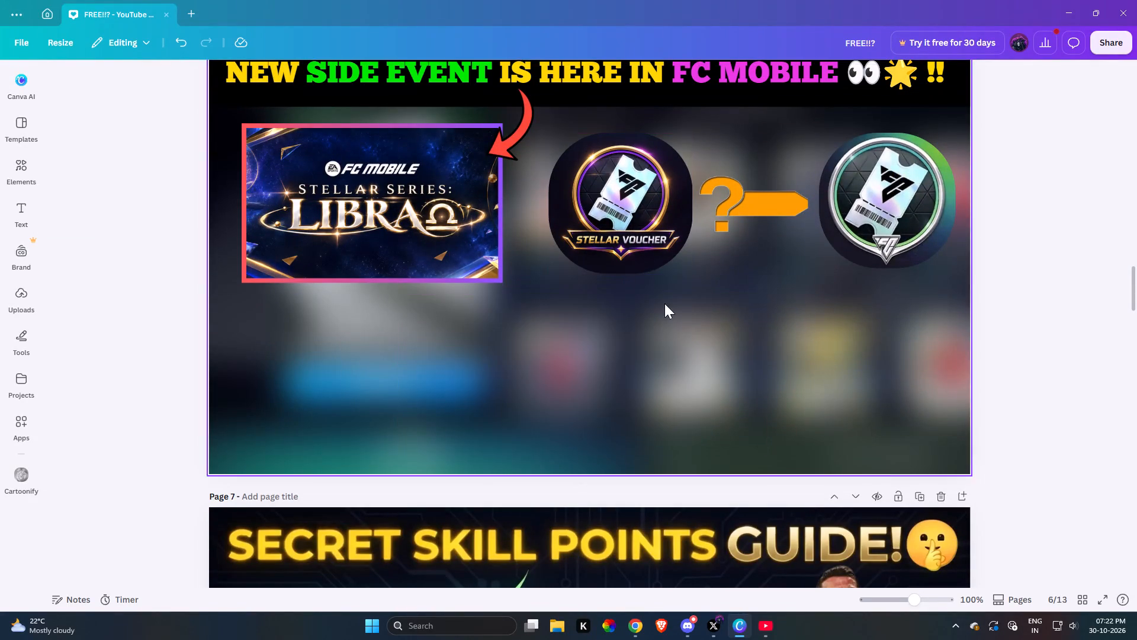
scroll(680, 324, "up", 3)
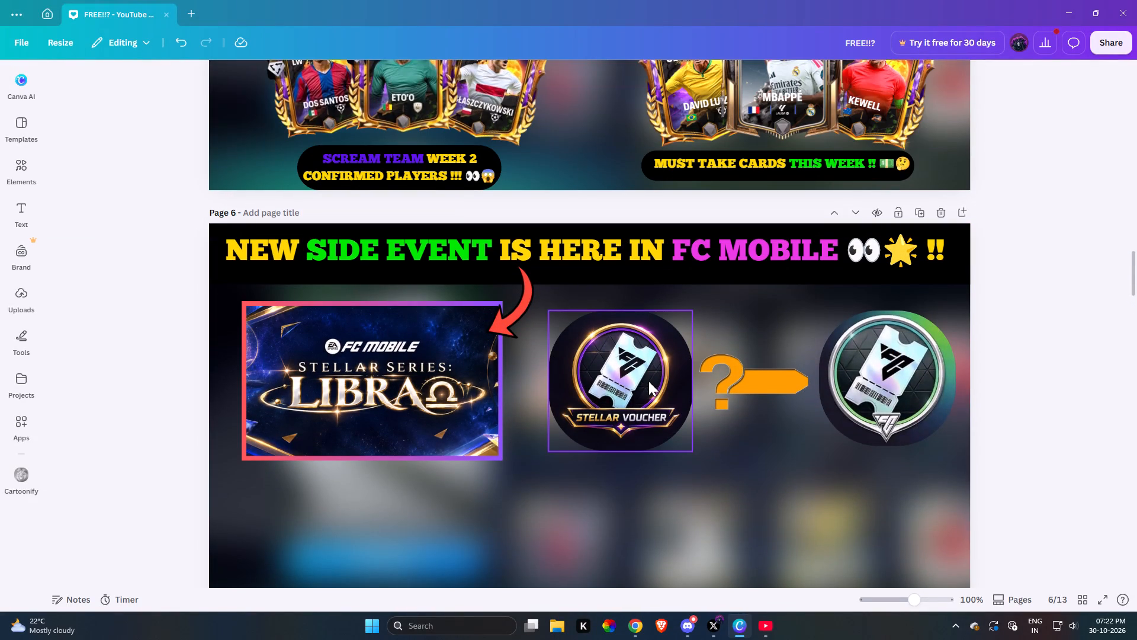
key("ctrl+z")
Ungroup the player-card group on page 6 and delete the Balotelli and Sturridge card image.
scroll(690, 417, "down", 3)
double_click(626, 363)
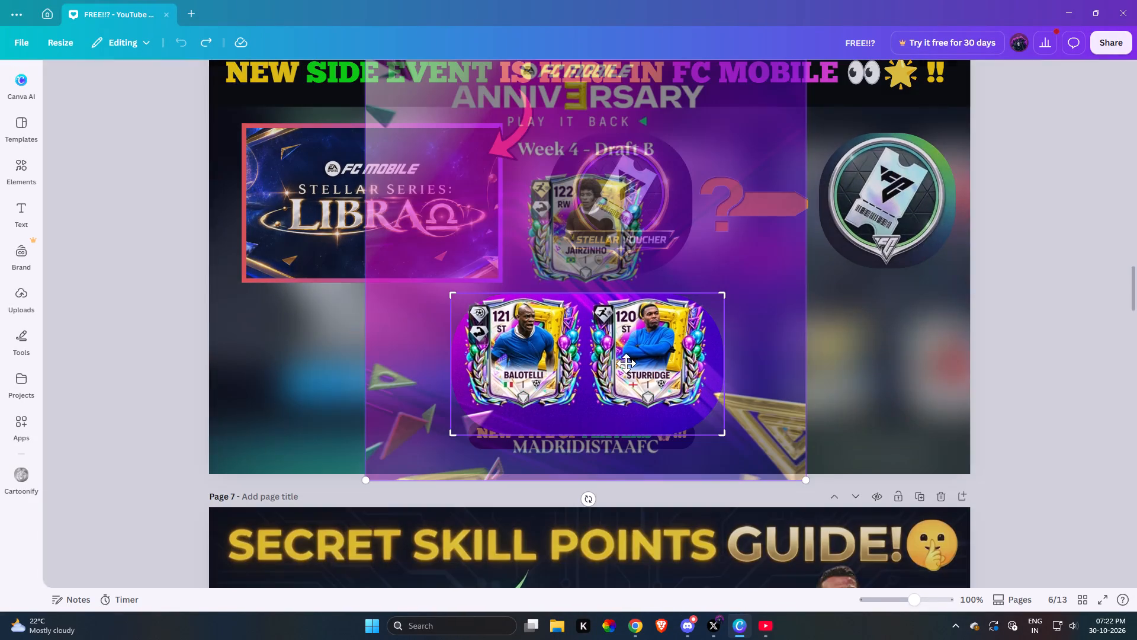
left_click(371, 342)
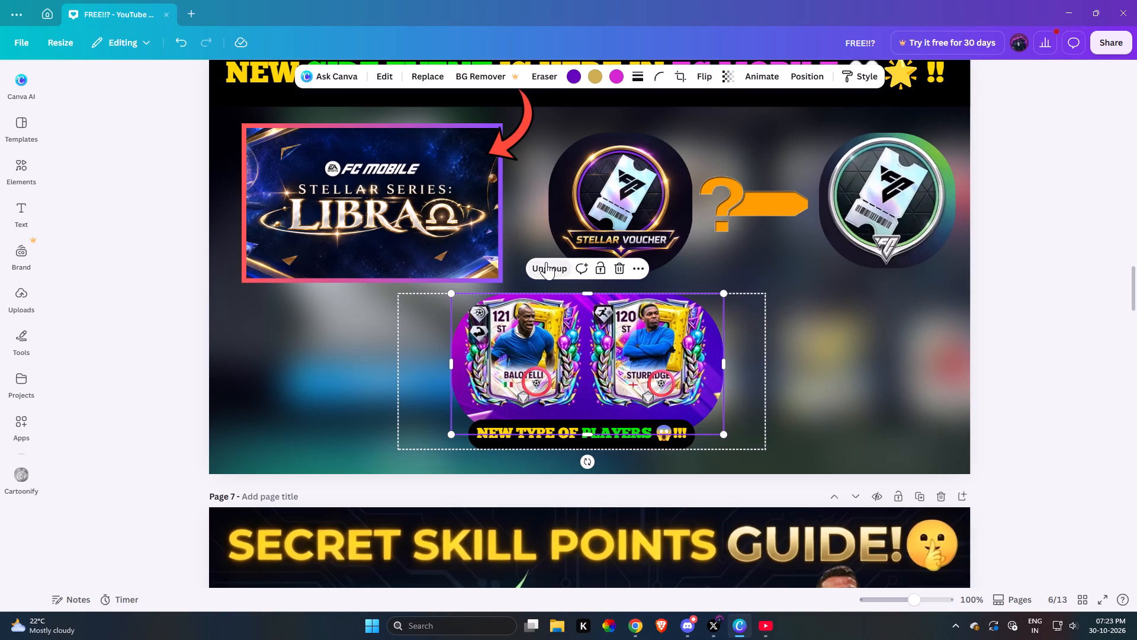
left_click(546, 262)
left_click(638, 266)
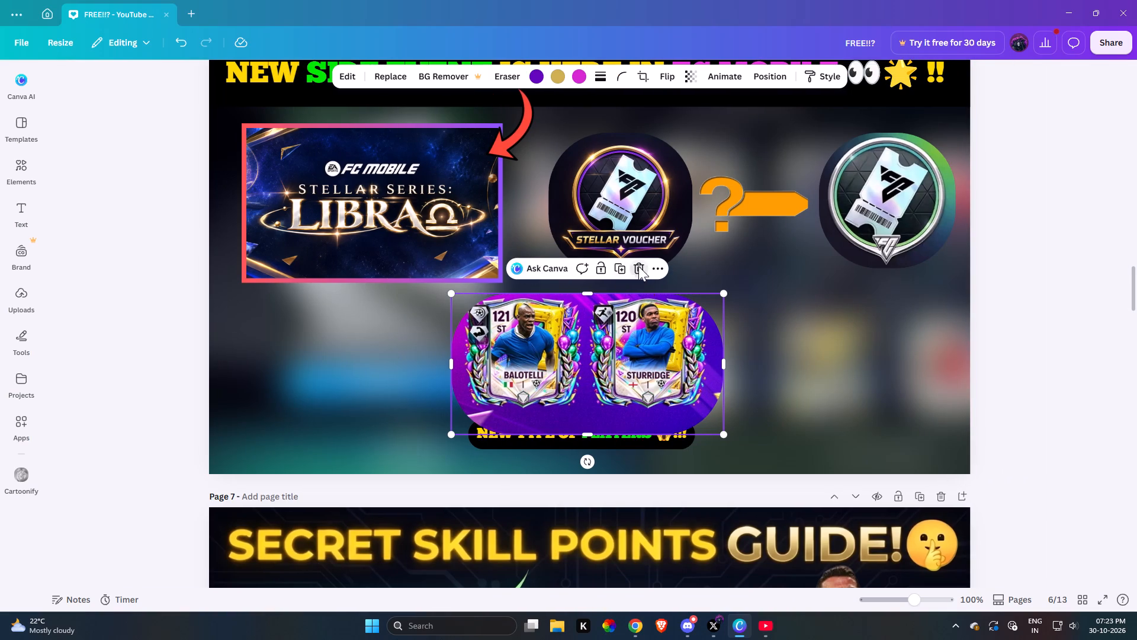
Shift the remaining caption group slightly left on the page, ungroup it, and delete its two red circles.
left_click_drag(737, 378, 698, 378)
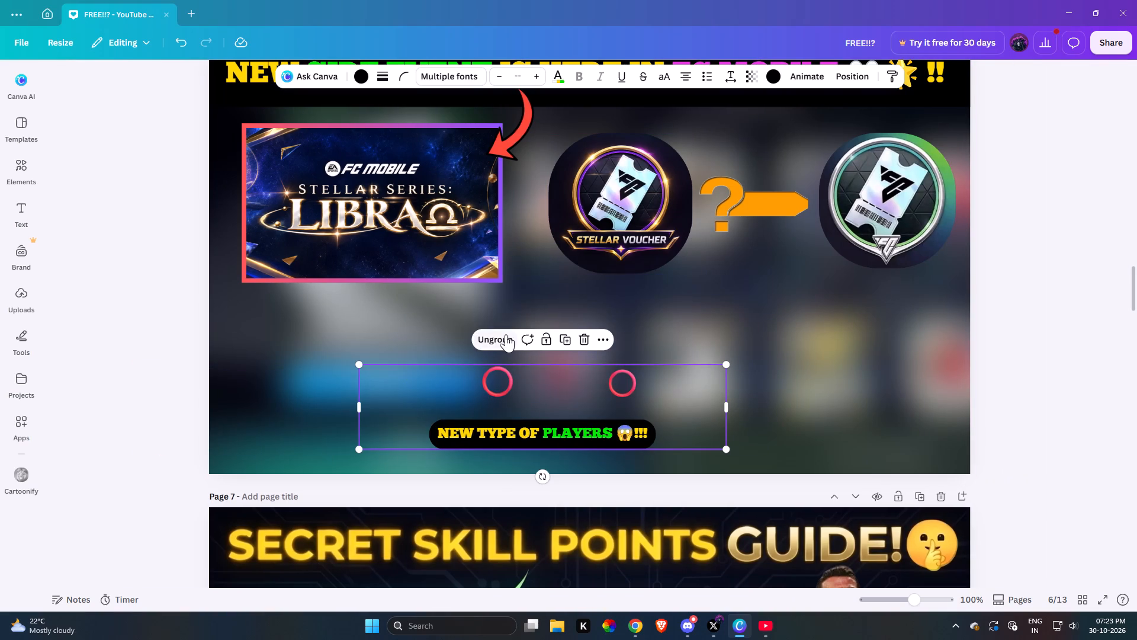
left_click(506, 334)
left_click(564, 366)
left_click(502, 369)
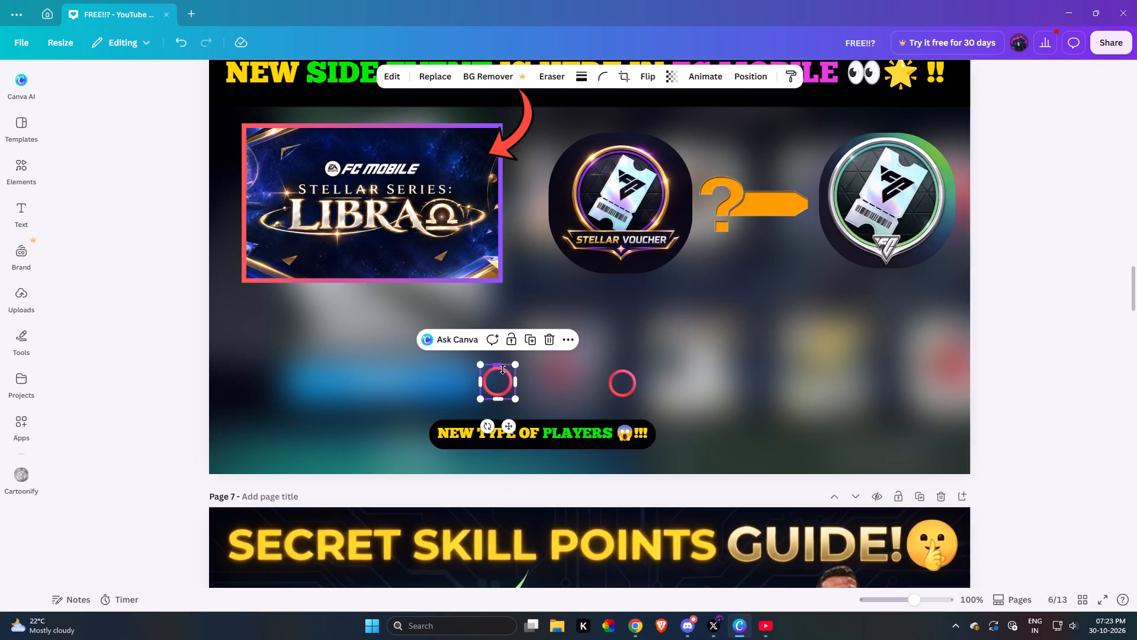
left_click(543, 343)
left_click(615, 376)
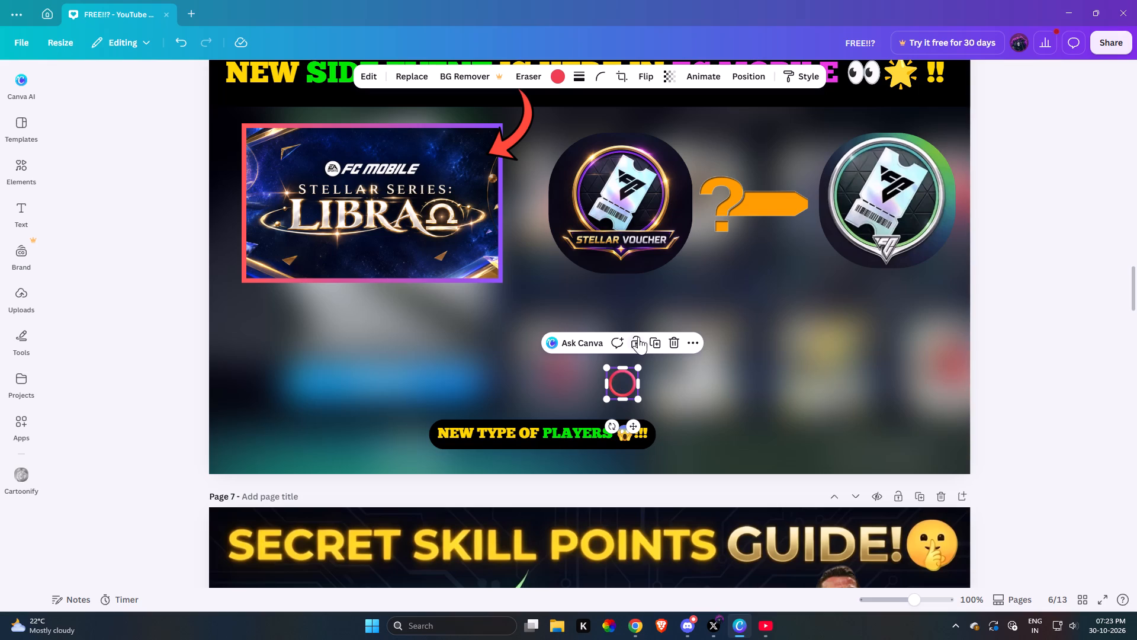
left_click(677, 339)
Delete both voucher images, the orange question-mark arrow, and the Stellar Series Libra banner with its red arrow from page 6.
scroll(684, 347, "up", 3)
left_click_drag(891, 497, 562, 351)
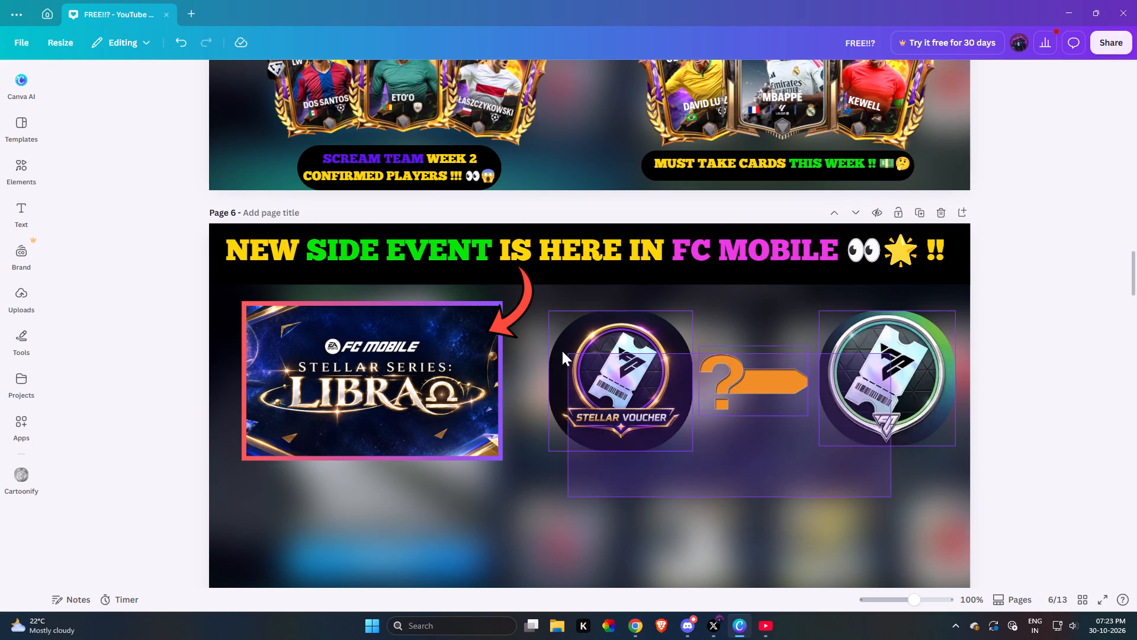
left_click_drag(562, 351, 563, 350)
left_click(778, 284)
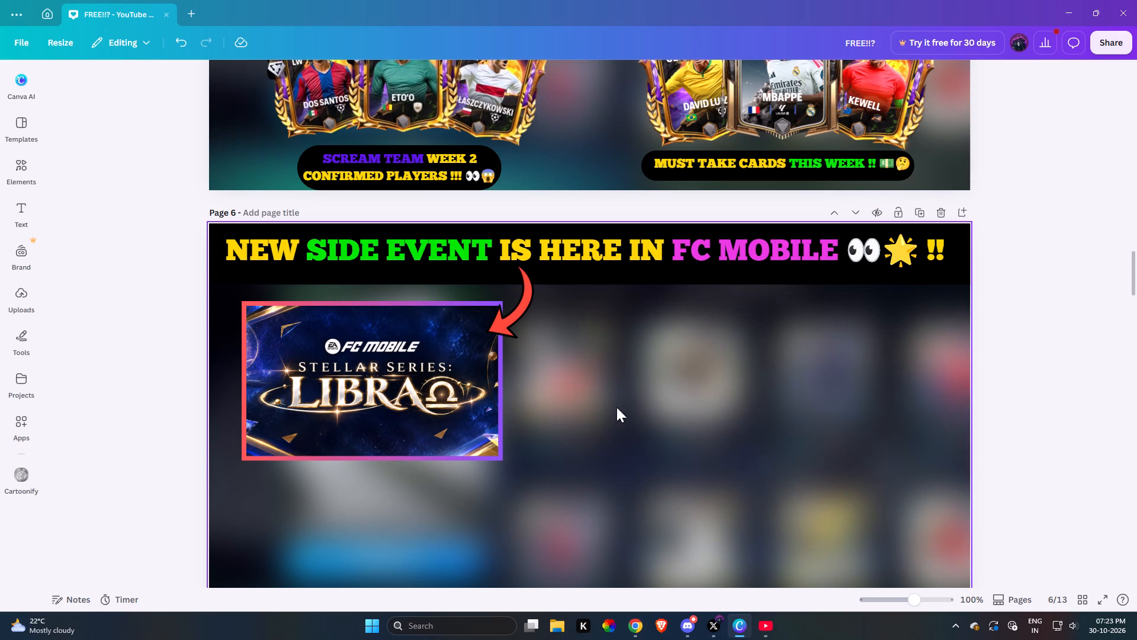
left_click_drag(618, 443, 490, 328)
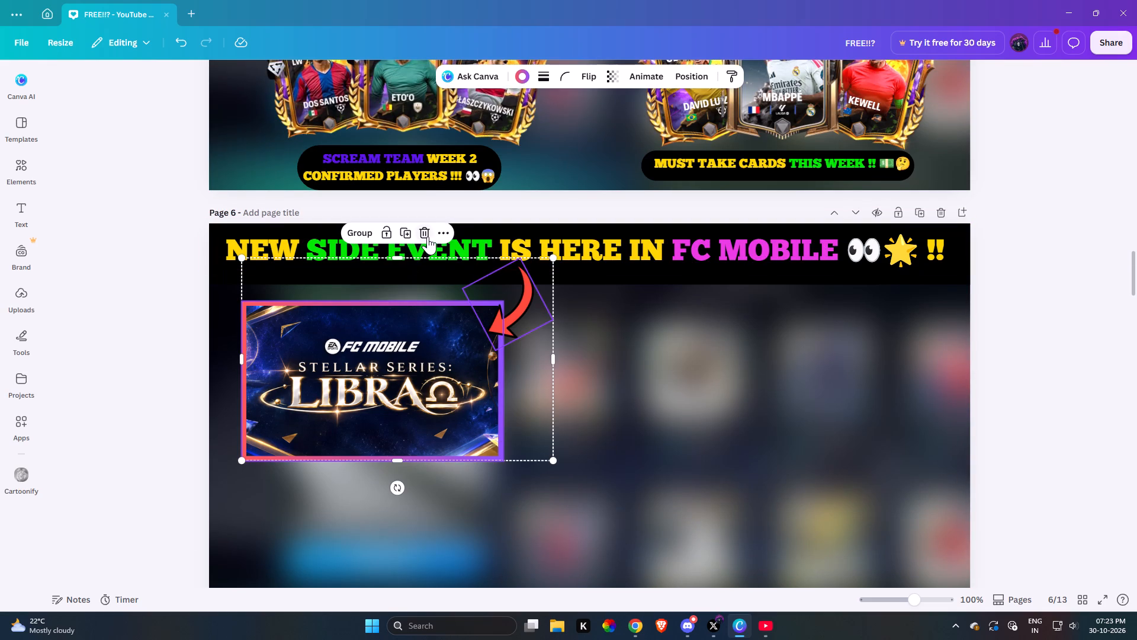
left_click(428, 236)
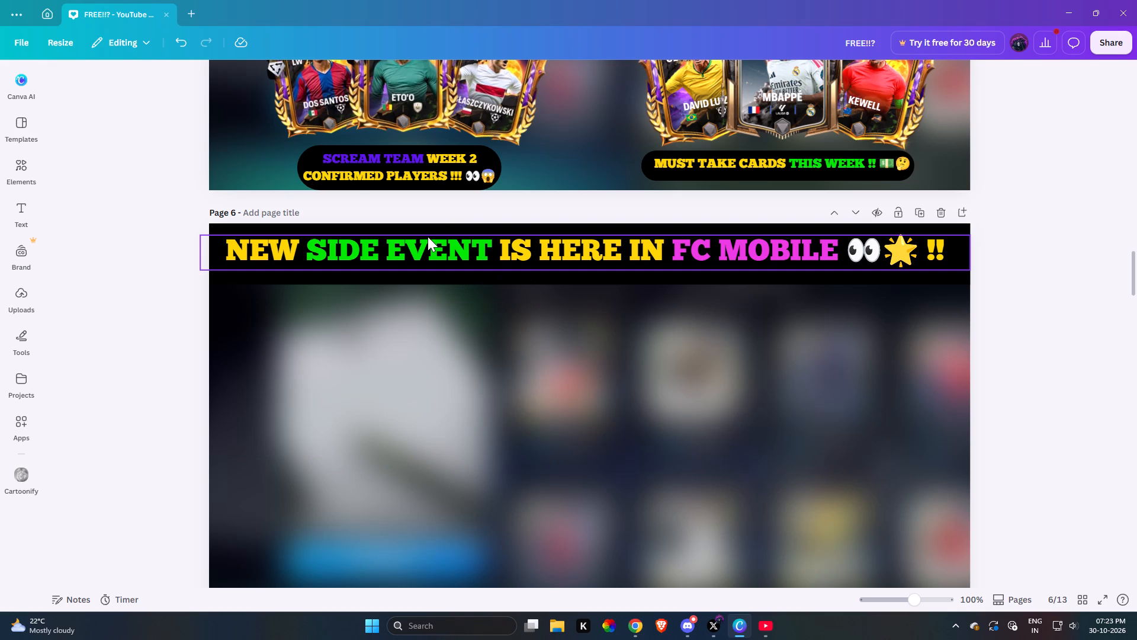
Add a plain solid line shape to page 6 and rotate it to vertical at the page's centre.
left_click(29, 180)
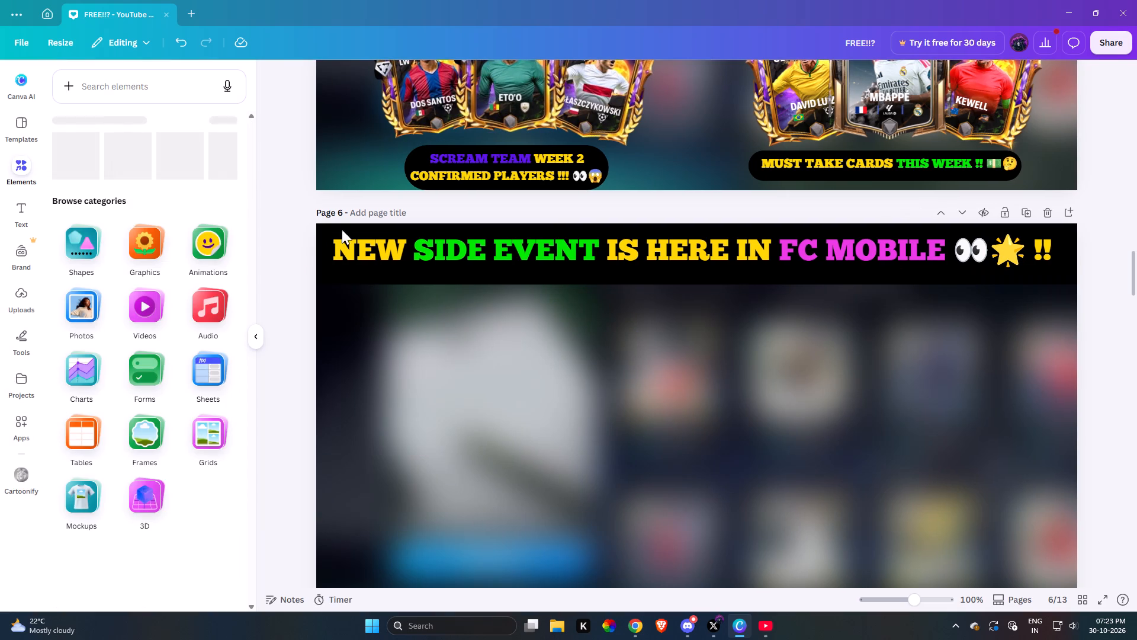
left_click(93, 303)
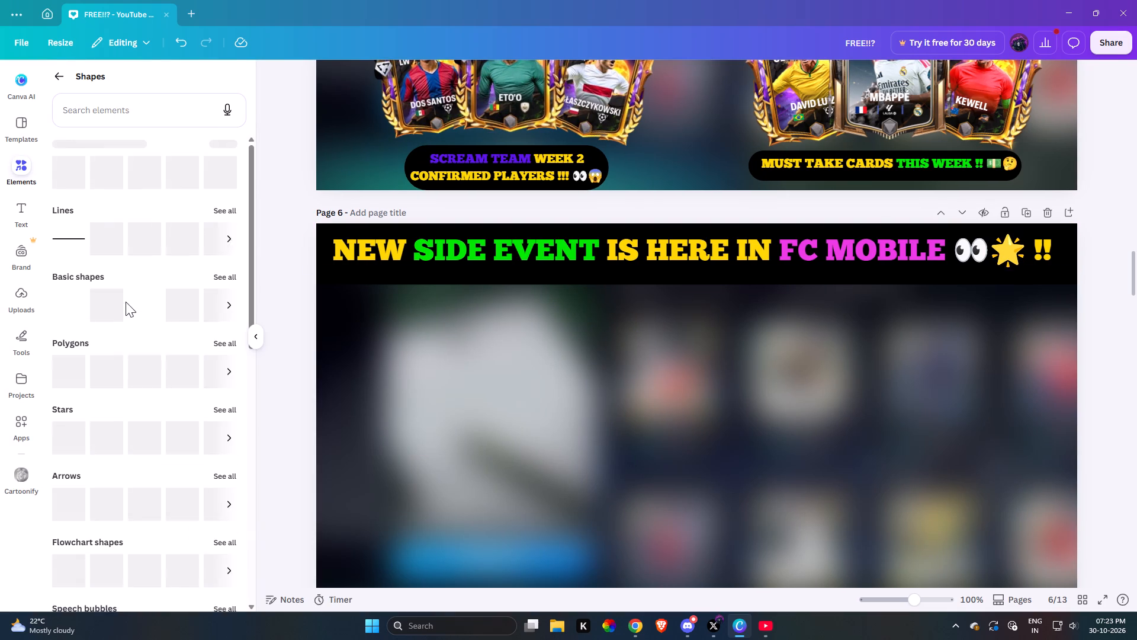
left_click(76, 233)
scroll(785, 350, "up", 1)
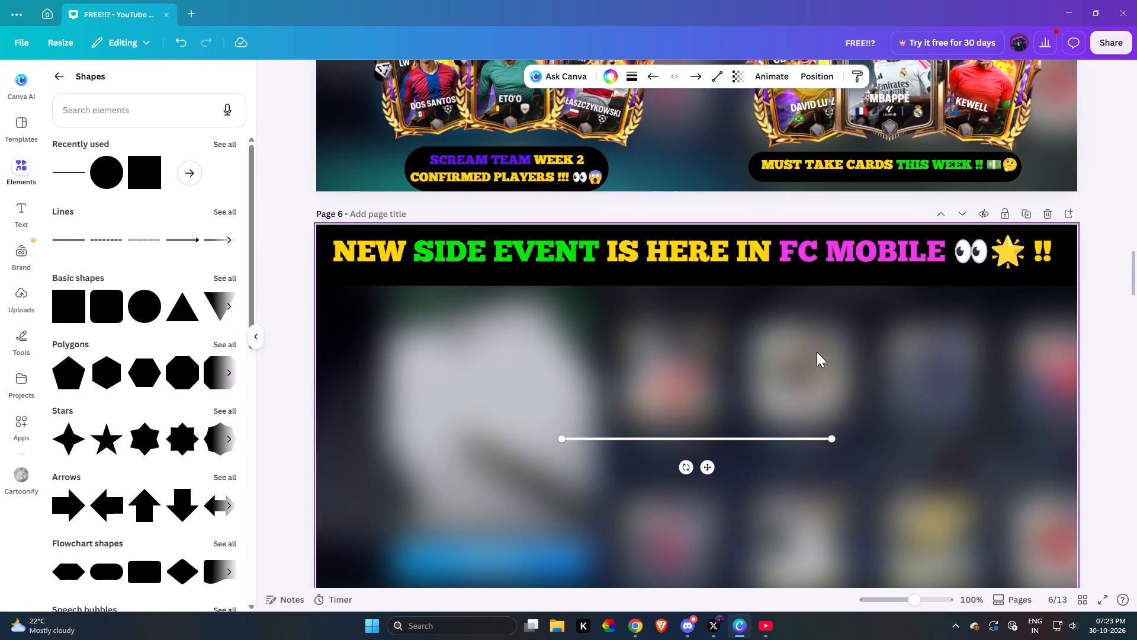
scroll(811, 343, "down", 3)
left_click_drag(686, 348, 693, 317)
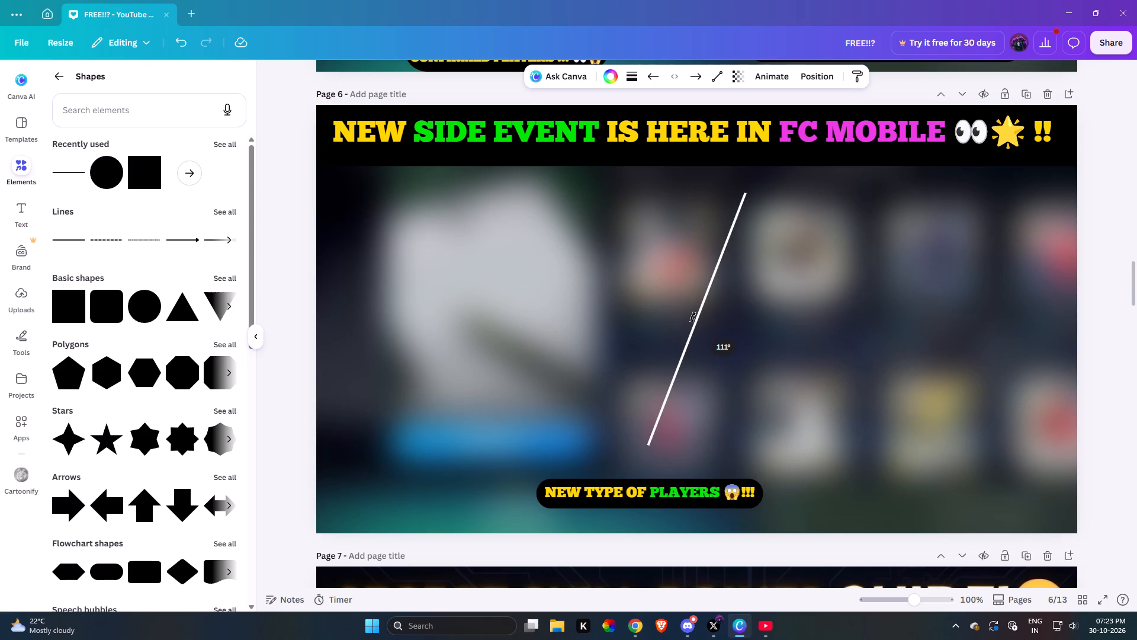
left_click_drag(693, 317, 685, 319)
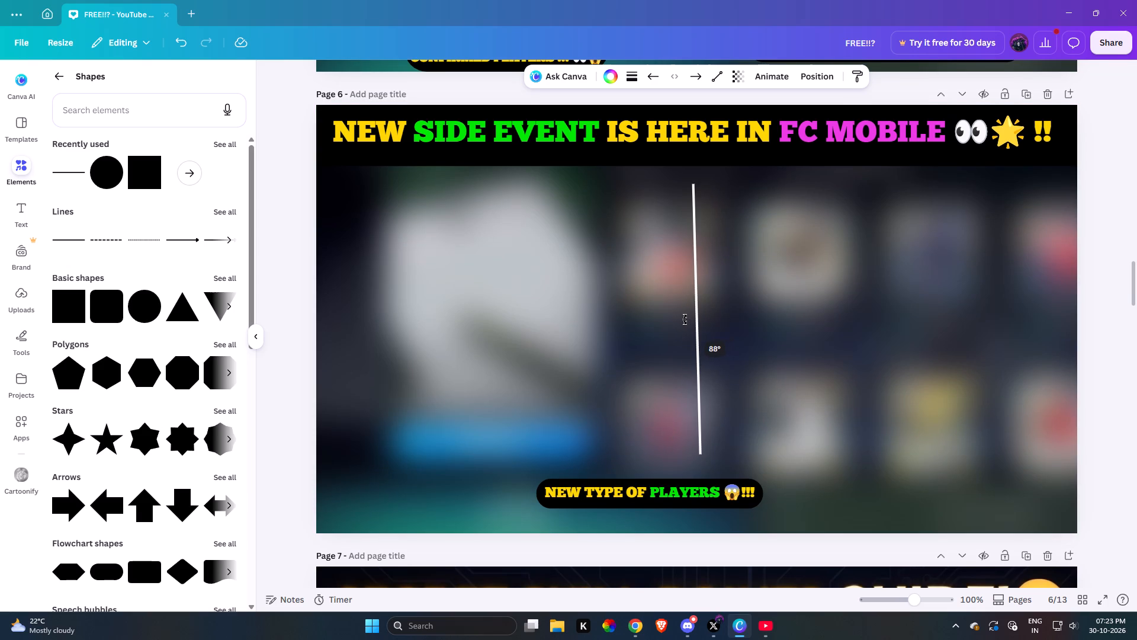
left_click_drag(685, 319, 688, 318)
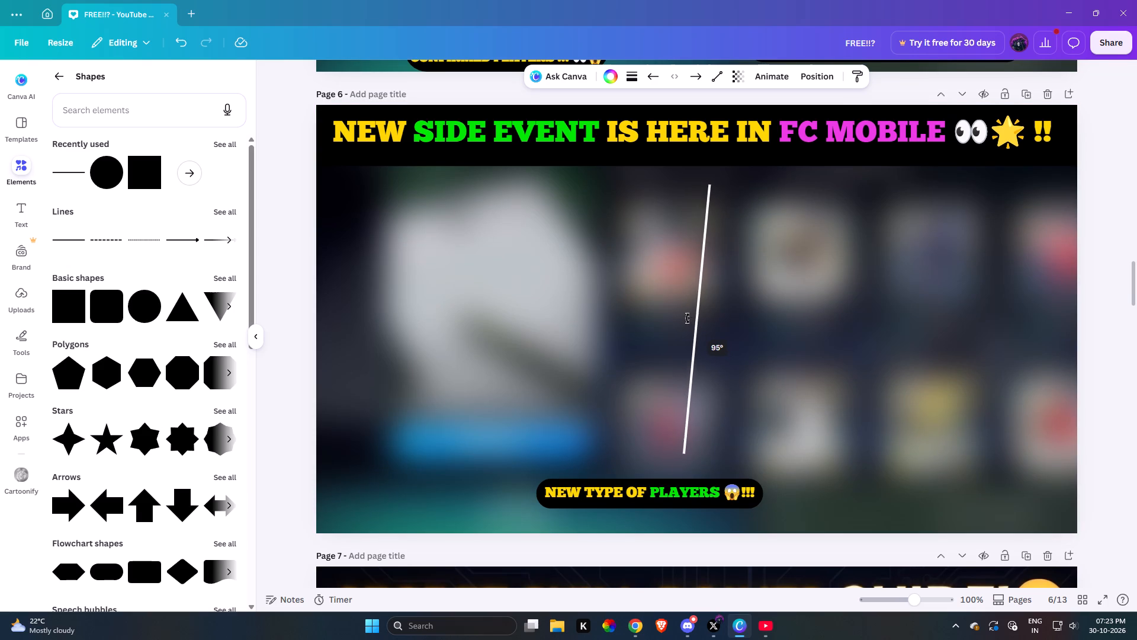
left_click_drag(688, 318, 682, 319)
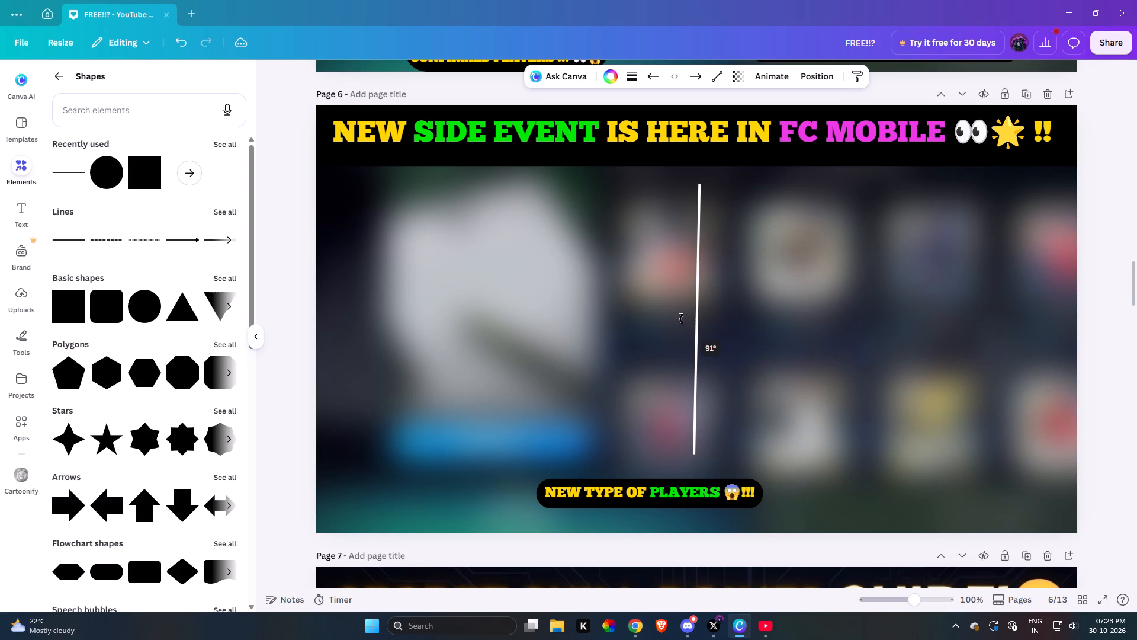
left_click_drag(682, 319, 679, 319)
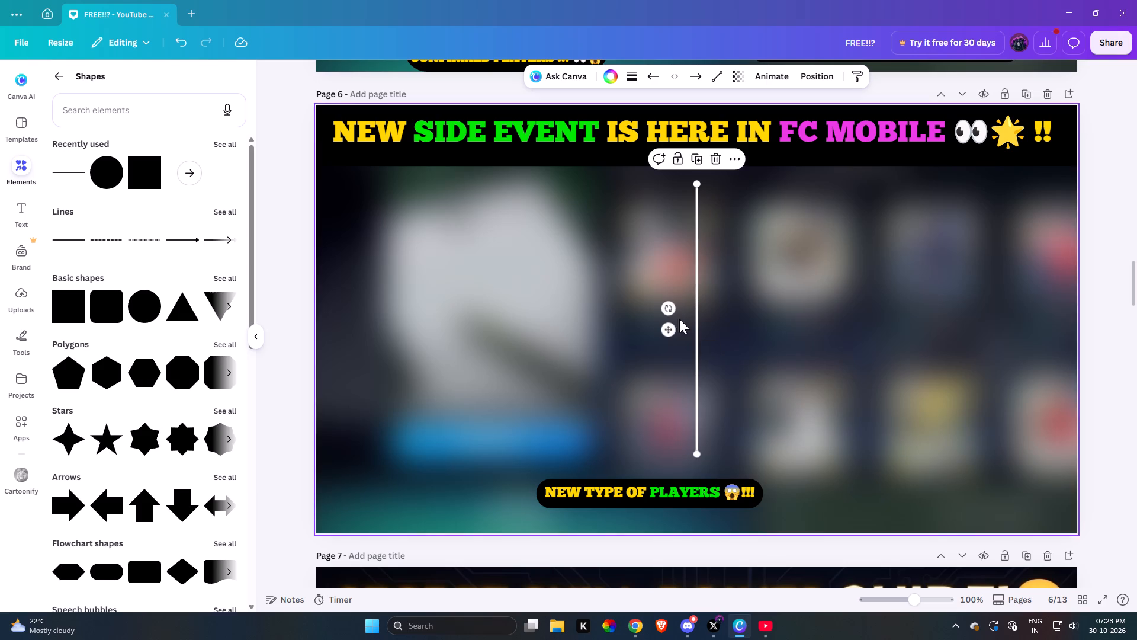
Extend the vertical line to run from the black header band down to the page's bottom edge.
left_click_drag(695, 455, 698, 473)
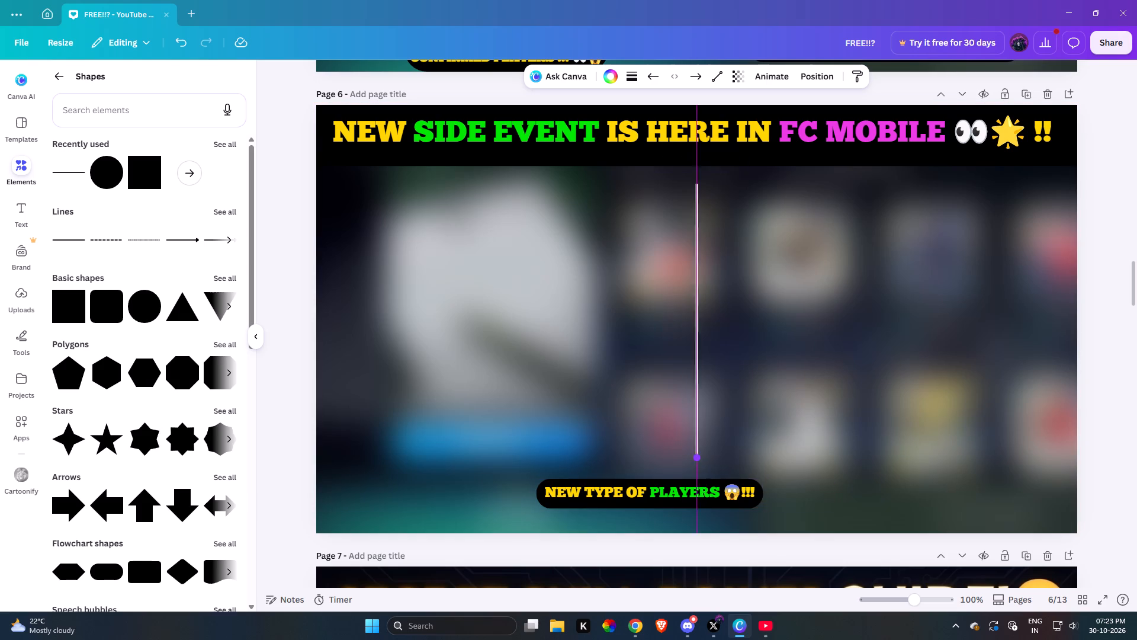
left_click_drag(698, 473, 694, 530)
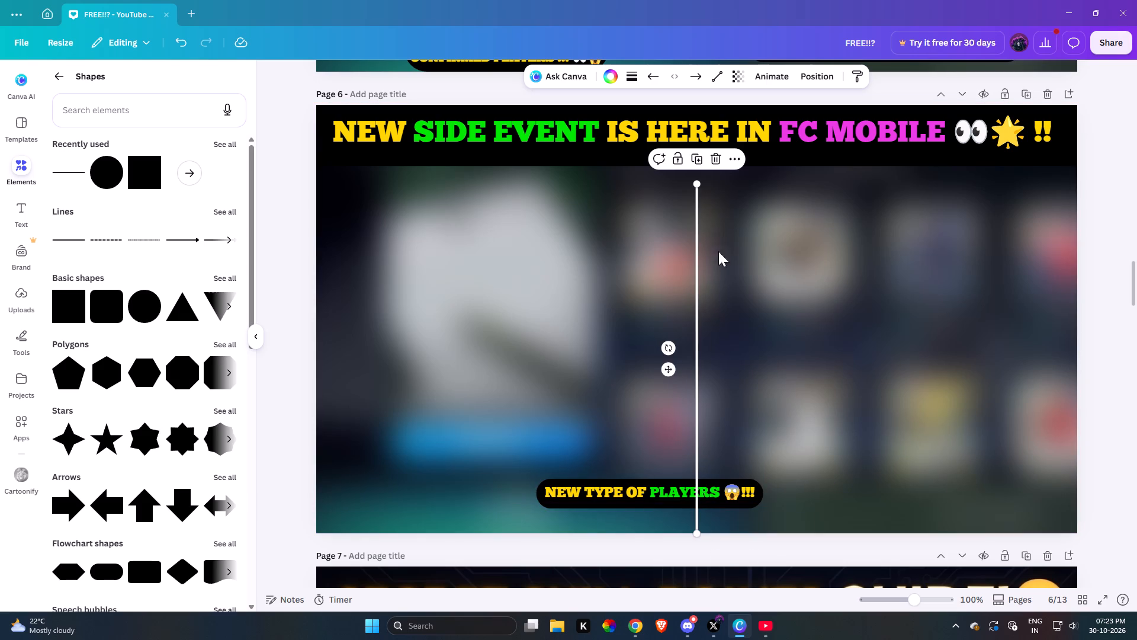
left_click_drag(694, 186, 691, 171)
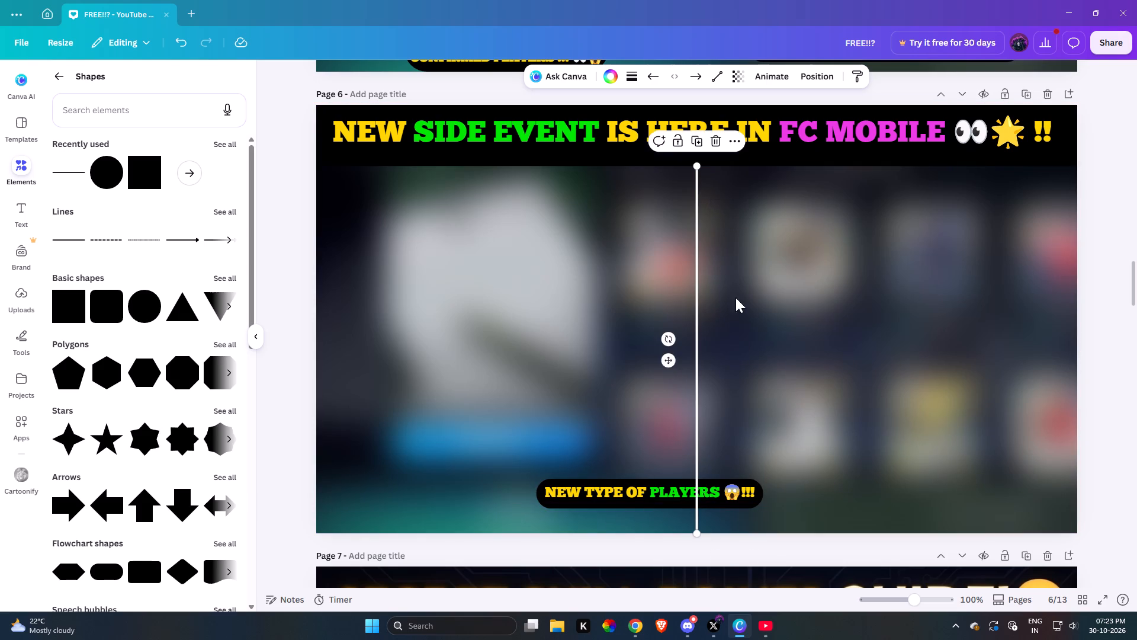
Style the vertical divider line with a stroke weight of 20 and a black colour.
left_click(630, 71)
left_click_drag(562, 181, 570, 181)
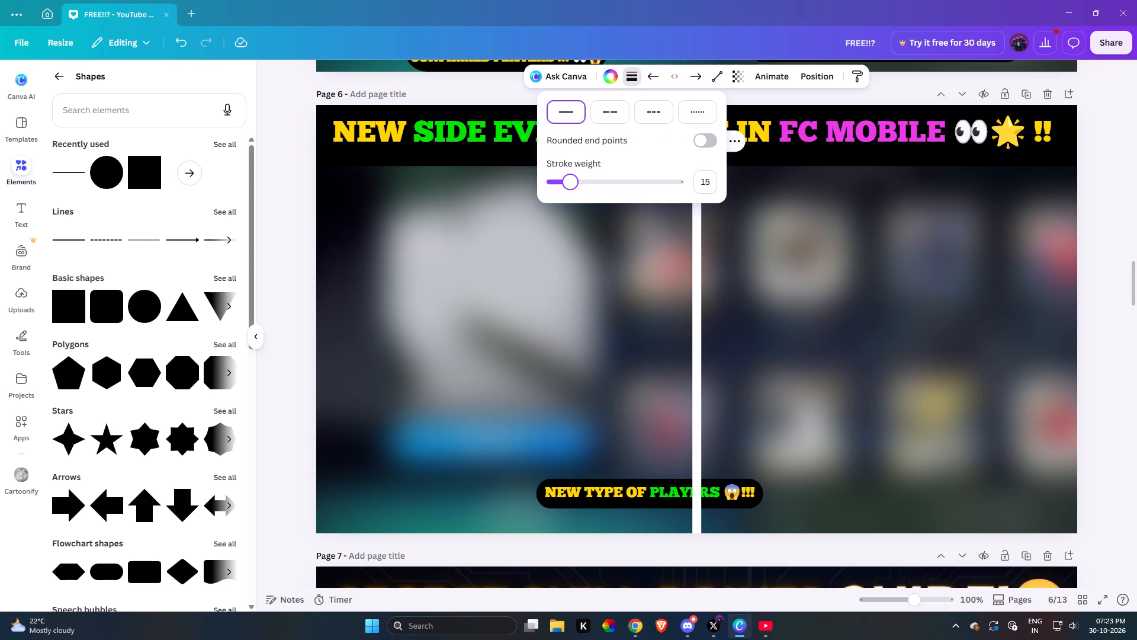
left_click_drag(570, 181, 576, 181)
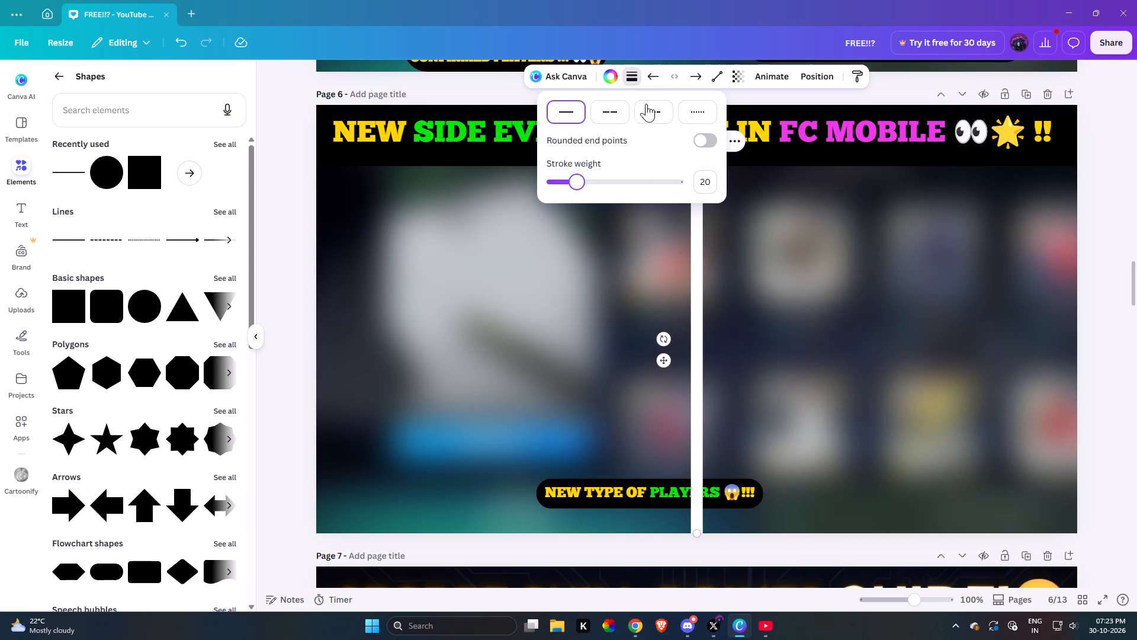
left_click(615, 75)
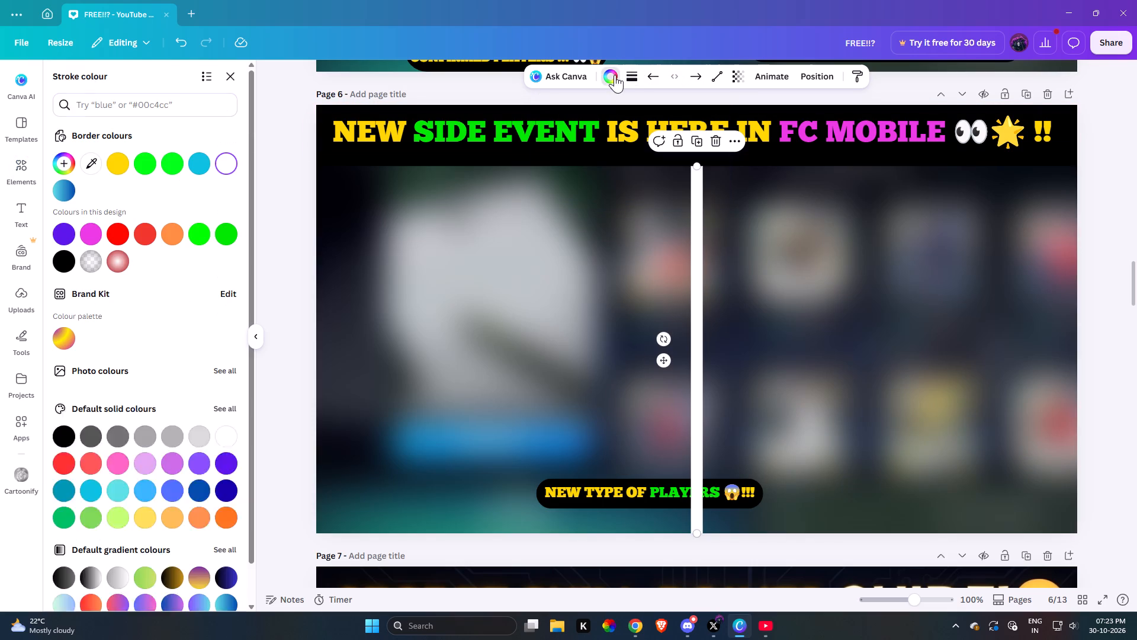
left_click(66, 264)
left_click(516, 354)
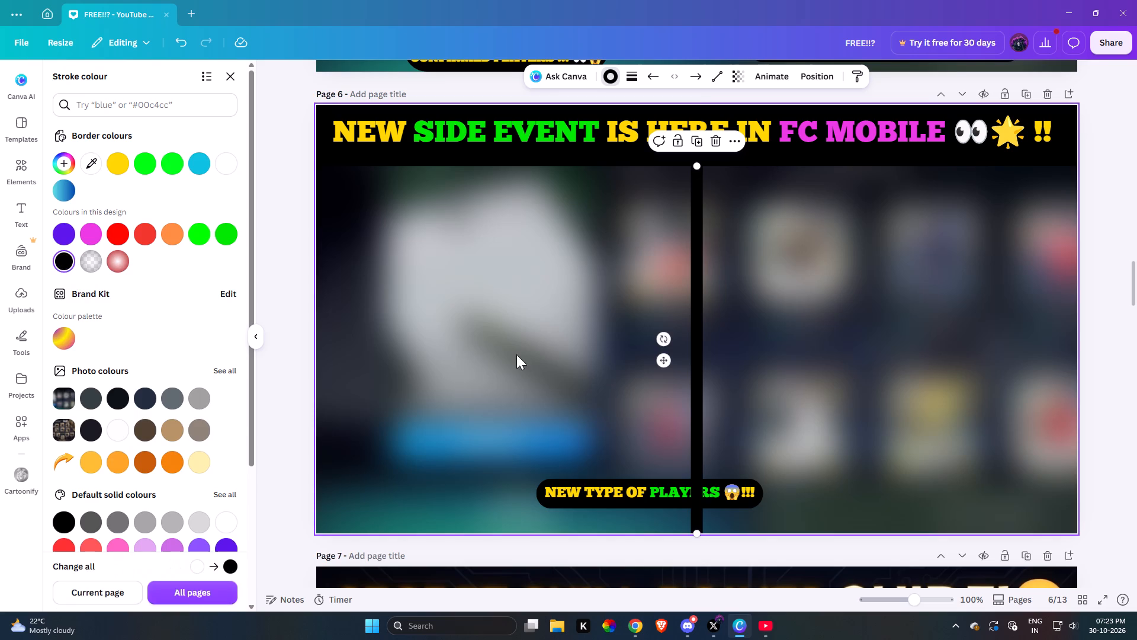
Group the NEW TYPE OF PLAYERS caption with its black pill and move it into the lower area left of the divider.
left_click_drag(605, 433, 624, 490)
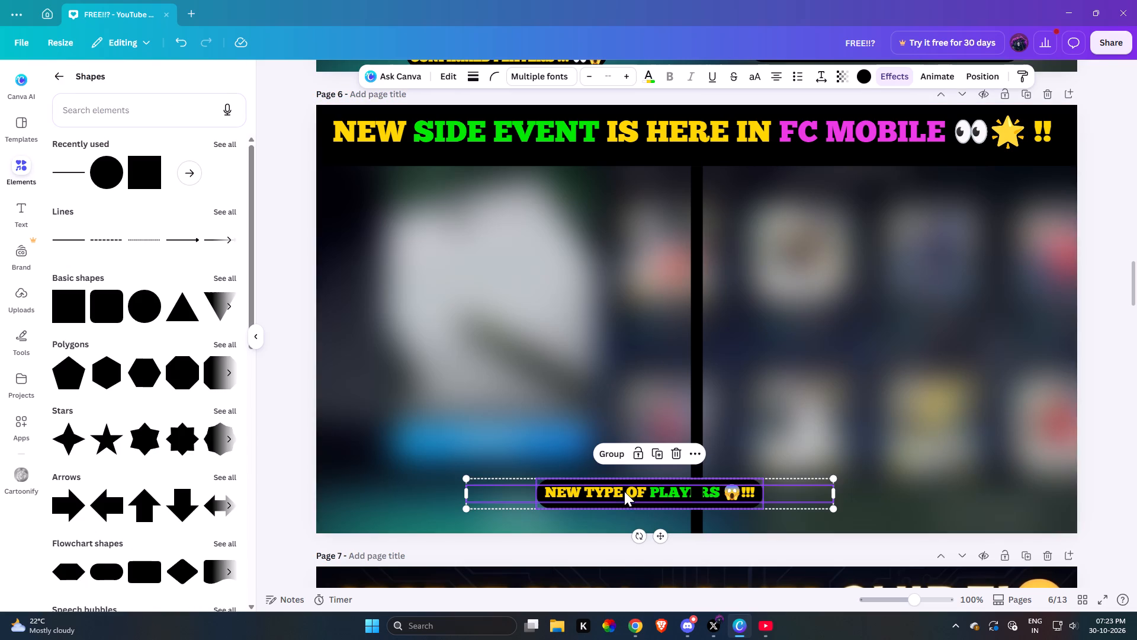
left_click(617, 453)
left_click_drag(632, 500, 490, 442)
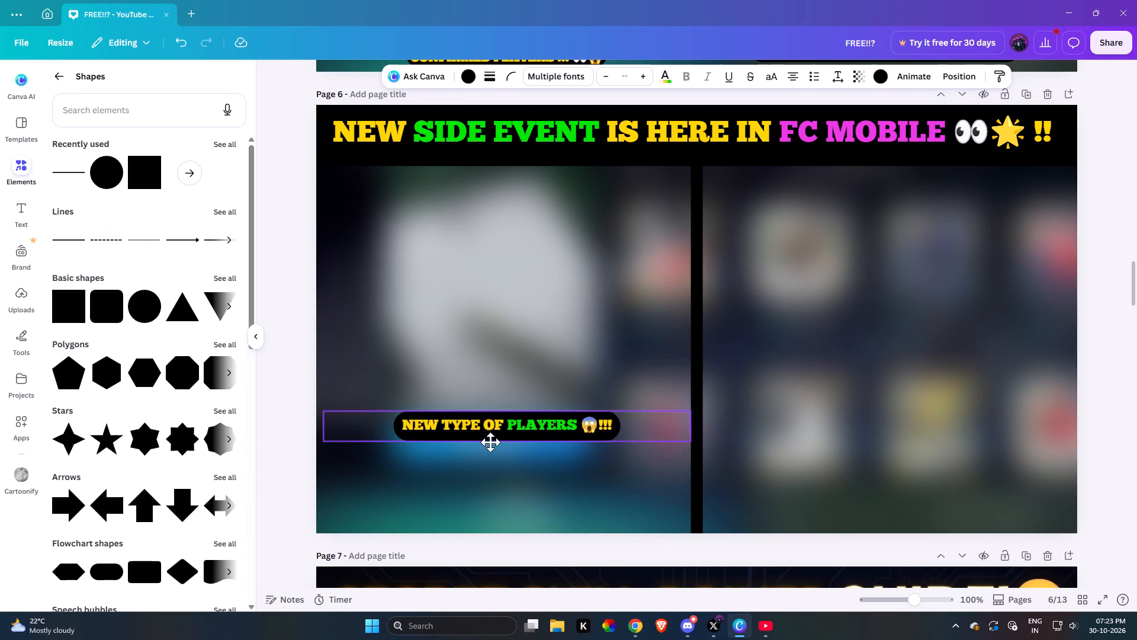
left_click_drag(490, 442, 484, 456)
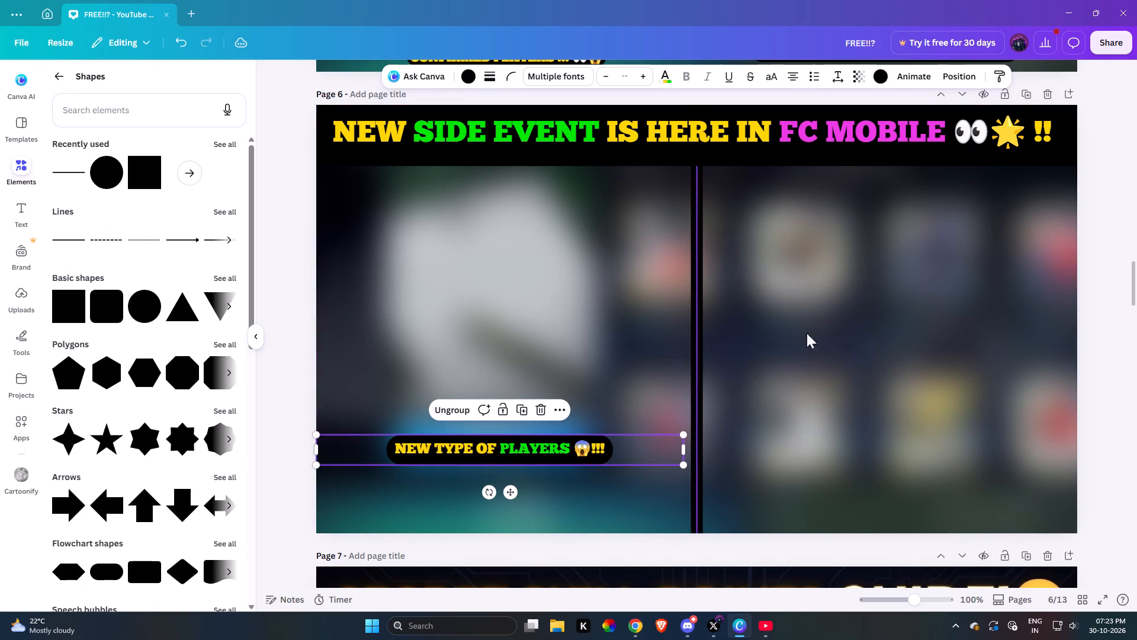
left_click(879, 322)
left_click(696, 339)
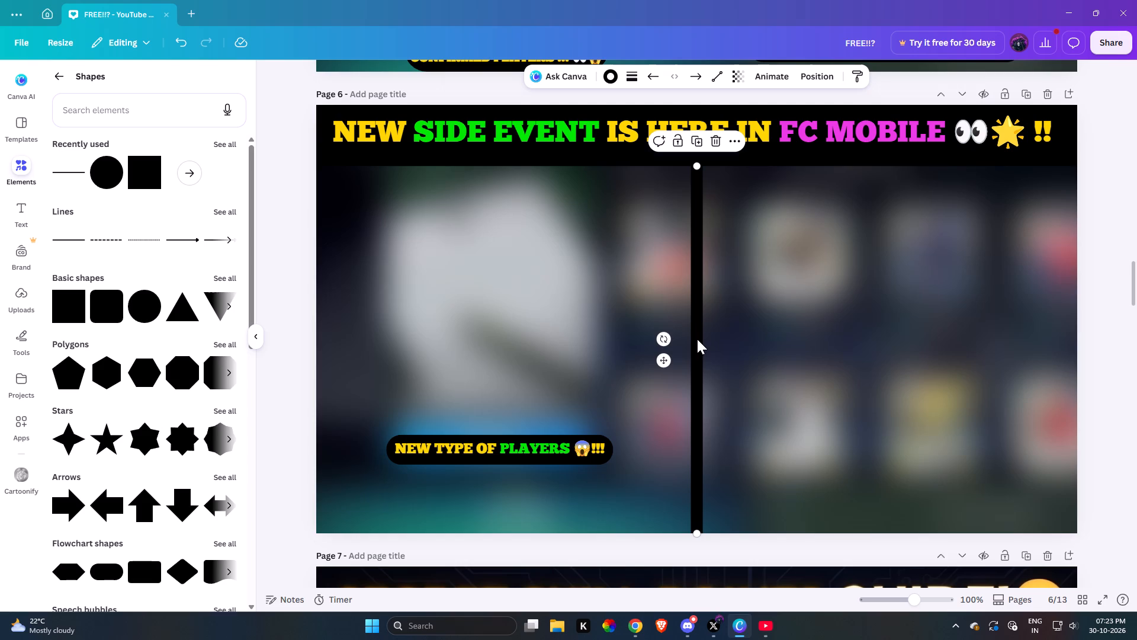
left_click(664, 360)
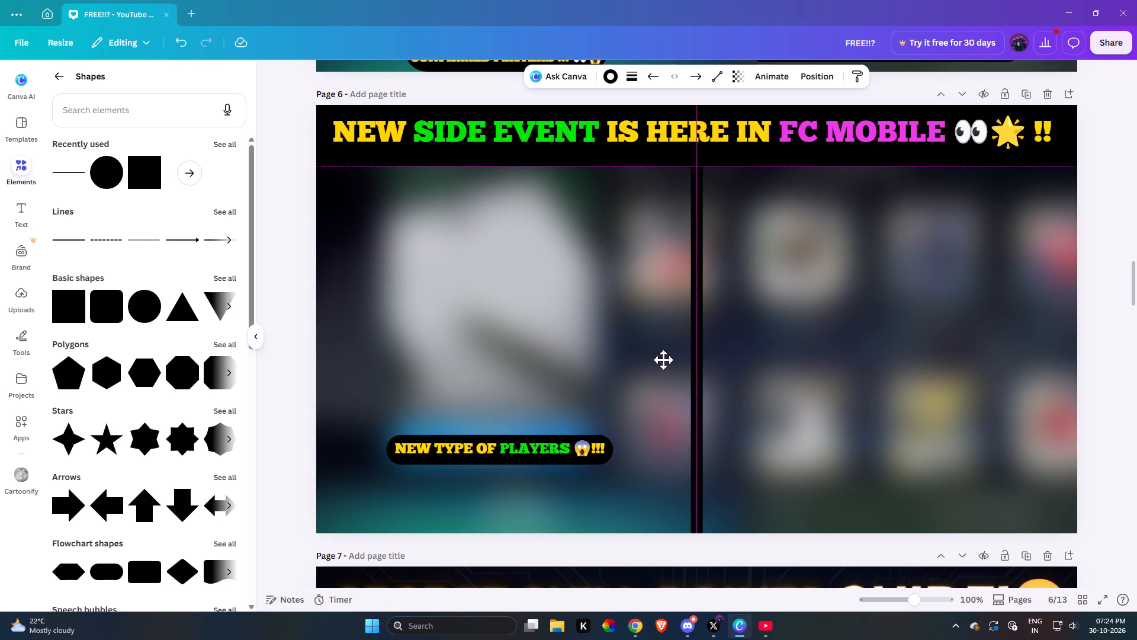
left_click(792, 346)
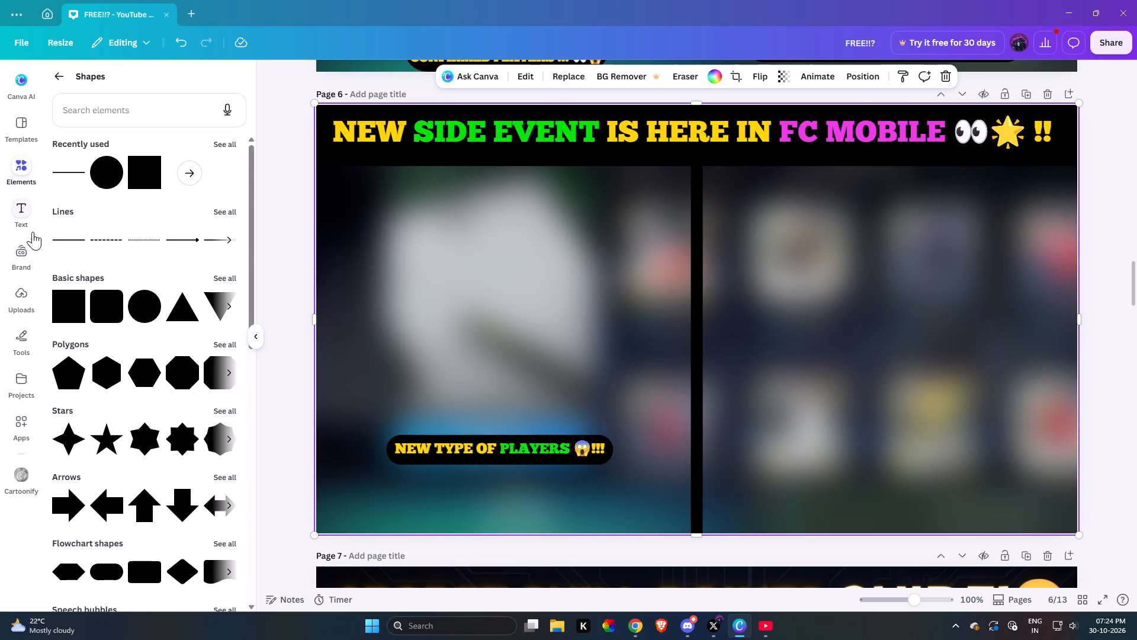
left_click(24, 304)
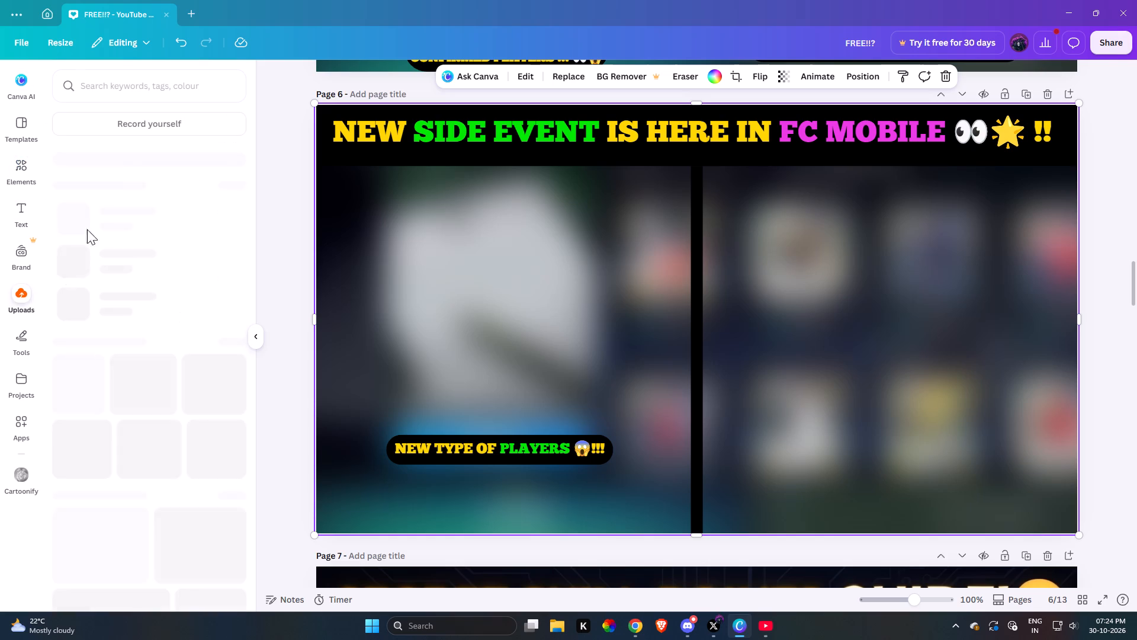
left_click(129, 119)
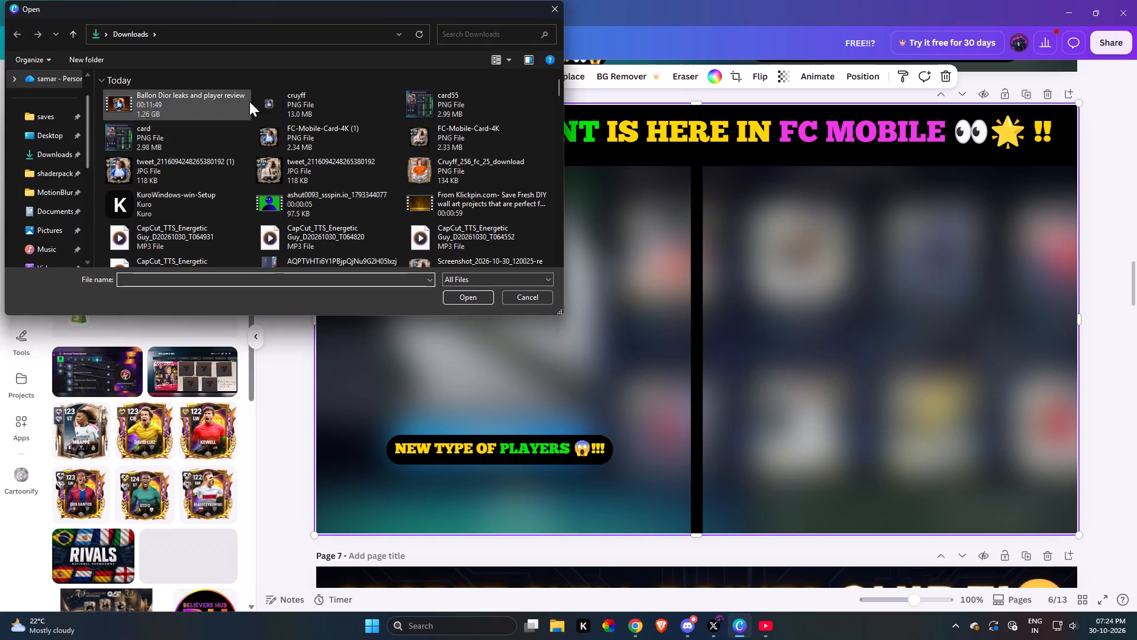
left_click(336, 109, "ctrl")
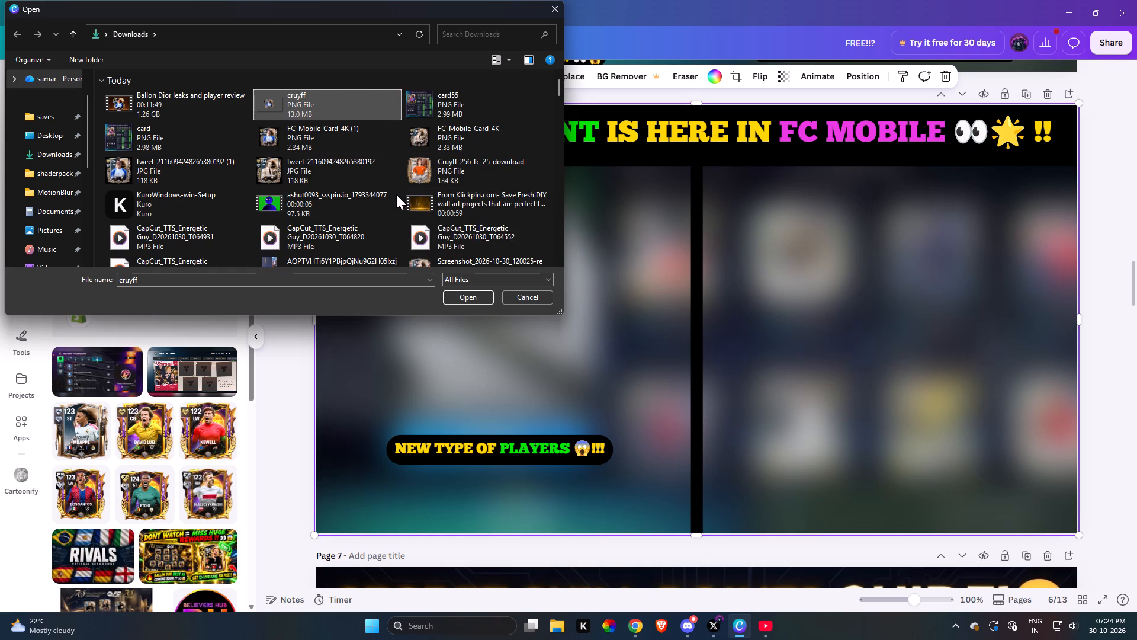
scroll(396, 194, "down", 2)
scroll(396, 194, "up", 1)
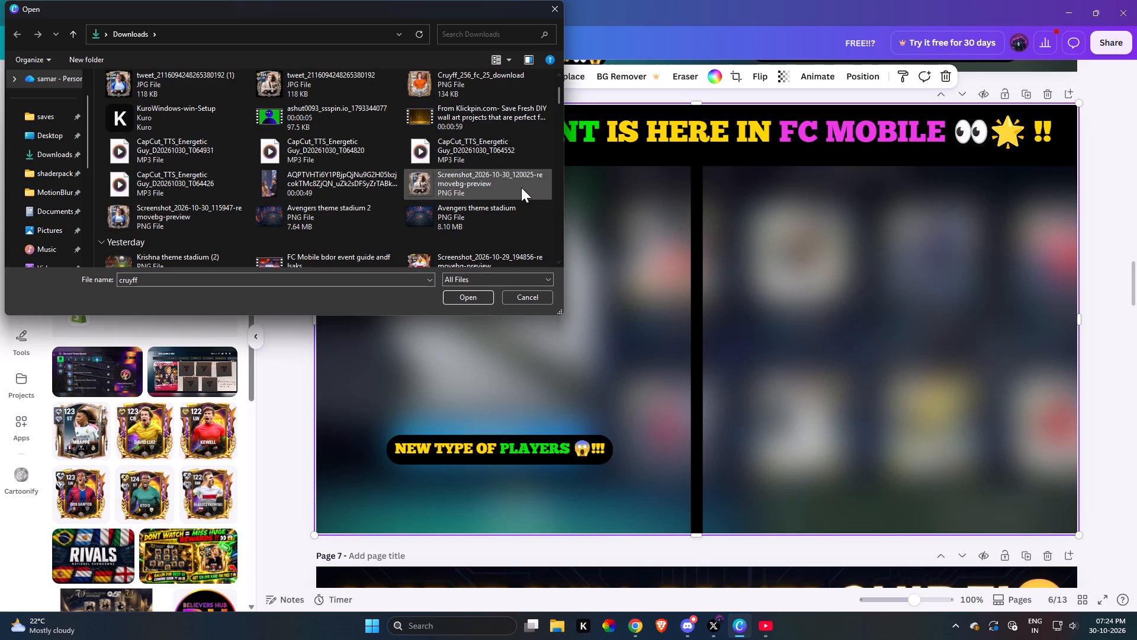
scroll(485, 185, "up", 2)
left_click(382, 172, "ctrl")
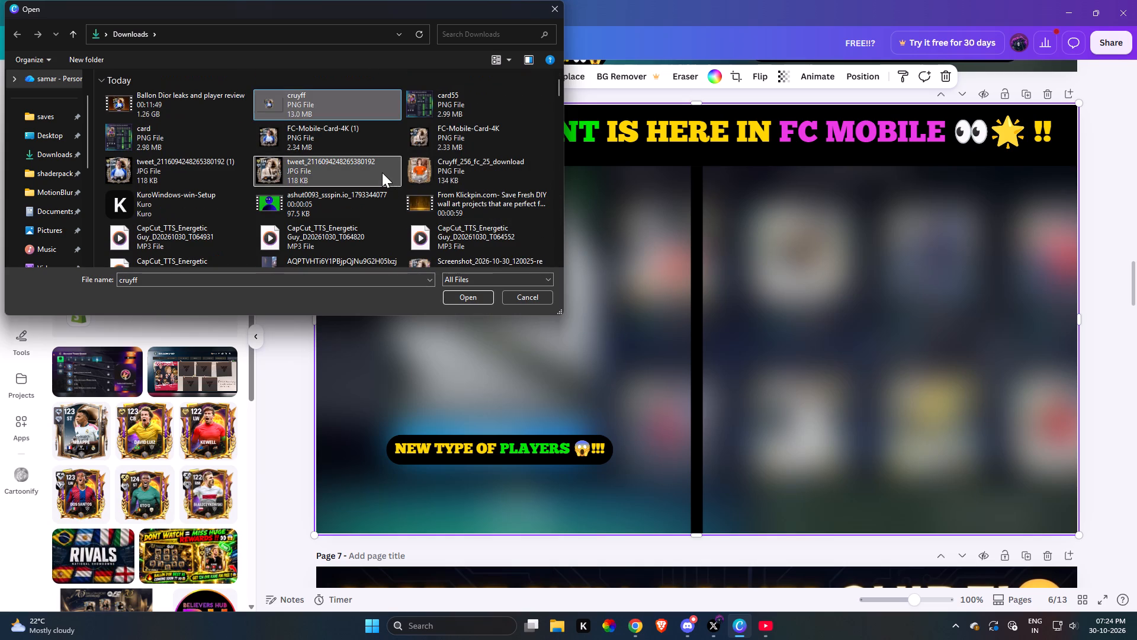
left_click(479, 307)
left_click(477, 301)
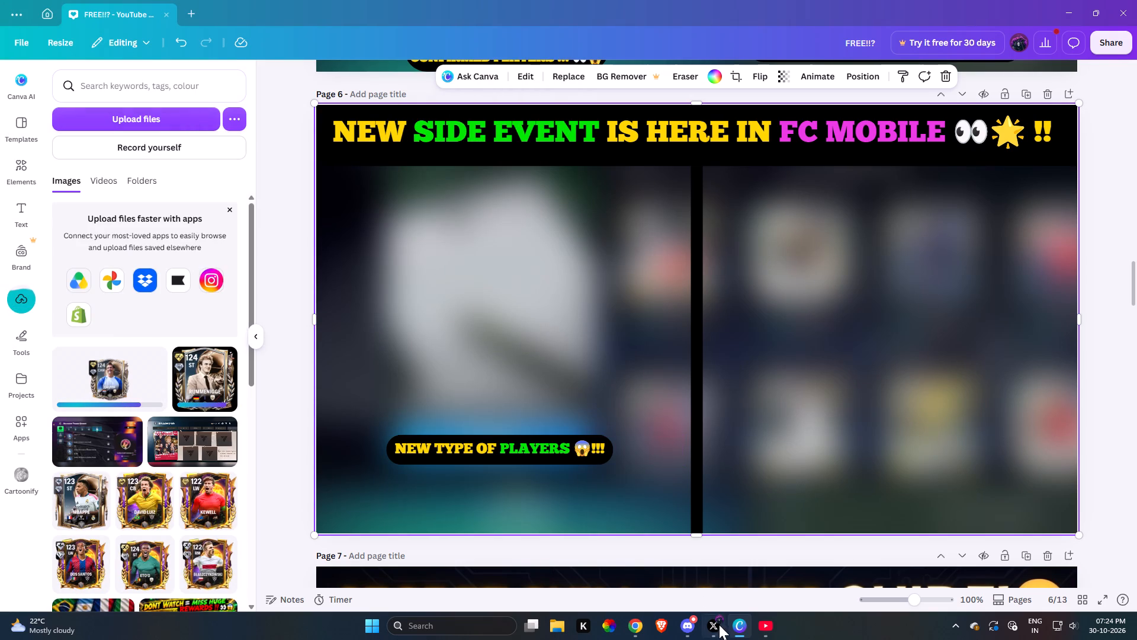
Switch to Google Chrome, search for "remove bg" in a new tab and open the remove.bg site.
left_click(637, 625)
left_click(175, 7)
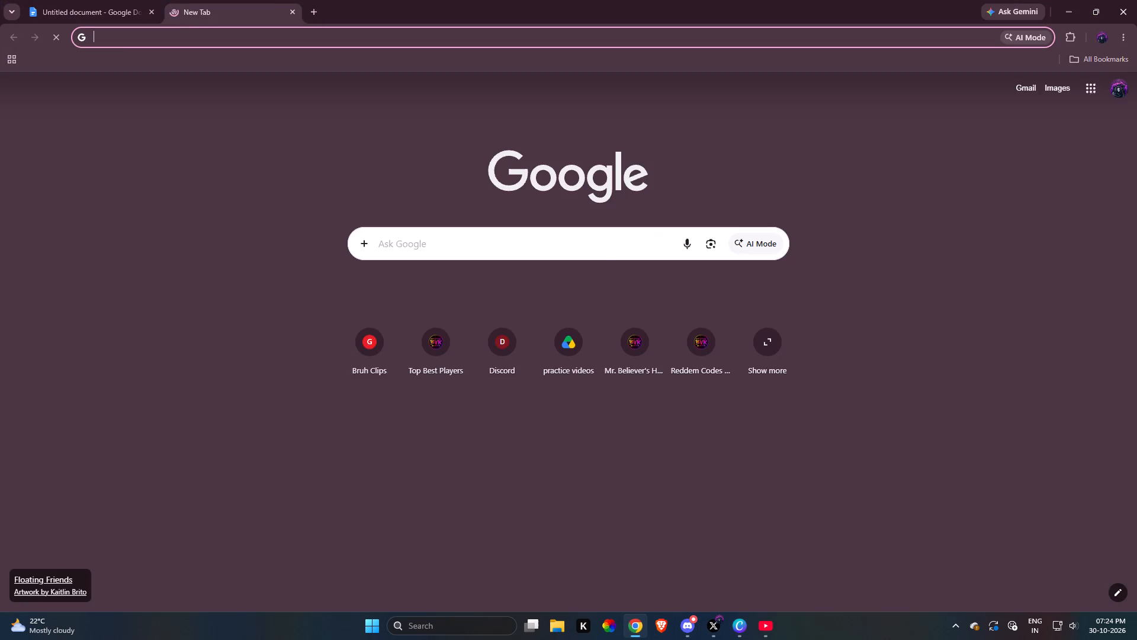
left_click(606, 261)
type("re,m")
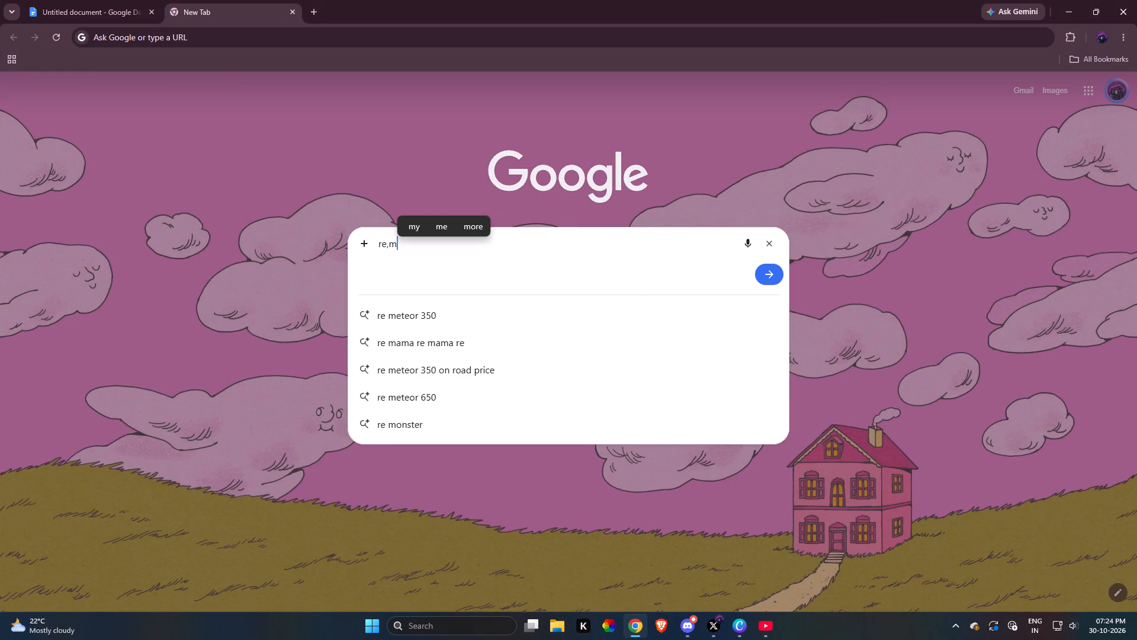
key("BackSpace")
key("BackSpace")
type("mob")
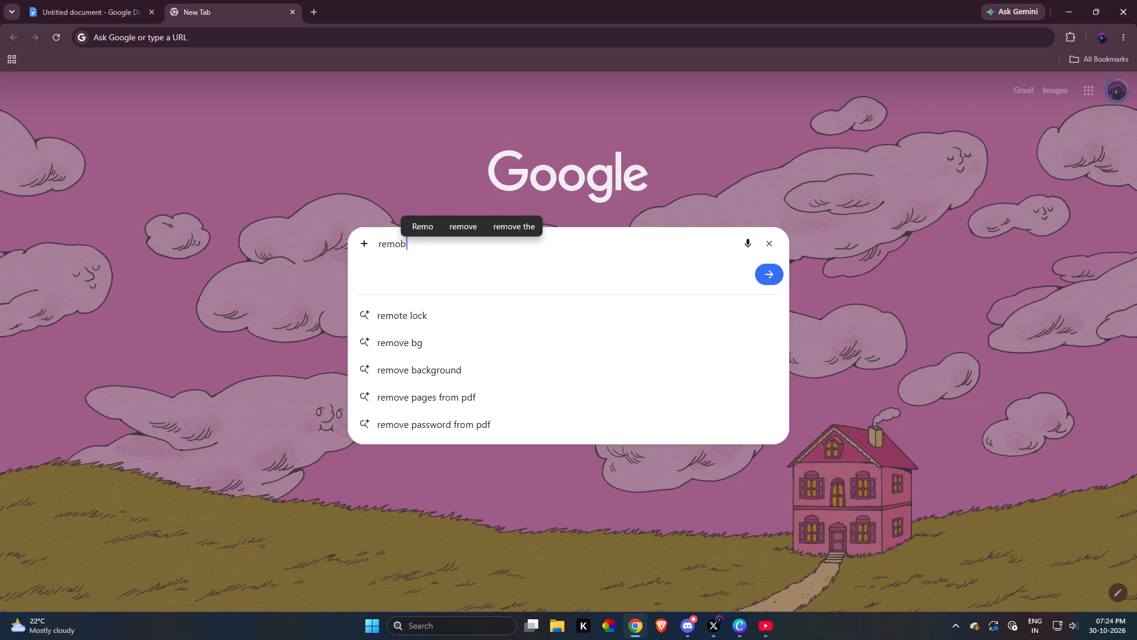
key("BackSpace")
type("ve bg")
key("Return")
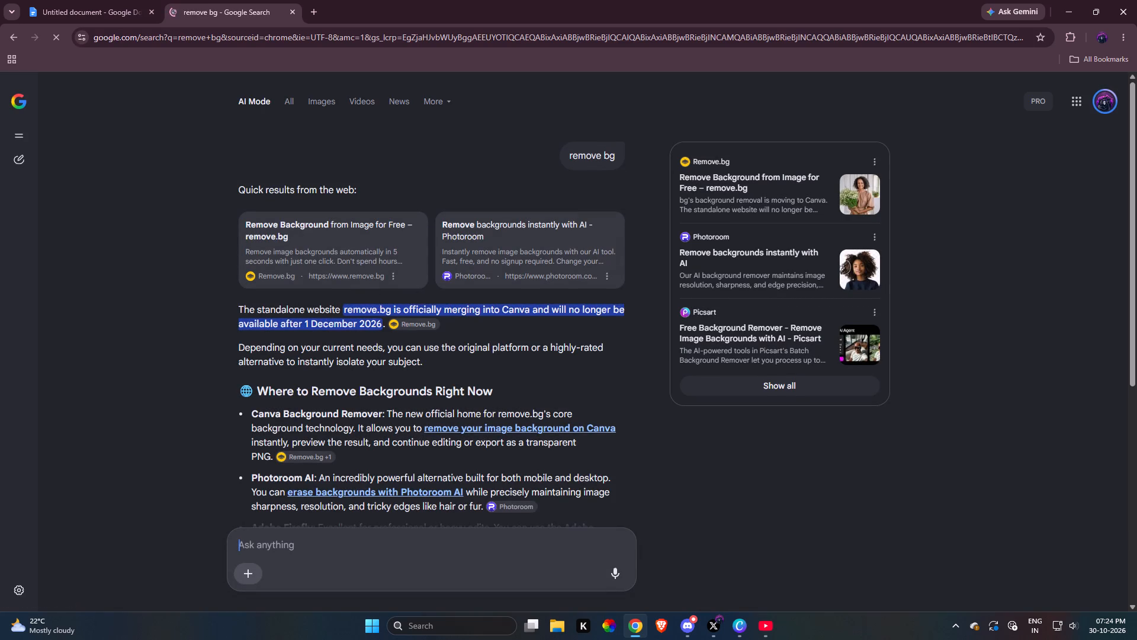
left_click(297, 270)
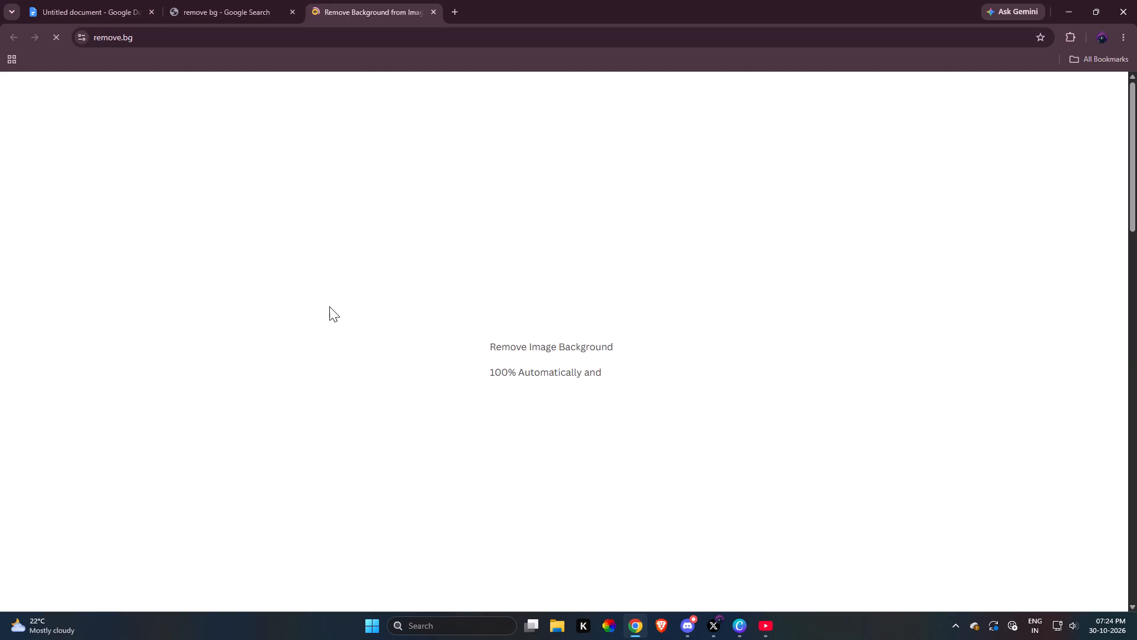
Upload FC-Mobile-Card-4K and FC-Mobile-Card-4K (1) from Downloads to remove.bg for background removal.
left_click(707, 382)
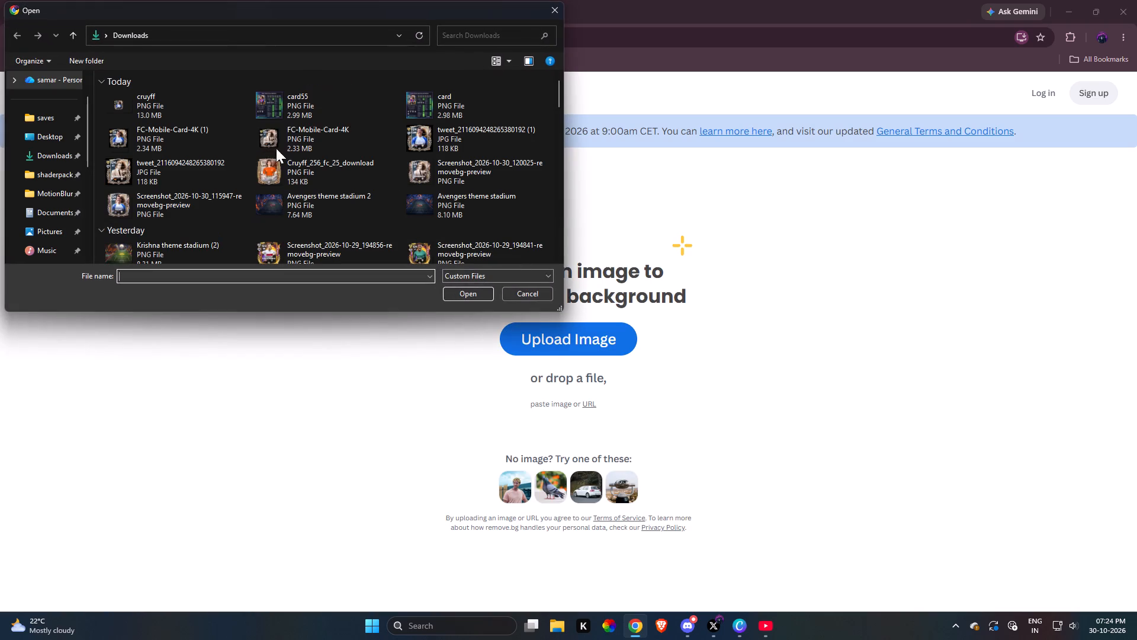
double_click(287, 142)
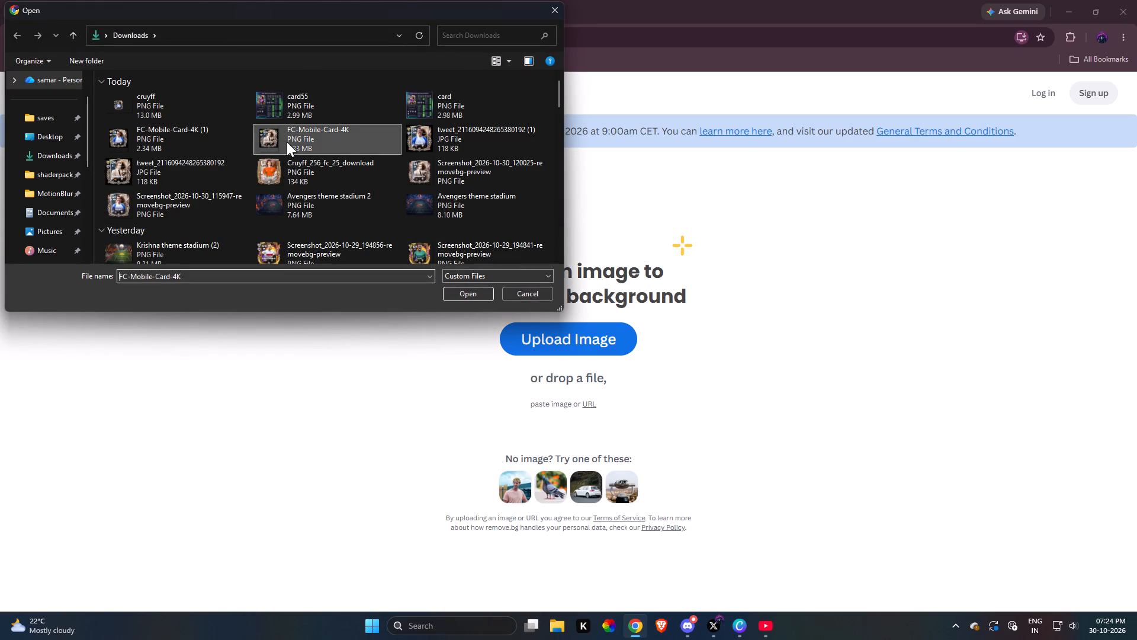
left_click(551, 574)
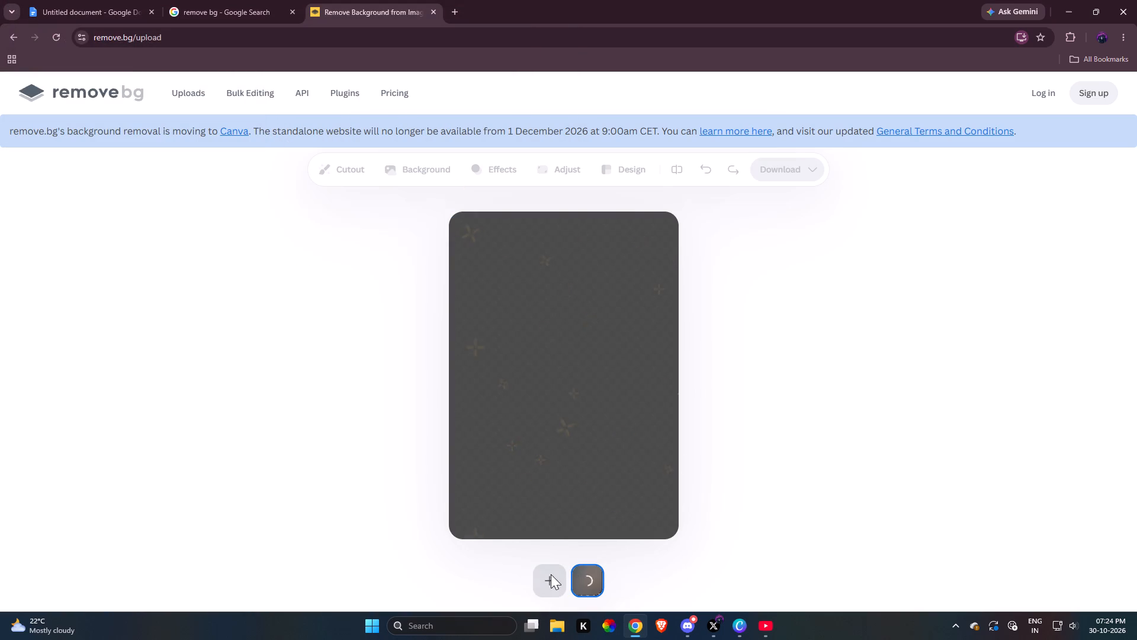
double_click(168, 137)
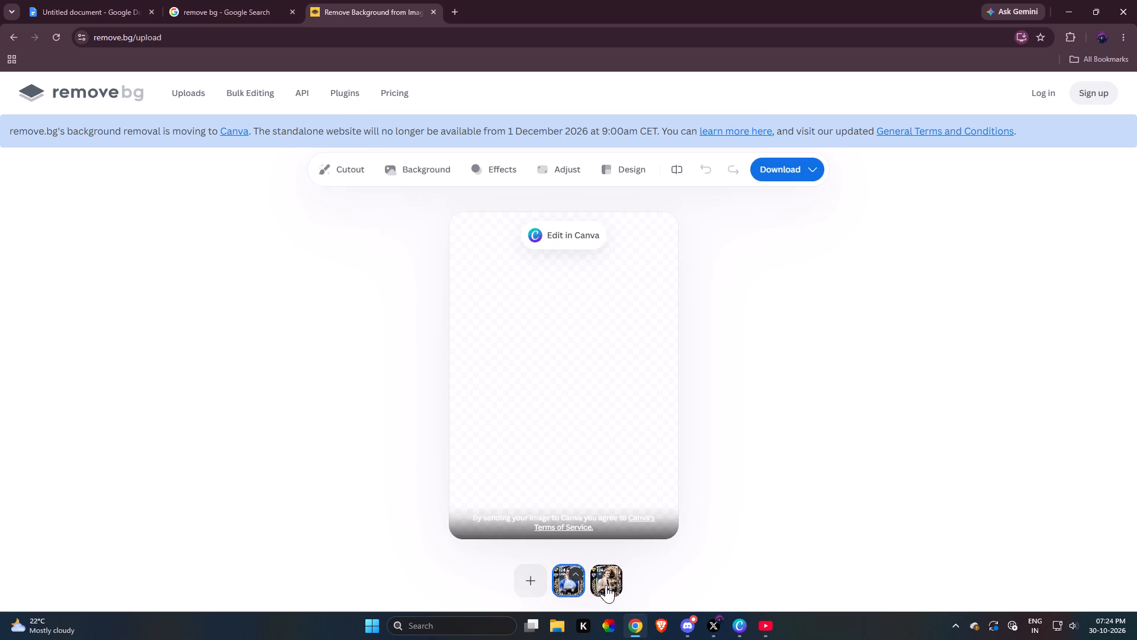
Download the free 418 x 596 preview versions of the Cruyff and Rummenigge card cutouts.
left_click(772, 167)
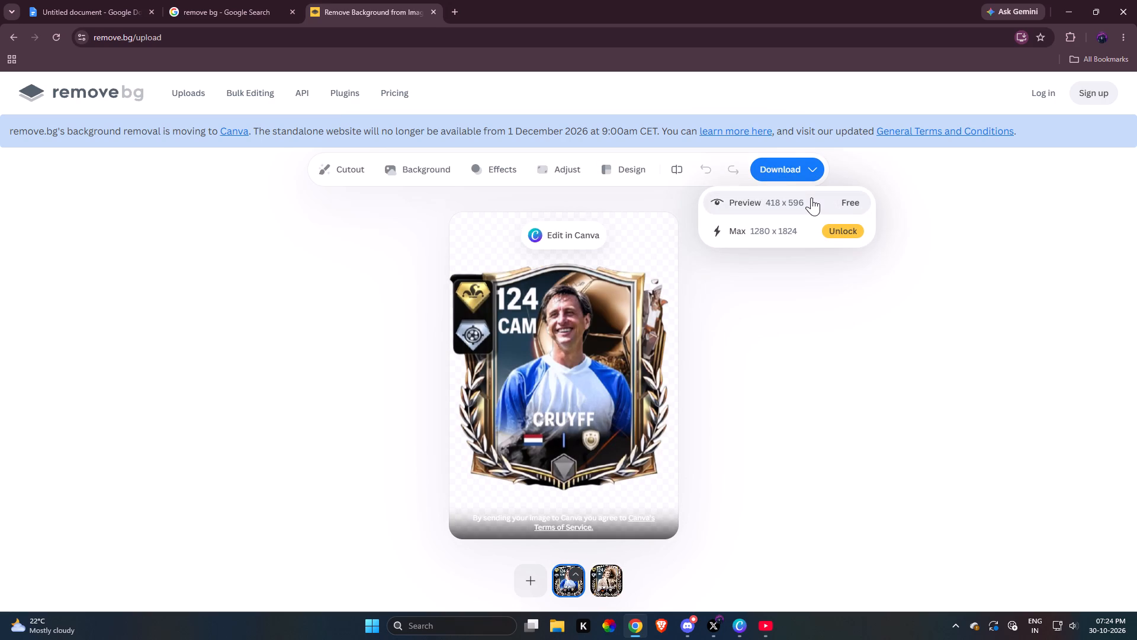
left_click(811, 197)
left_click(597, 584)
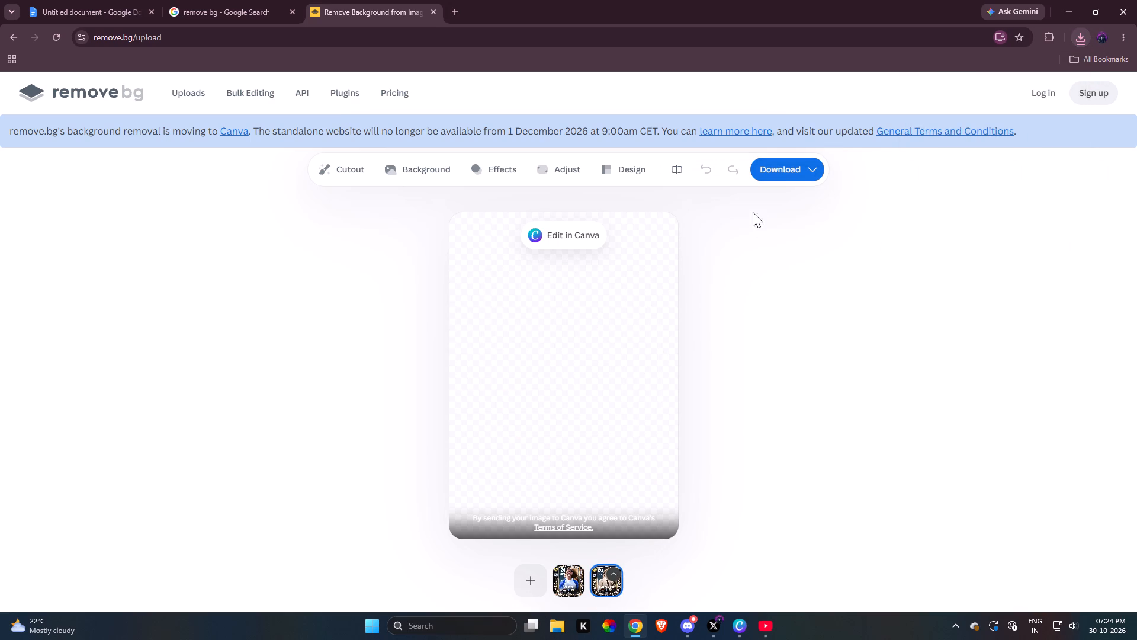
left_click(792, 169)
left_click(810, 206)
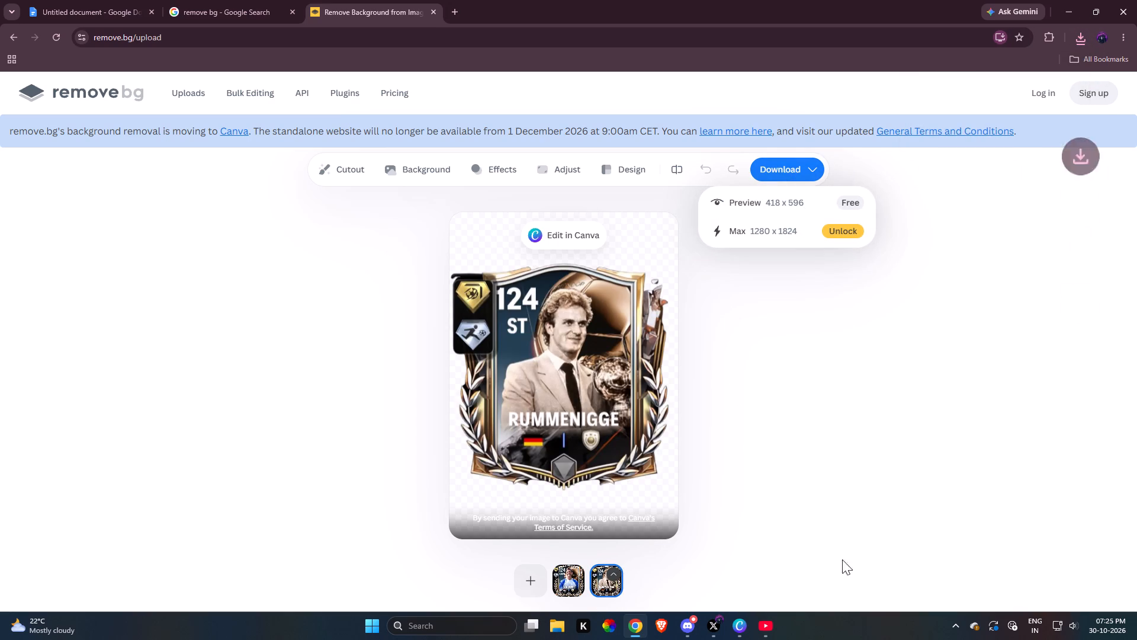
Switch back to Canva and upload the two removebg-preview card PNGs from Downloads.
left_click(740, 625)
left_click(174, 117)
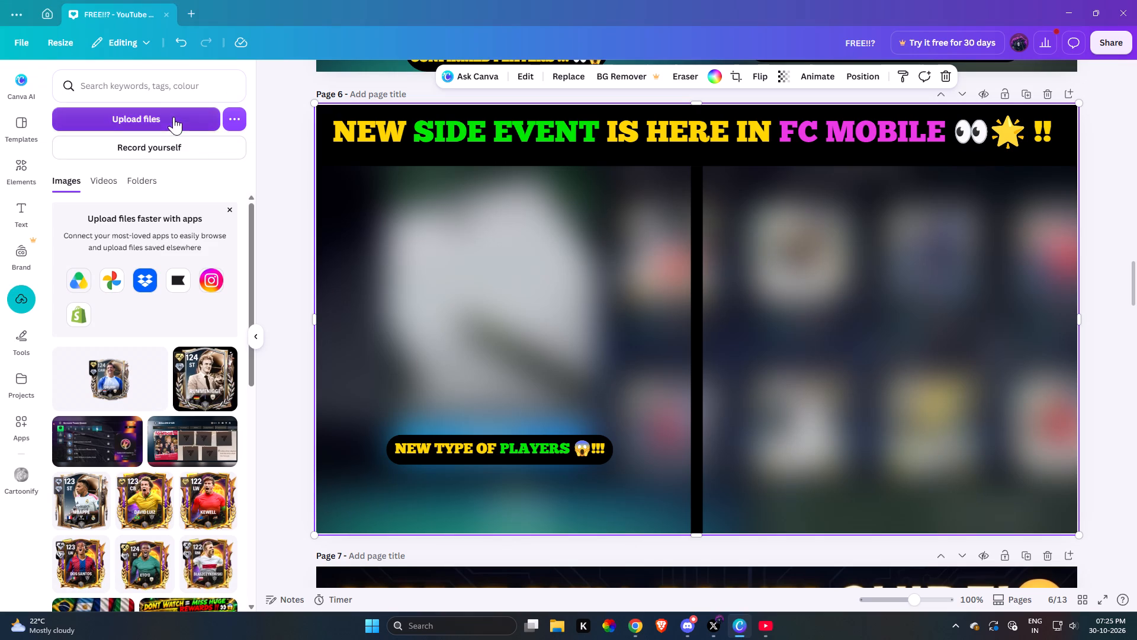
left_click(179, 110, "ctrl")
left_click(371, 112, "ctrl")
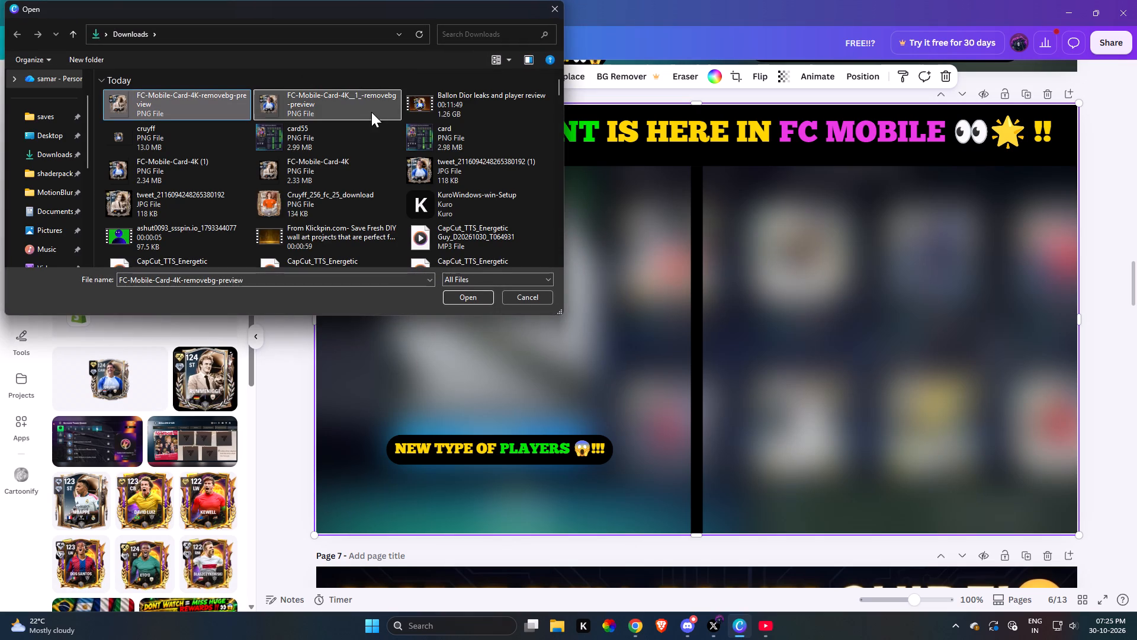
left_click(481, 306)
left_click(478, 297)
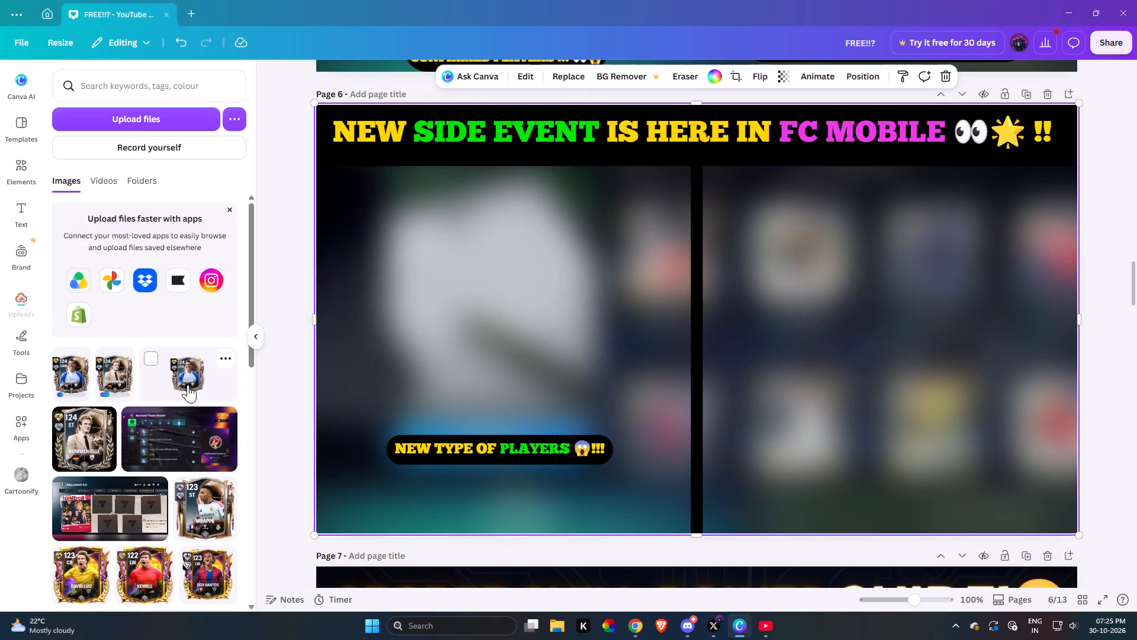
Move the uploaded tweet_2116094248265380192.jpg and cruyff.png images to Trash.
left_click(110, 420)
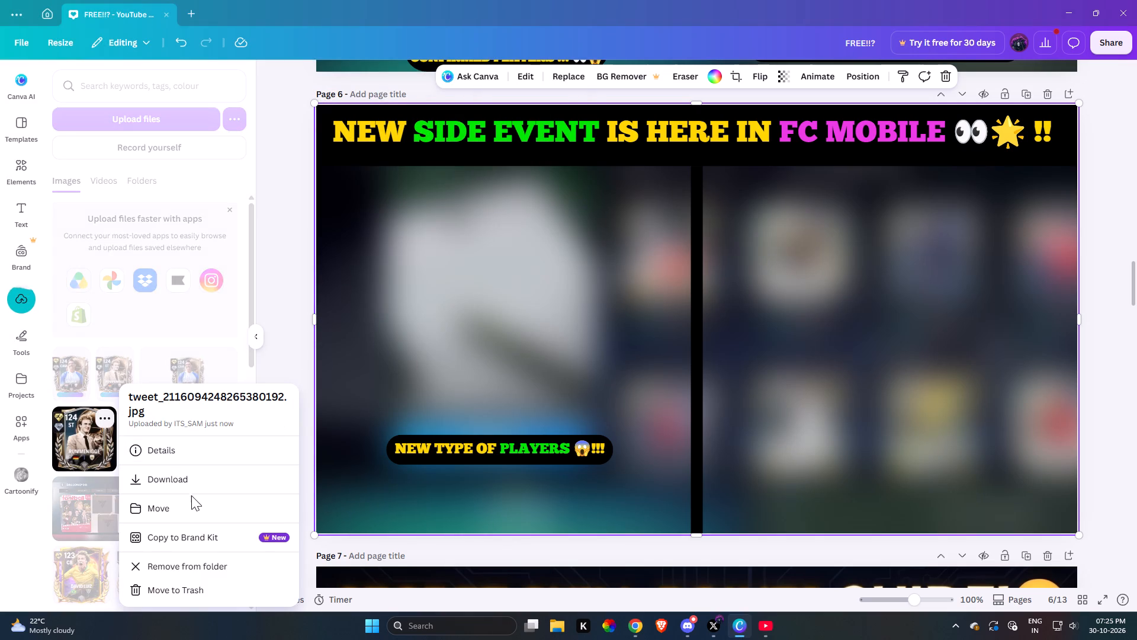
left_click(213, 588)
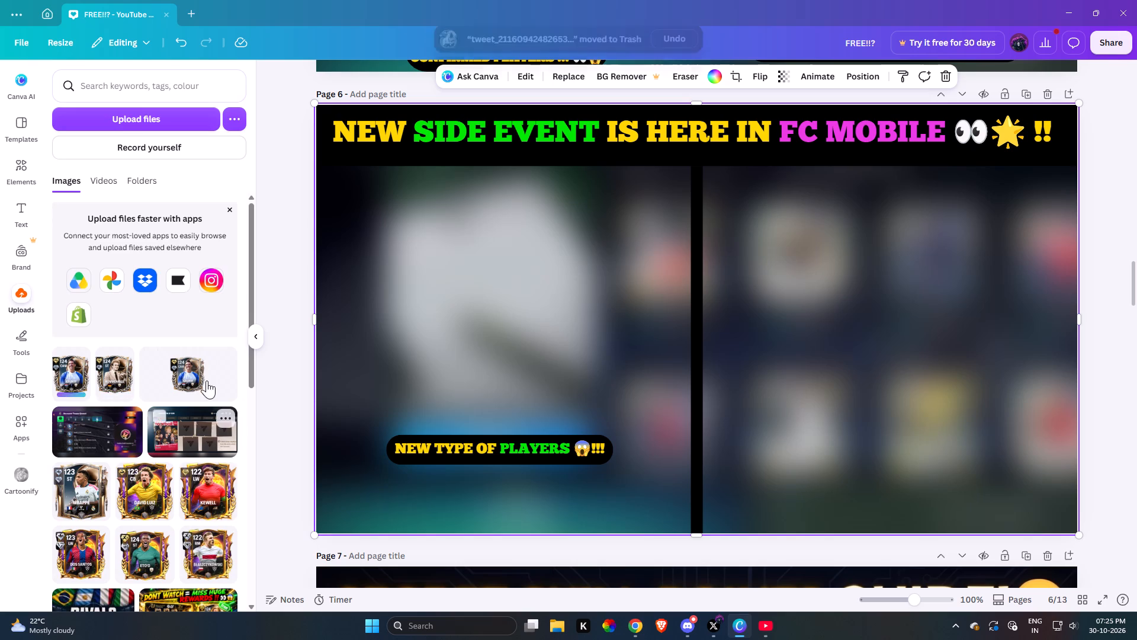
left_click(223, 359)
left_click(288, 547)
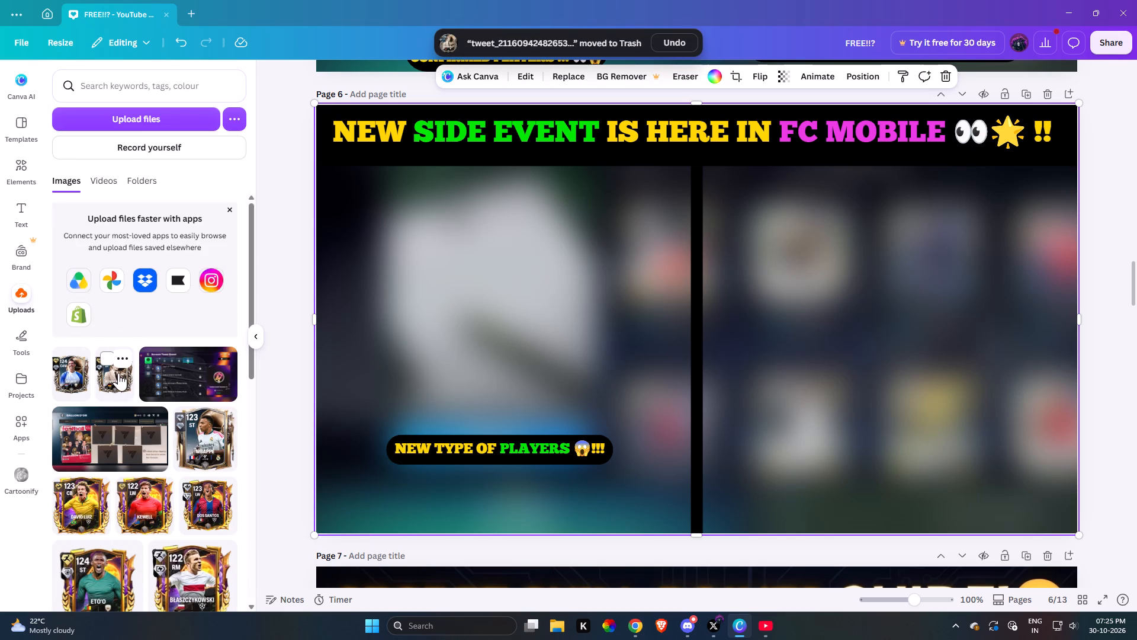
Place the uploaded Cruyff card cutout on page 6, shrink it slightly and position it mid-height in the area beyond the divider.
left_click_drag(62, 372, 767, 231)
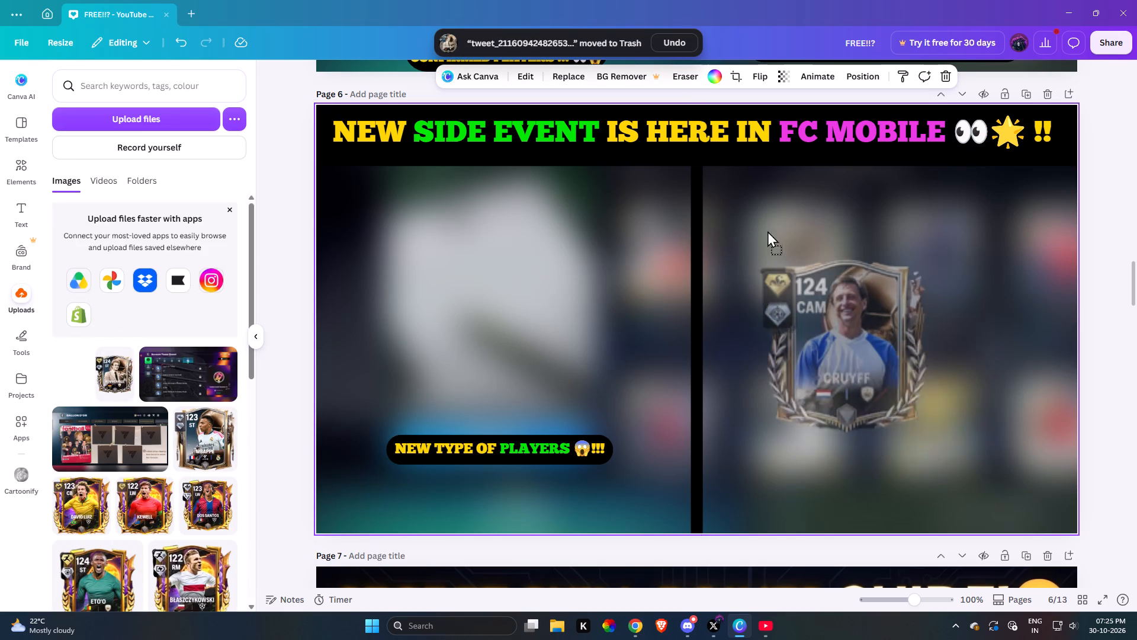
left_click_drag(767, 231, 813, 219)
left_click(917, 376)
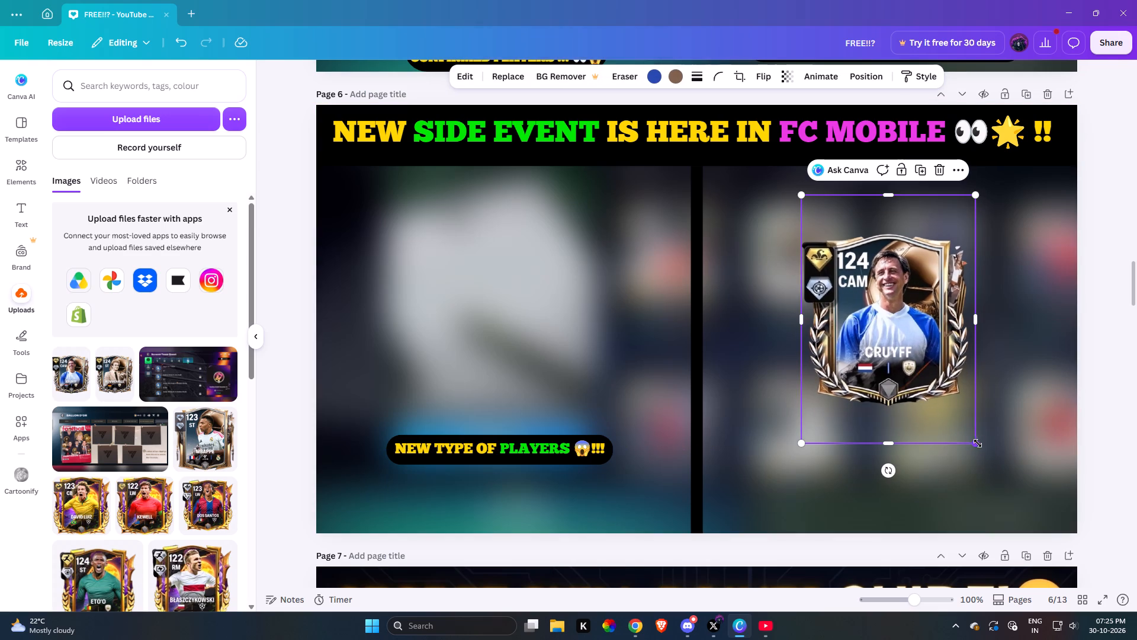
left_click_drag(977, 443, 946, 425)
left_click_drag(891, 345, 899, 350)
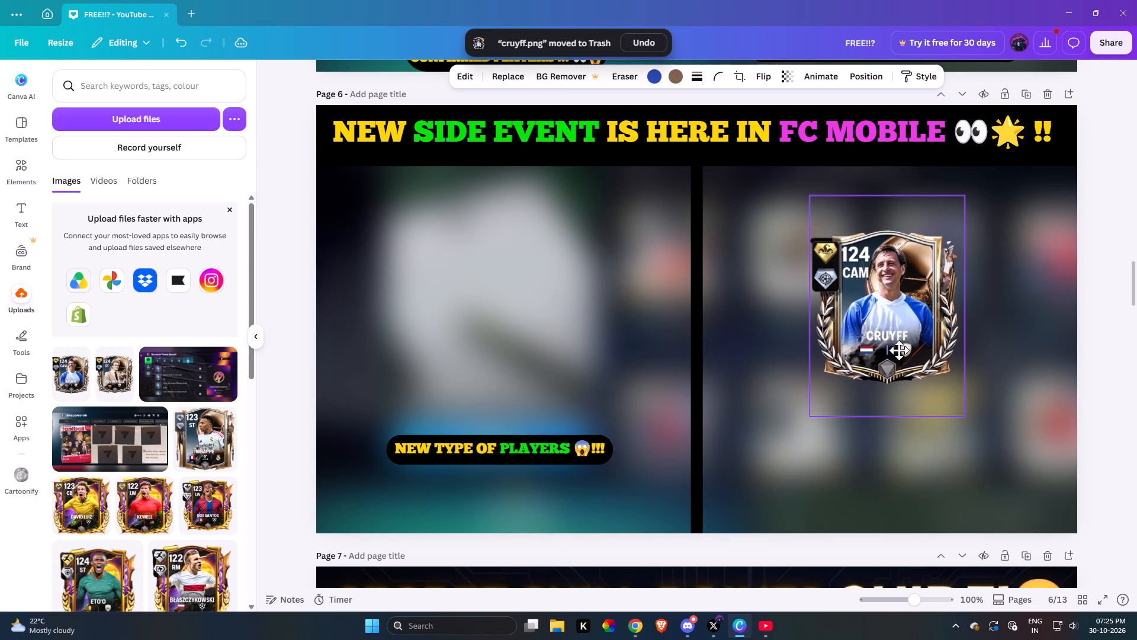
left_click_drag(899, 350, 916, 354)
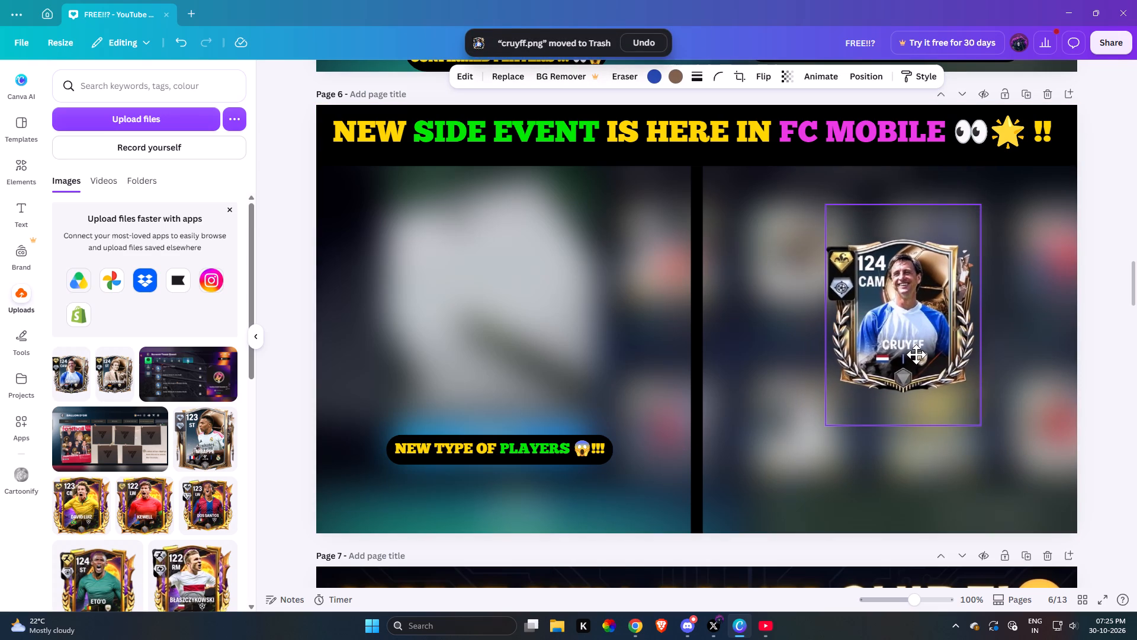
left_click_drag(916, 354, 907, 354)
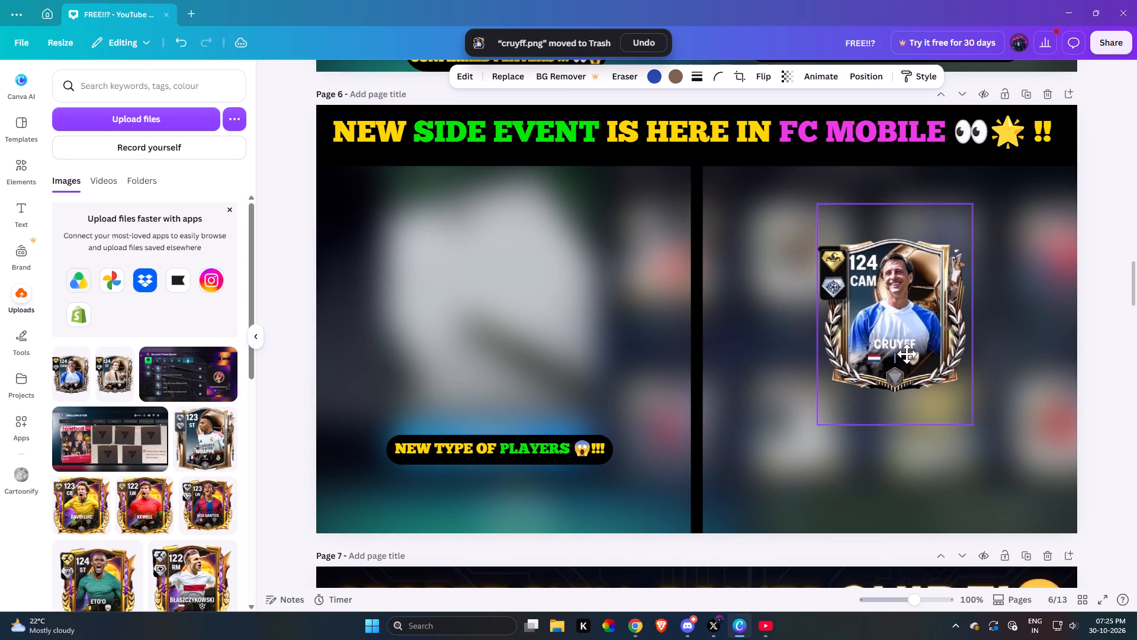
left_click_drag(907, 354, 912, 360)
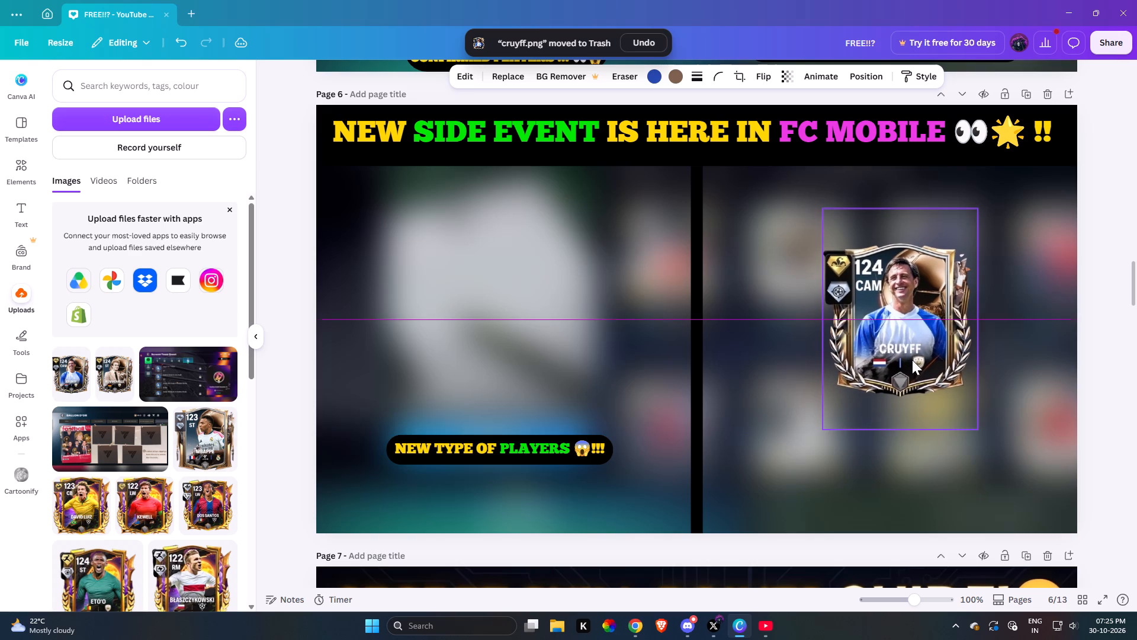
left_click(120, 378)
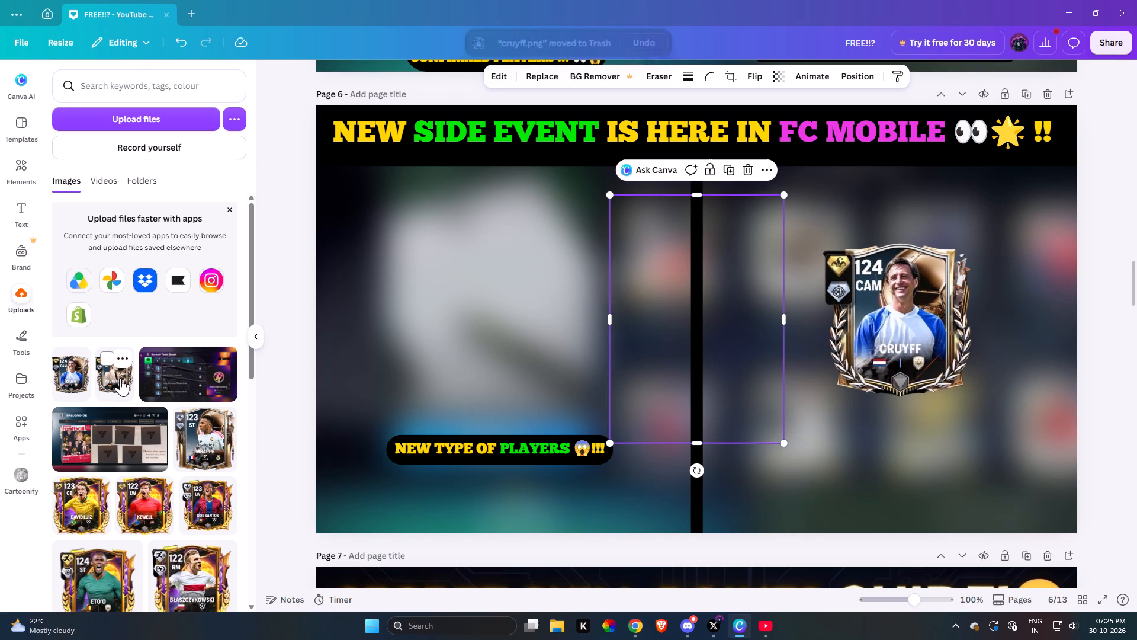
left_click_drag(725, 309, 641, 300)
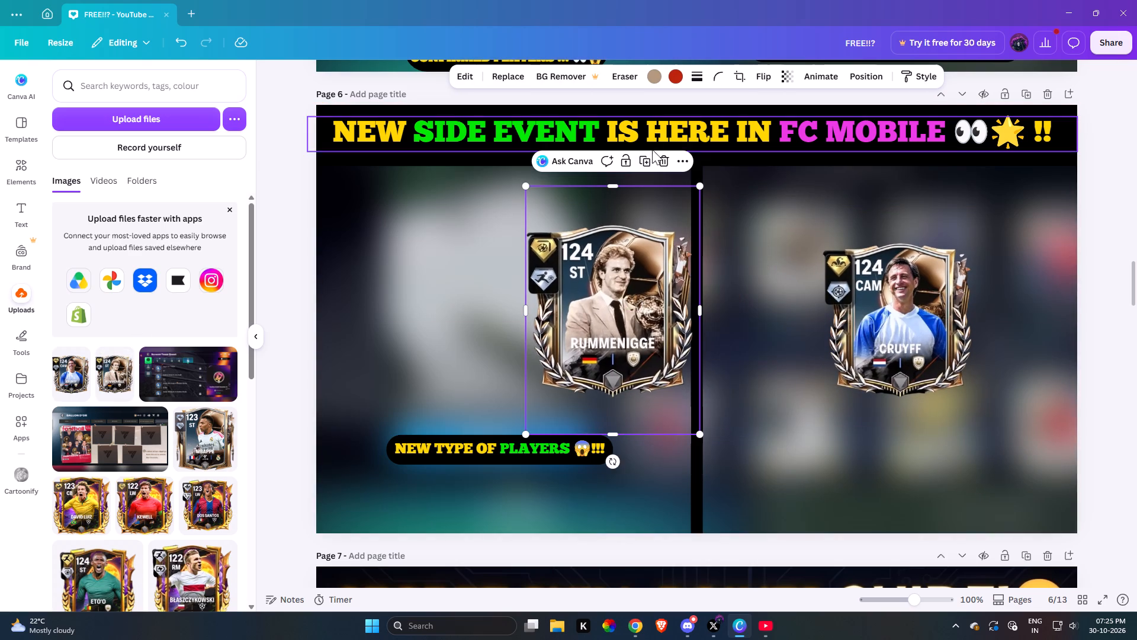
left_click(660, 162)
Duplicate the Cruyff card, tilt the copy clockwise and place it overlapping the original's right edge.
left_click(968, 344)
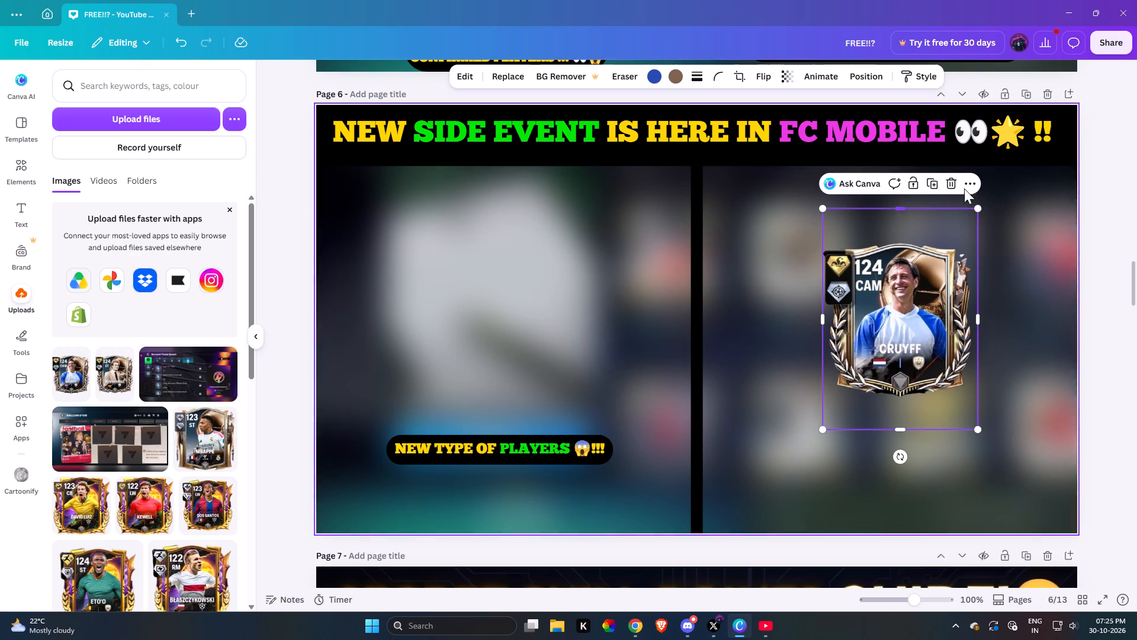
left_click(967, 185)
left_click(1031, 274)
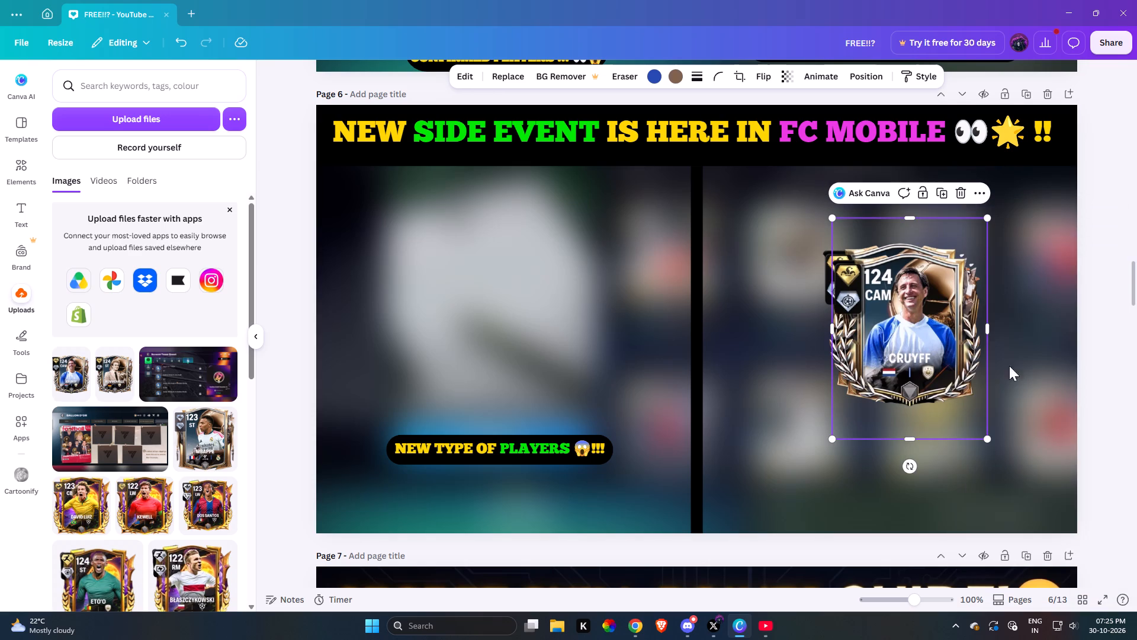
left_click_drag(912, 468, 886, 461)
left_click_drag(911, 332, 1007, 325)
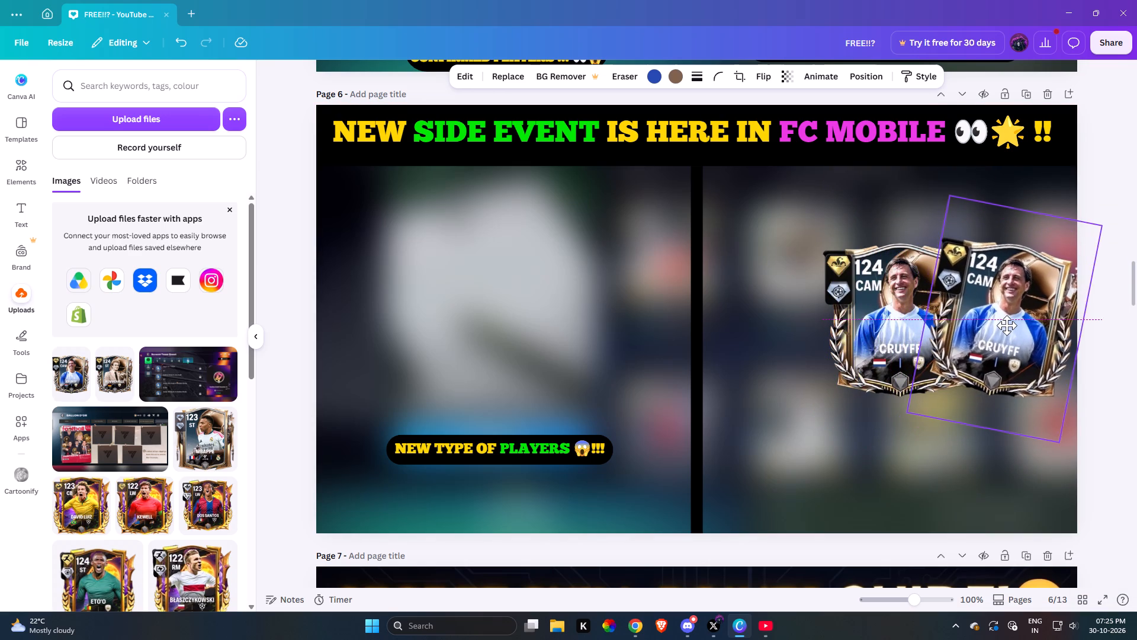
left_click_drag(1007, 325, 1009, 328)
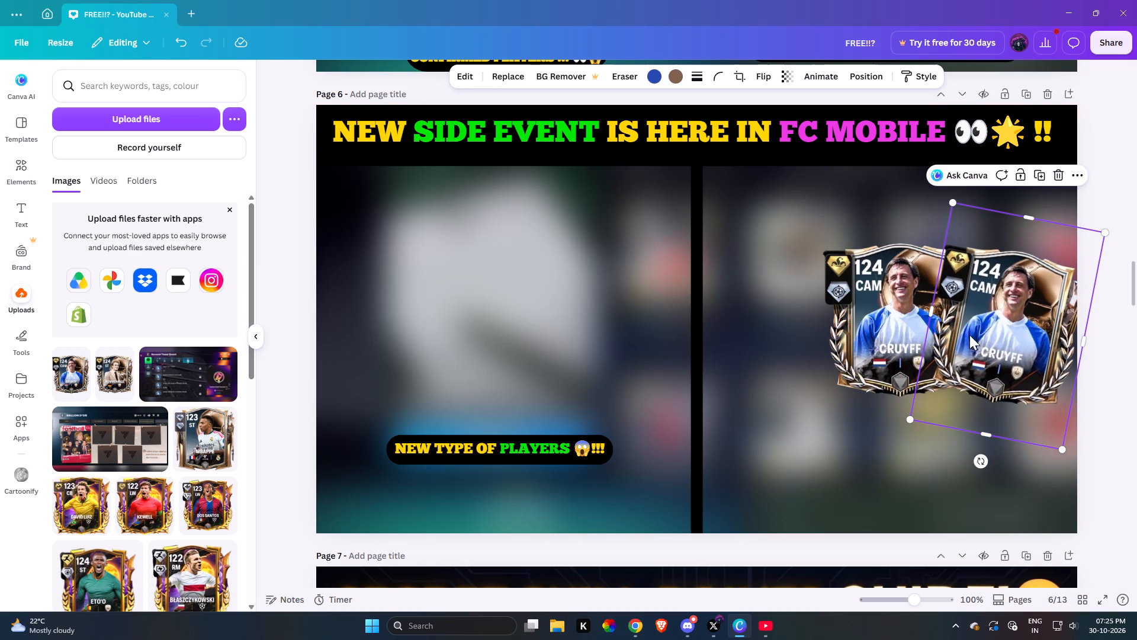
Duplicate the tilted Cruyff card, tilt the copy counterclockwise and place it on the left of the upright card to complete the fan.
left_click(1077, 169)
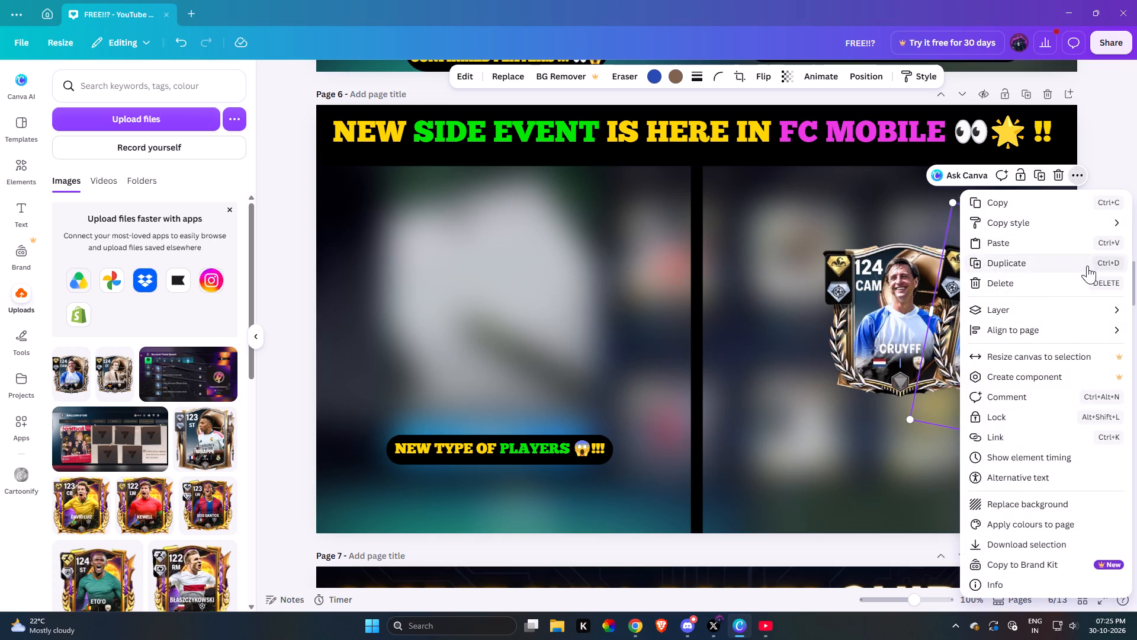
left_click(1081, 266)
left_click_drag(1064, 348, 833, 341)
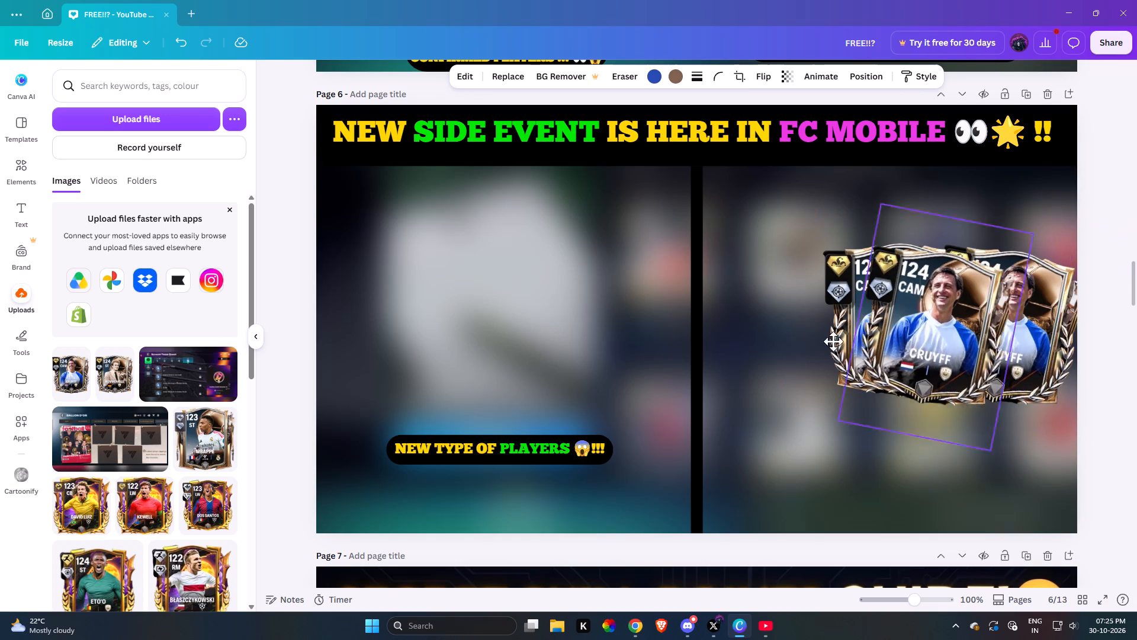
left_click_drag(833, 341, 763, 338)
left_click_drag(785, 460, 834, 472)
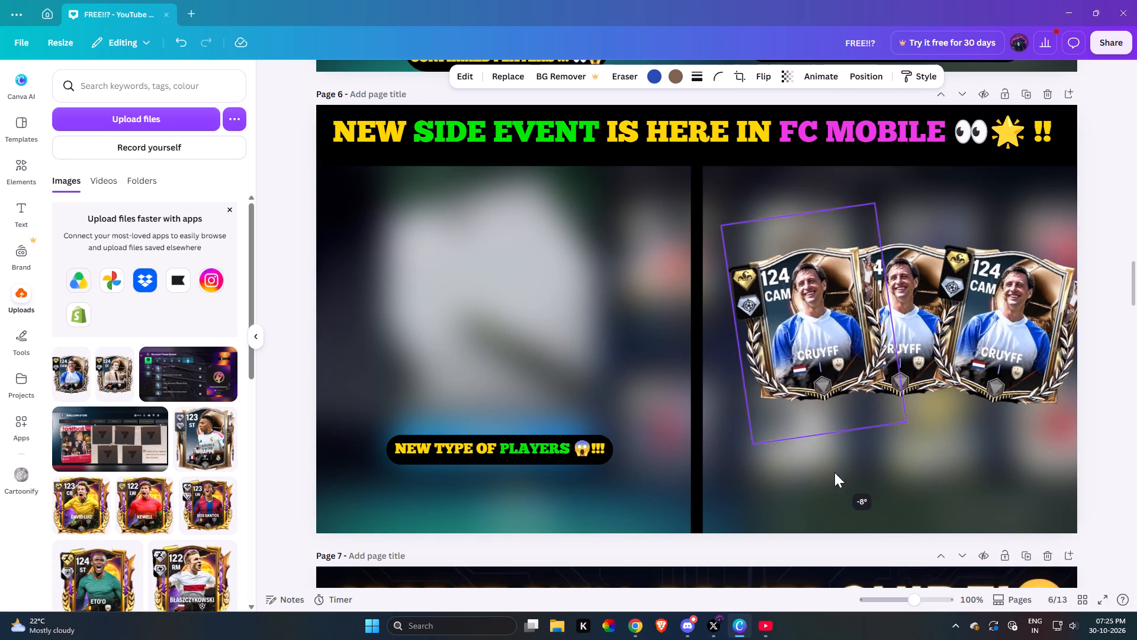
left_click_drag(834, 472, 847, 475)
left_click_drag(814, 353, 781, 357)
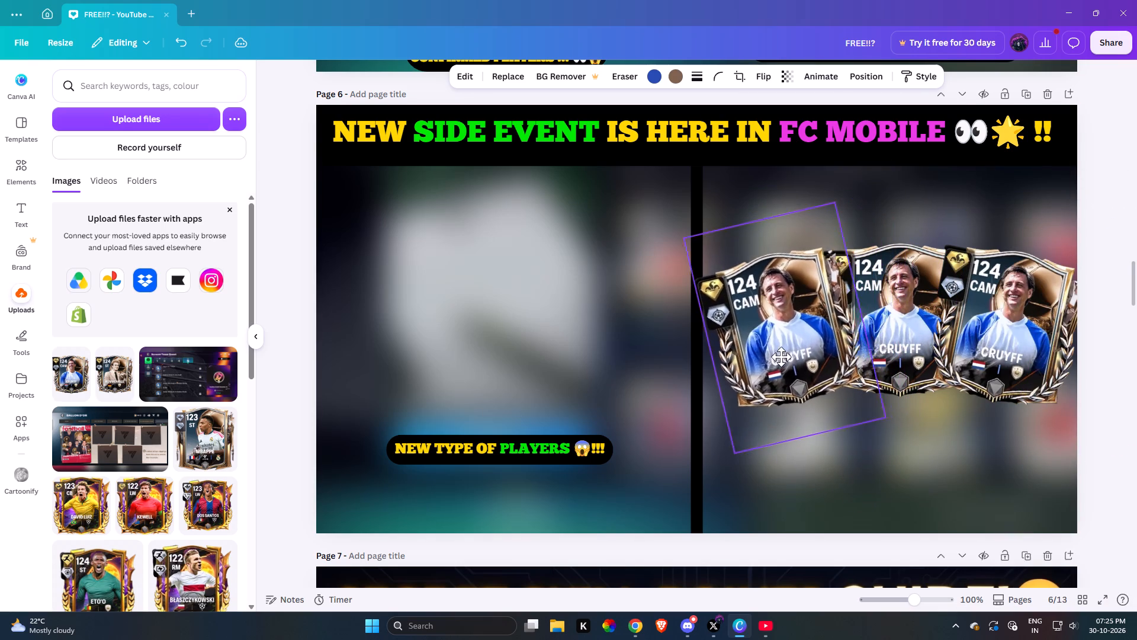
left_click_drag(781, 357, 784, 360)
left_click(722, 206)
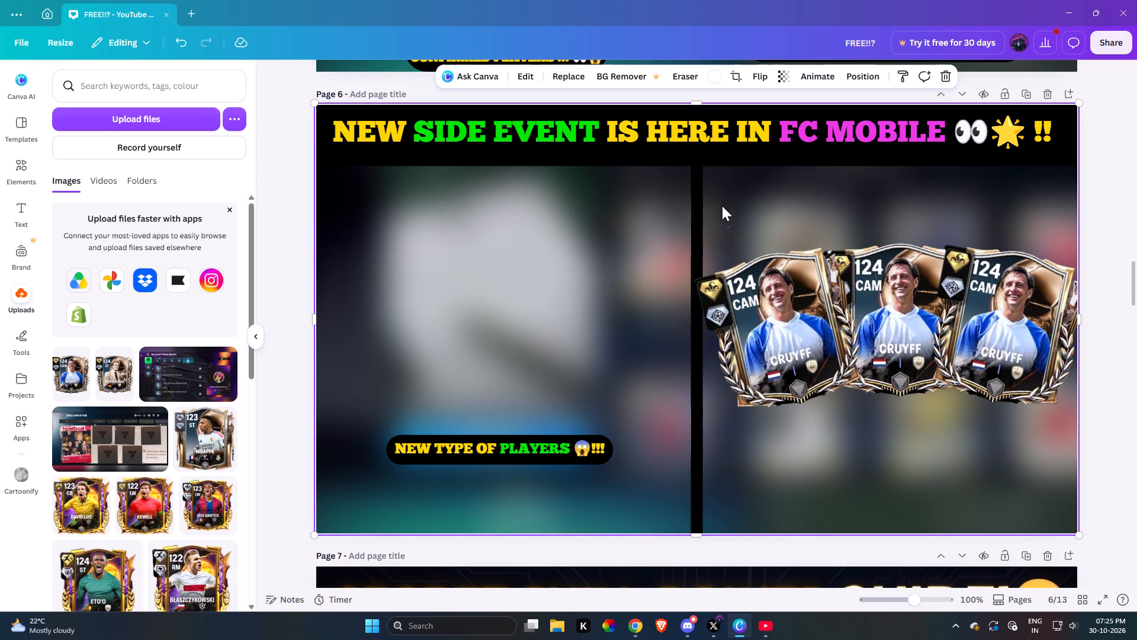
Bring the upright middle Cruyff card to the front of the other two cards.
left_click(910, 304)
left_click(973, 187)
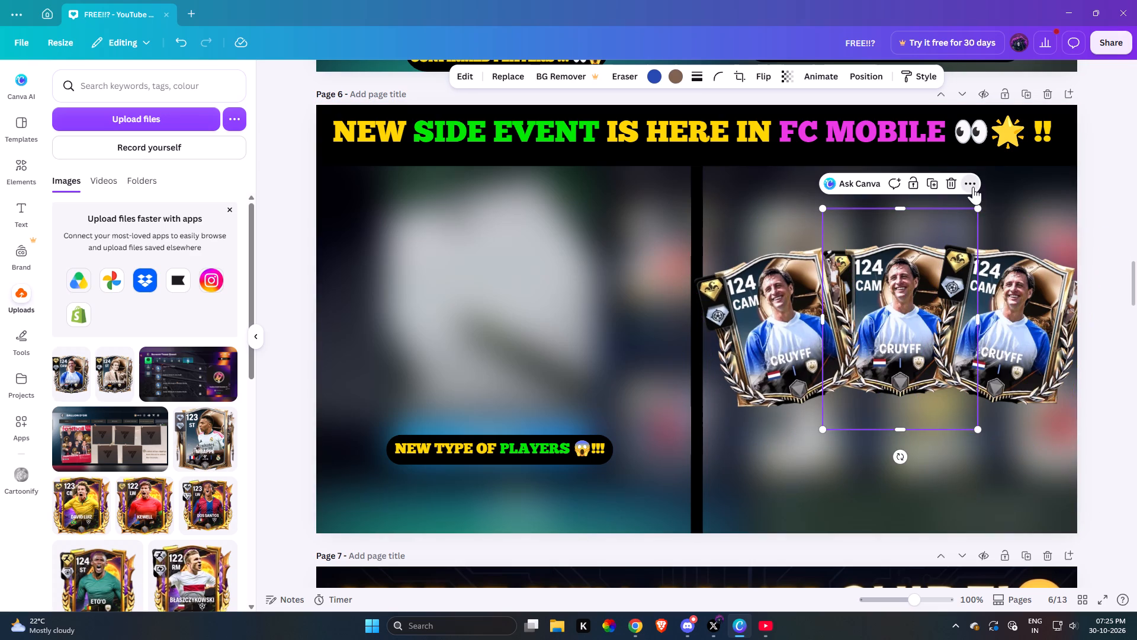
left_click(1033, 320)
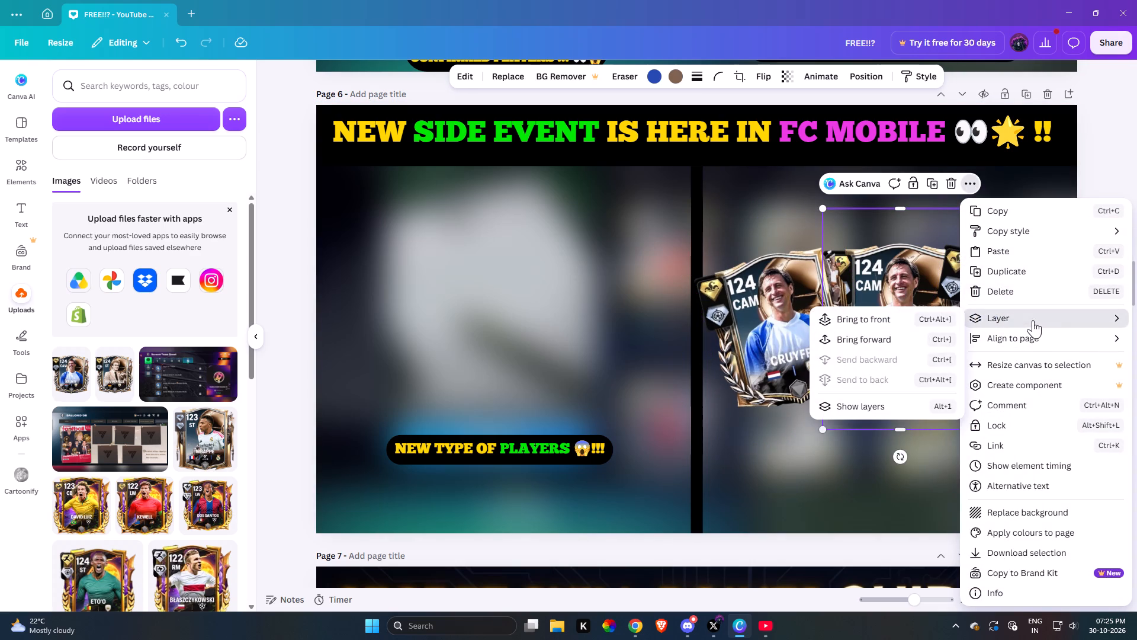
left_click(936, 313)
left_click(860, 504)
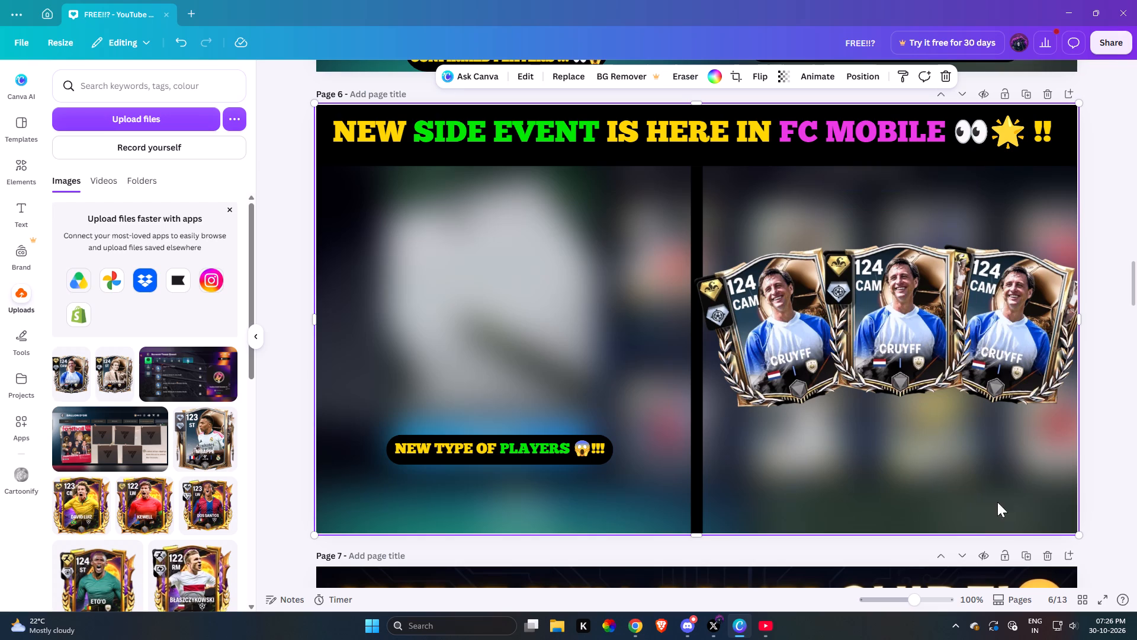
Bring the black vertical divider line to the front of the cards.
left_click(696, 377)
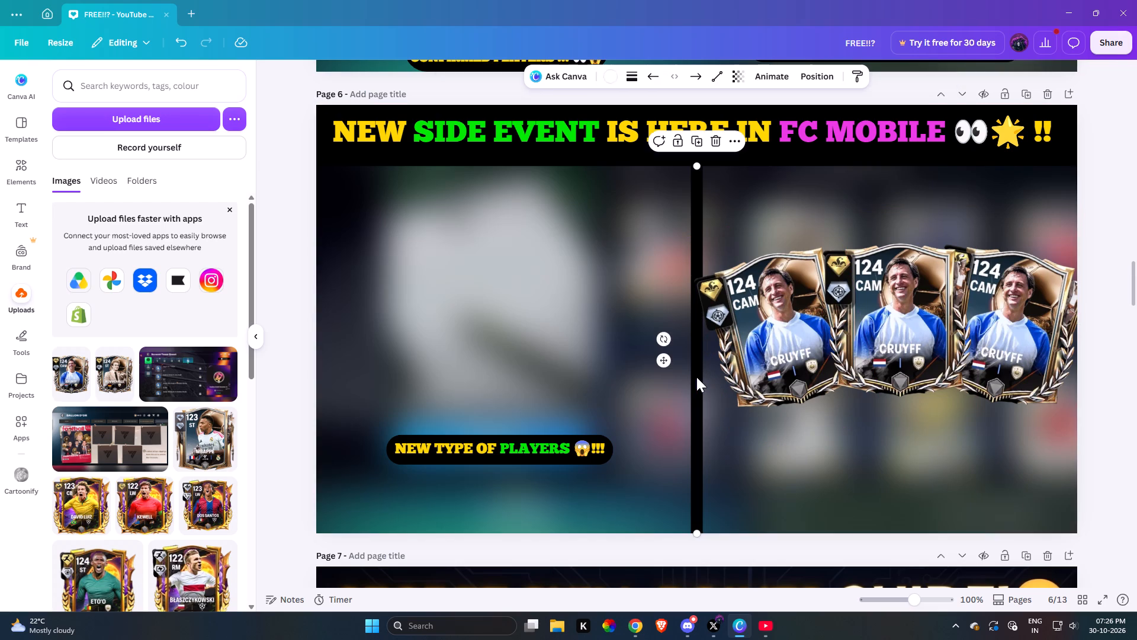
left_click(737, 137)
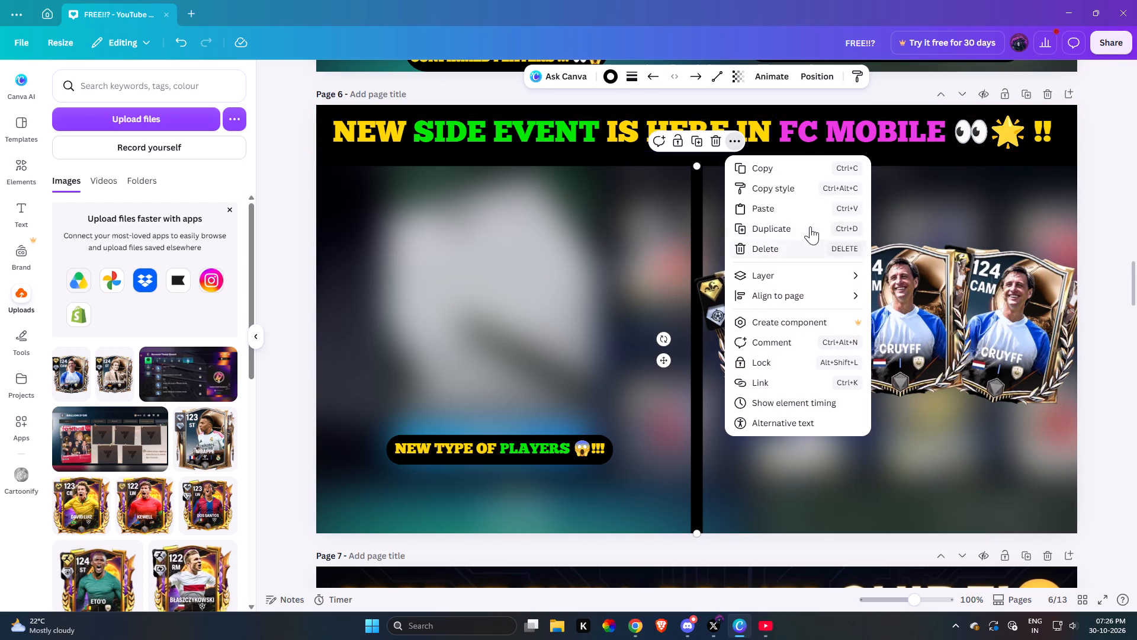
left_click(809, 281)
left_click(937, 279)
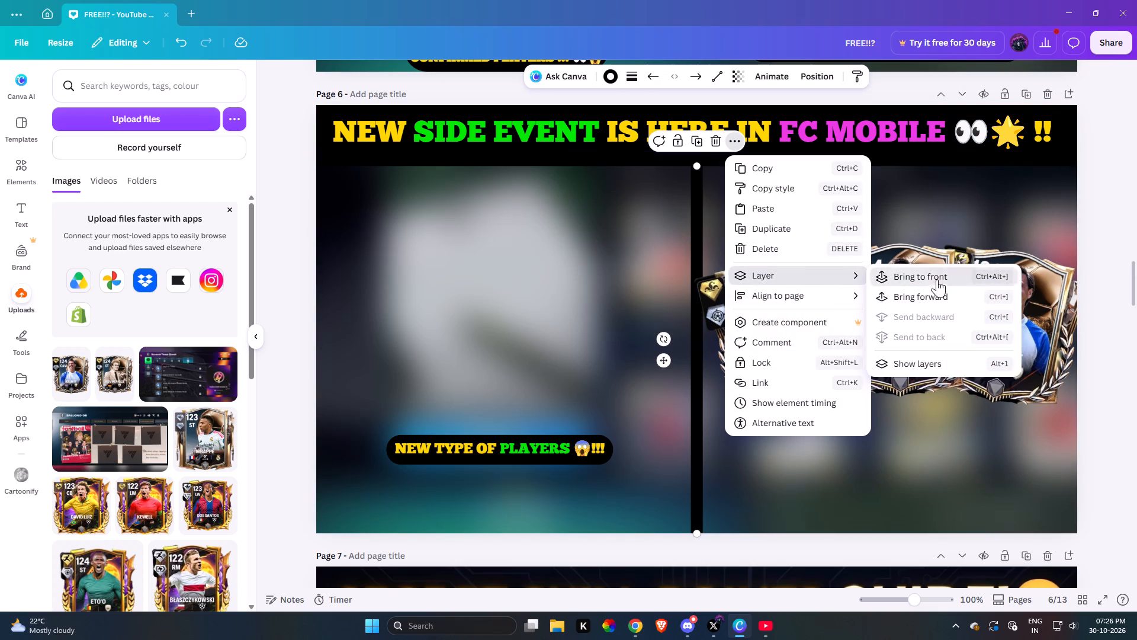
left_click(965, 188)
Nudge the left card, then shrink all three Cruyff cards together and fit them inside the right half of the thumbnail.
left_click(770, 361)
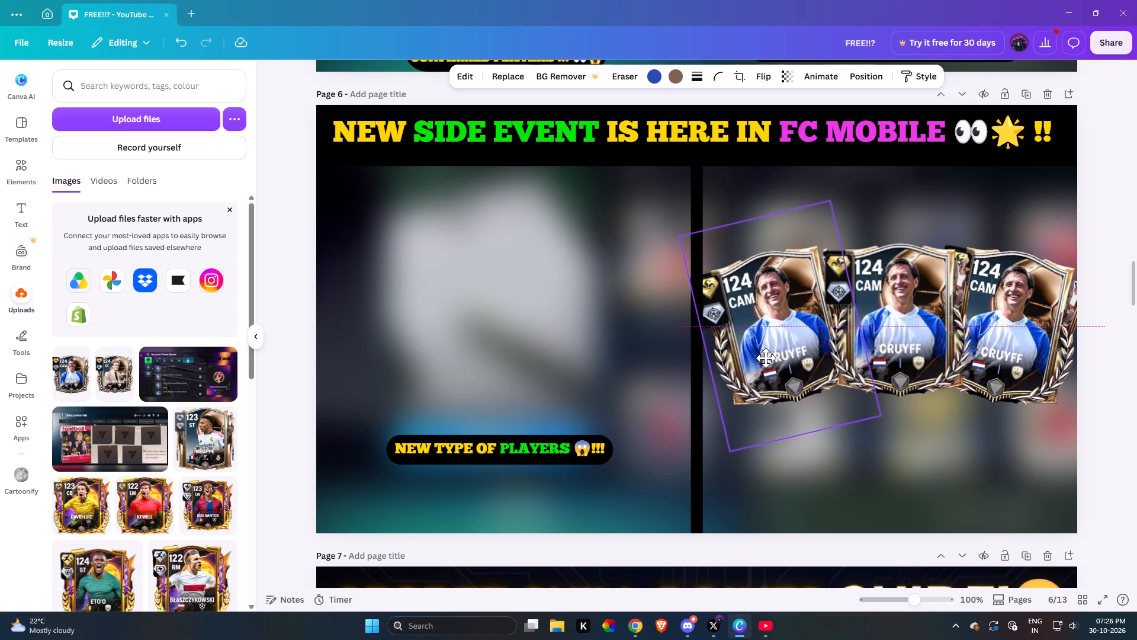
left_click(1015, 467)
left_click_drag(1015, 469, 817, 351)
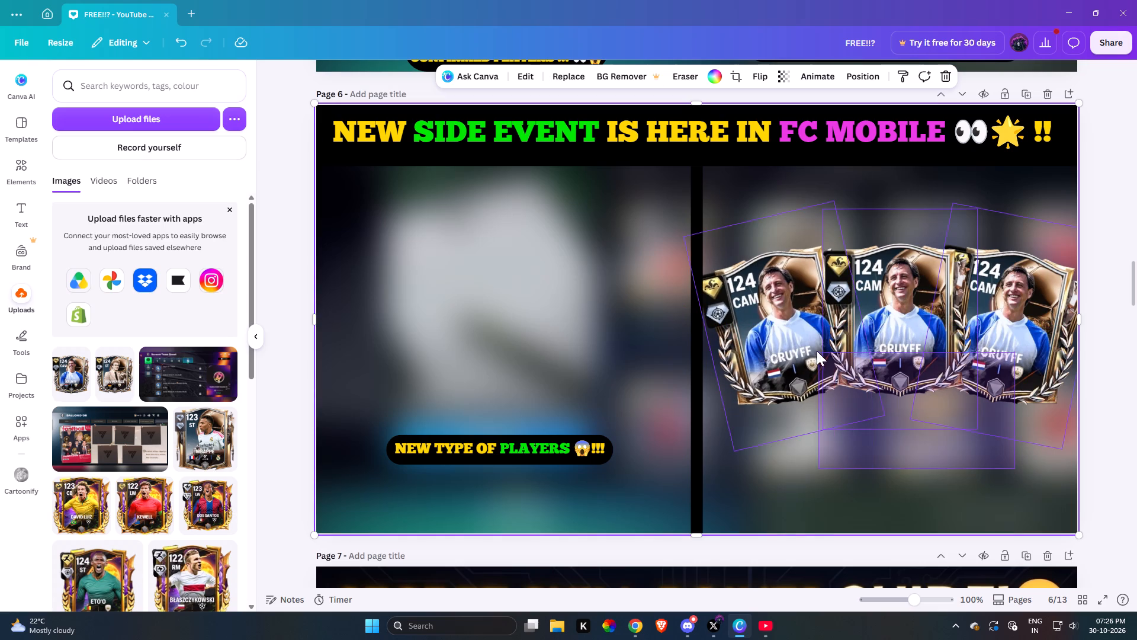
left_click_drag(817, 351, 815, 351)
left_click_drag(1103, 454, 1097, 454)
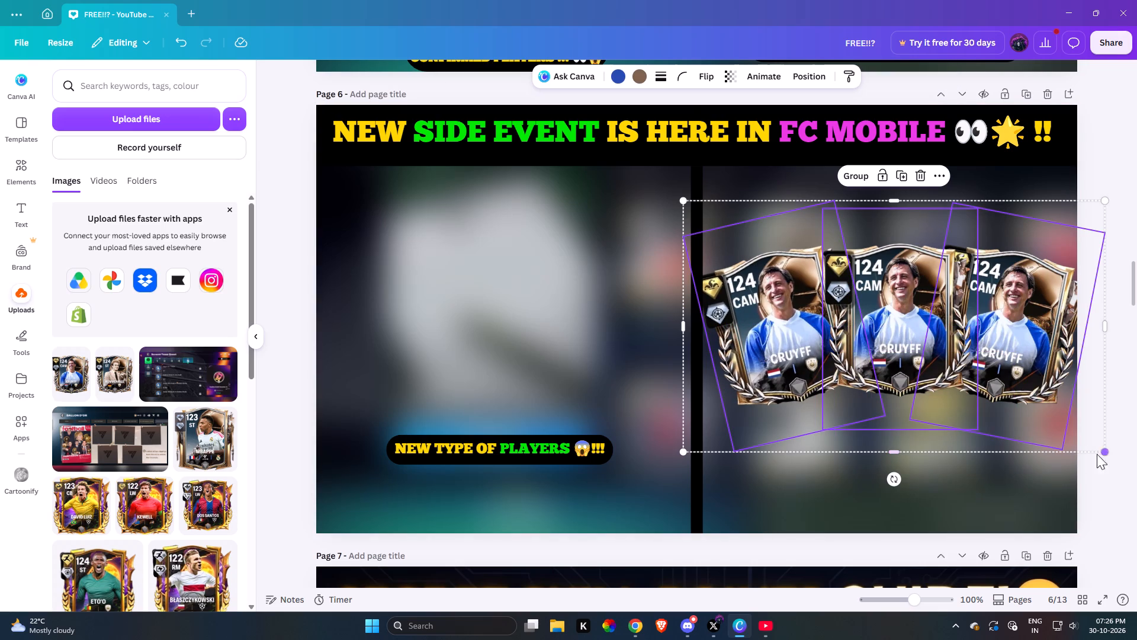
left_click_drag(1097, 454, 1064, 448)
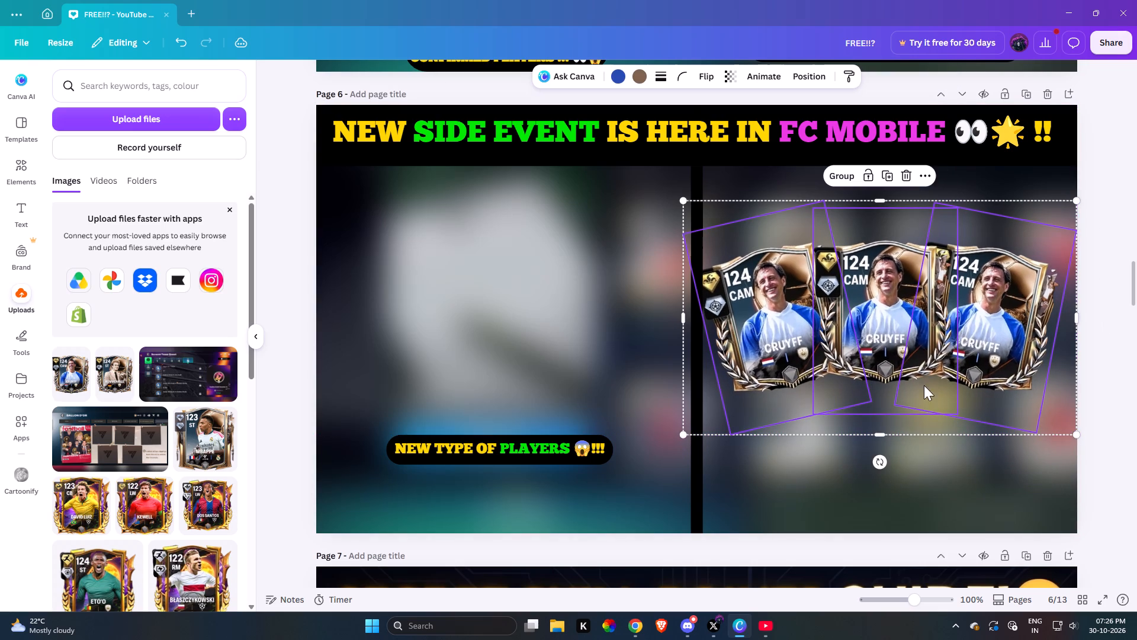
left_click_drag(879, 331, 890, 332)
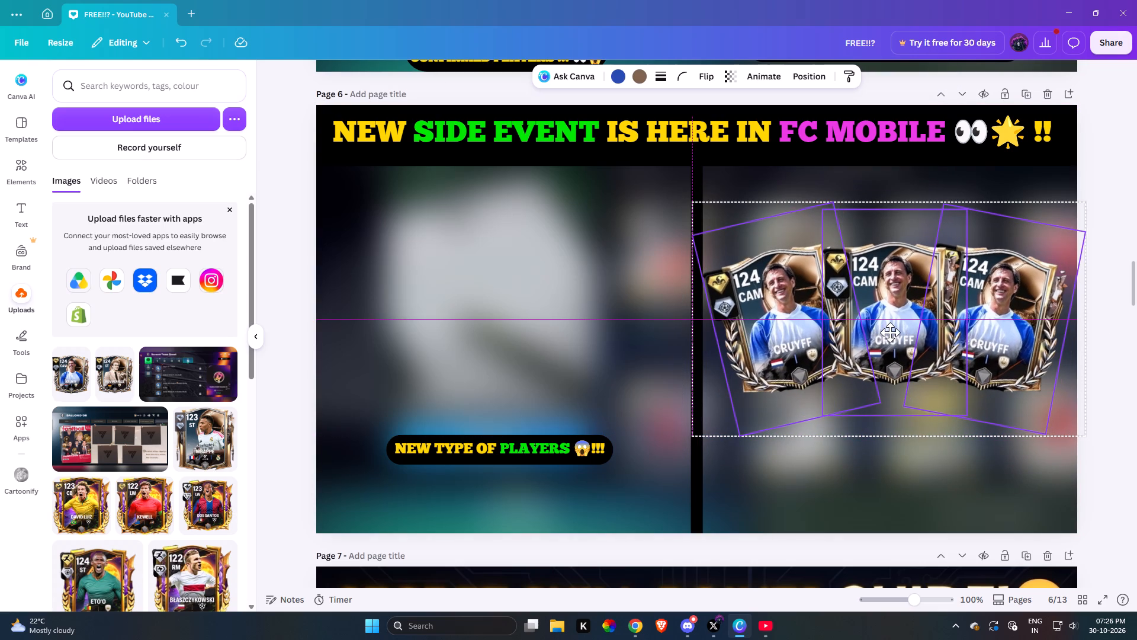
left_click_drag(890, 332, 891, 332)
left_click(997, 484)
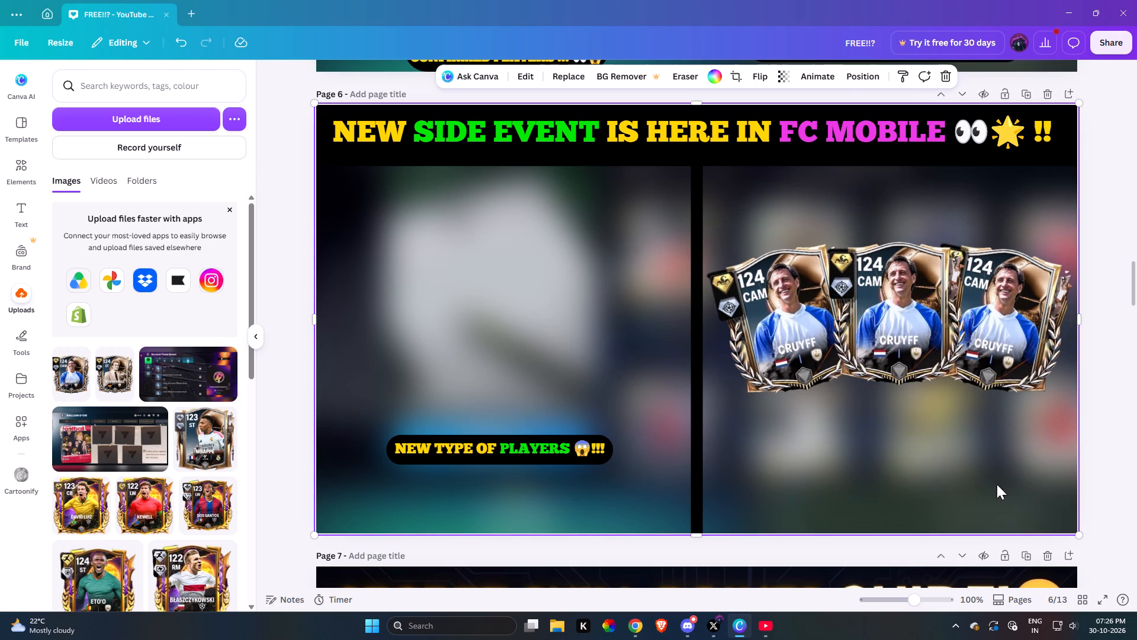
Nudge the right, left and middle Cruyff cards individually to even out the fan's spacing.
left_click(985, 371)
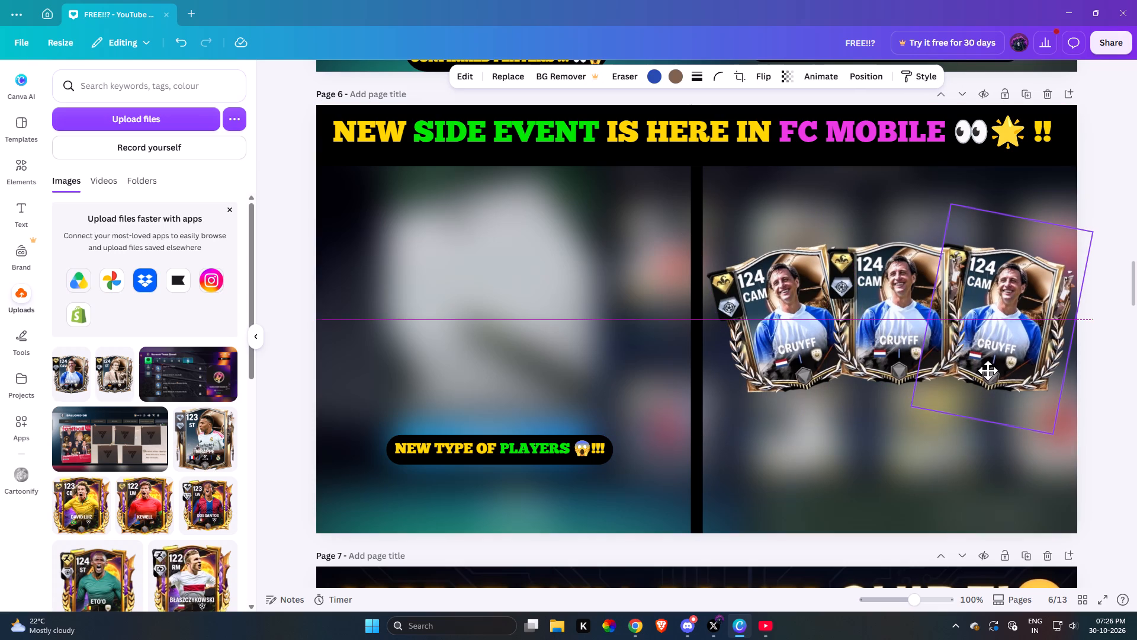
left_click(961, 487)
left_click(762, 357)
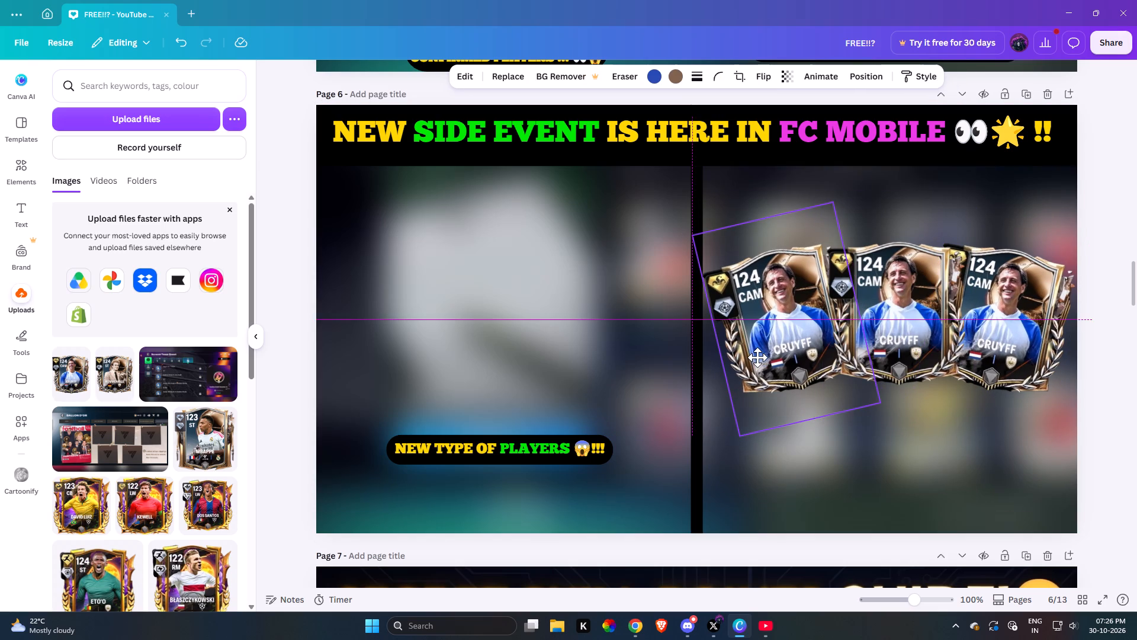
left_click(957, 488)
left_click_drag(909, 355, 903, 355)
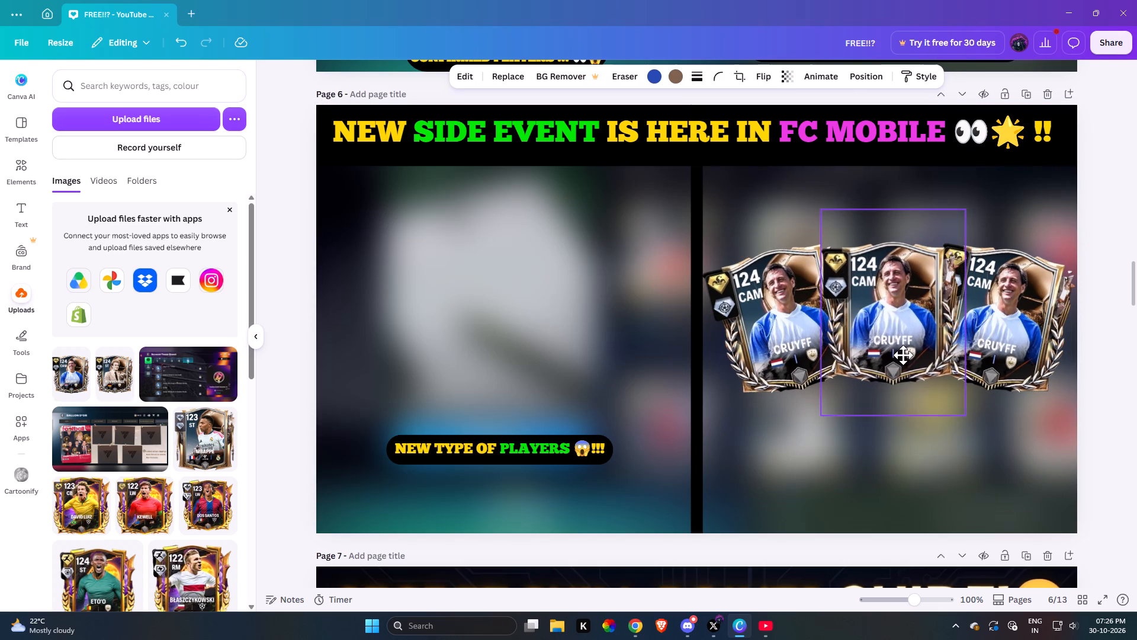
left_click_drag(903, 355, 901, 355)
left_click(987, 476)
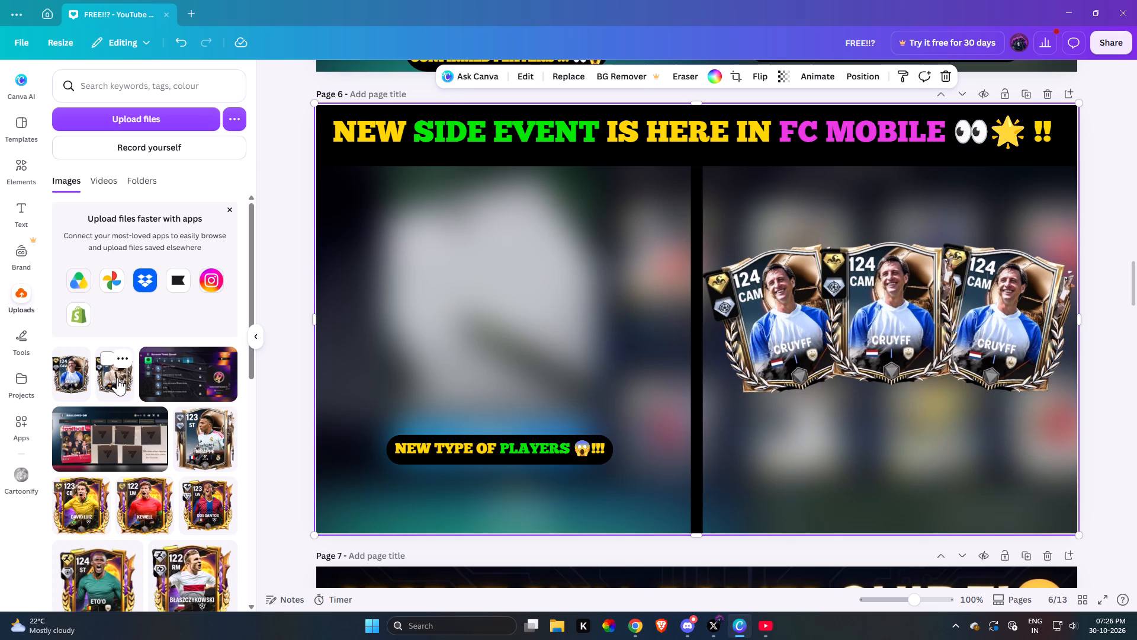
Replace the image in the rightmost Cruyff card with the uploaded Rummenigge card cutout.
left_click_drag(117, 377, 1005, 322)
left_click(882, 447)
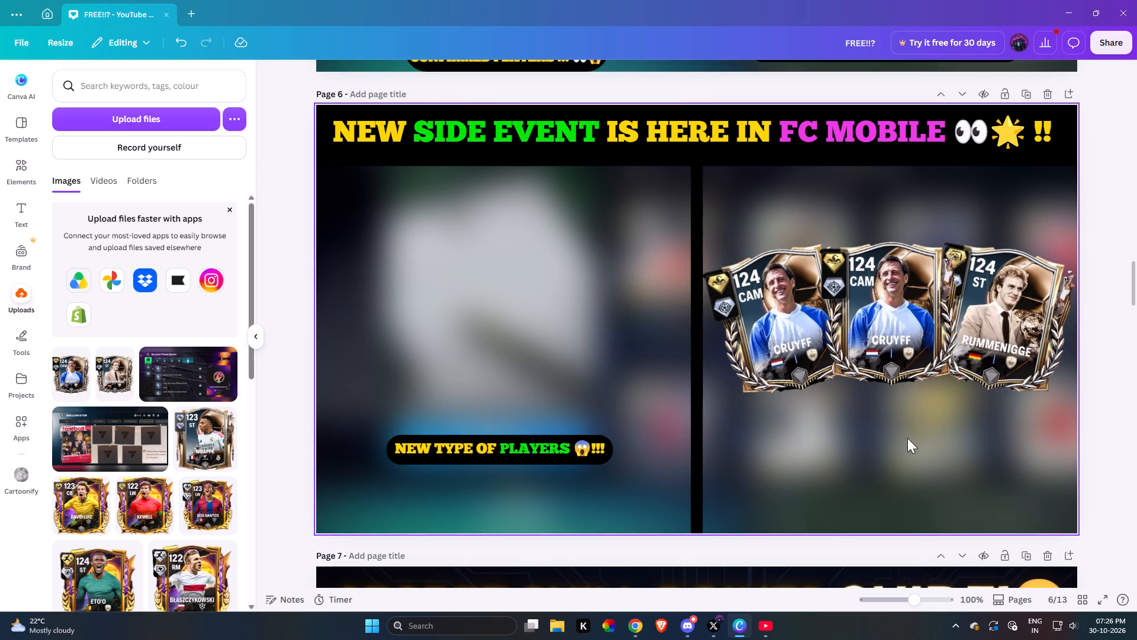
scroll(17, 469, "up", 1)
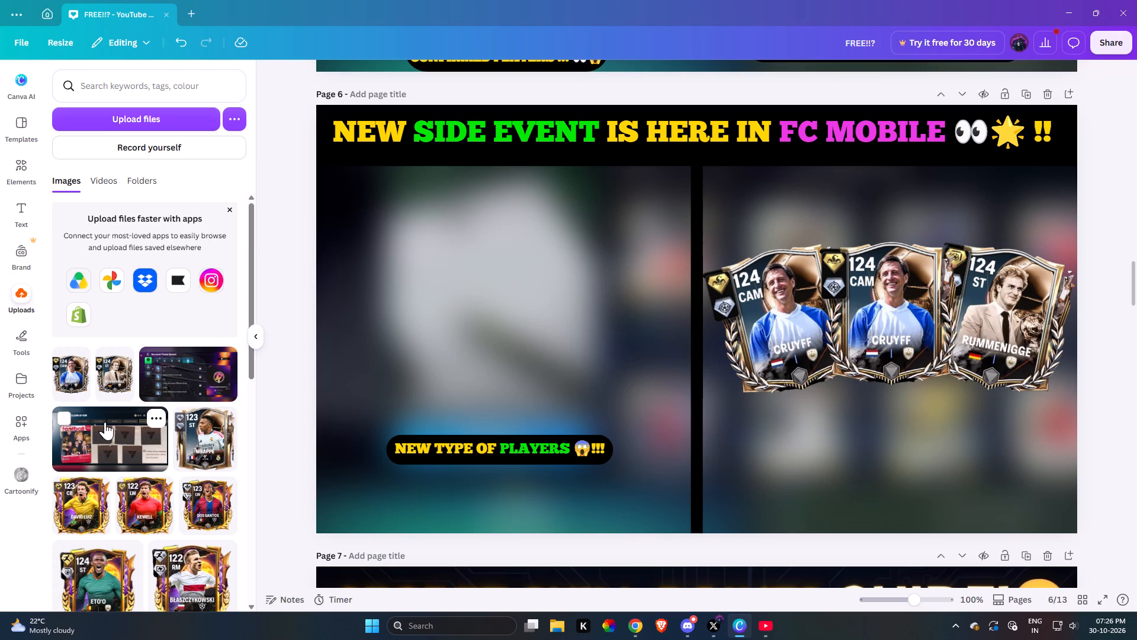
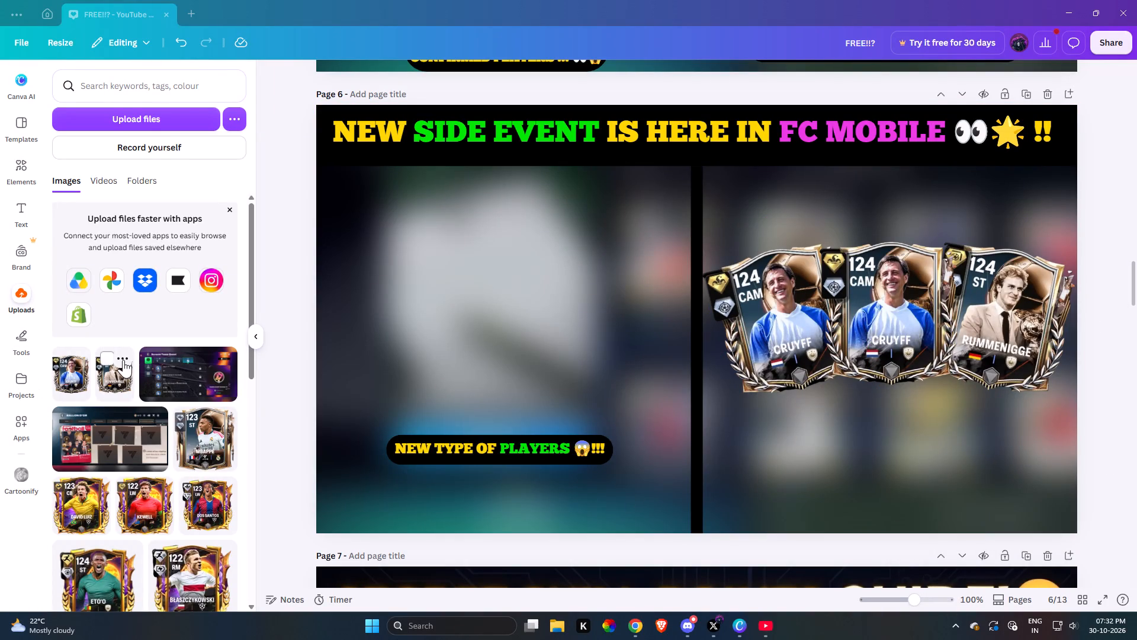
Duplicate the three fanned player cards in the right half and place the copies at the same height in the left half.
left_click_drag(993, 443, 775, 312)
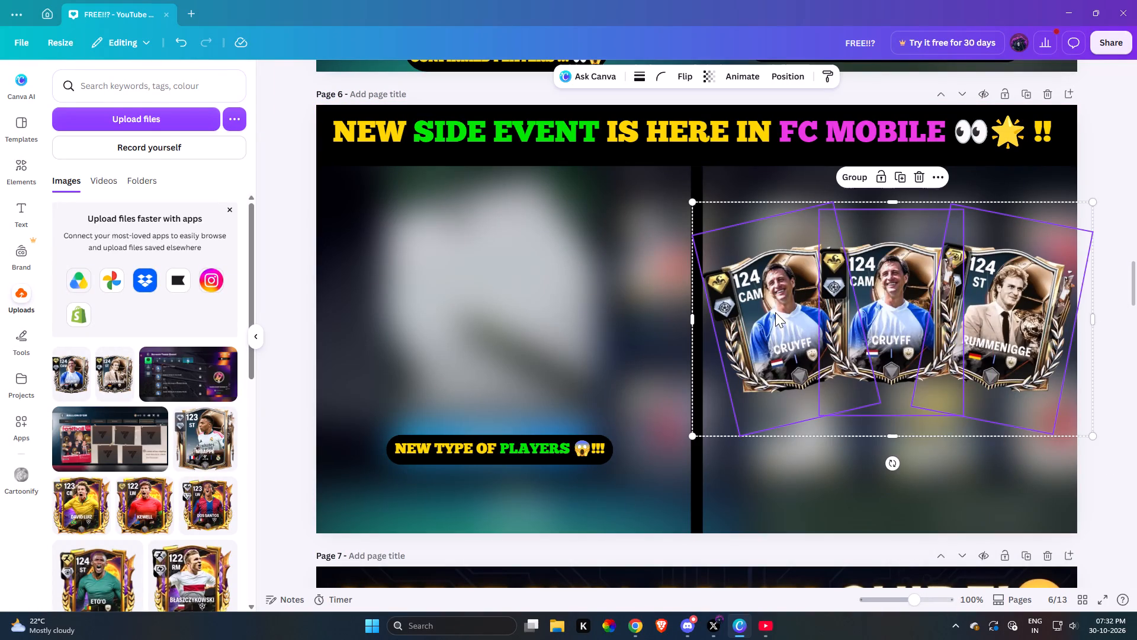
left_click(936, 178)
left_click(1019, 258)
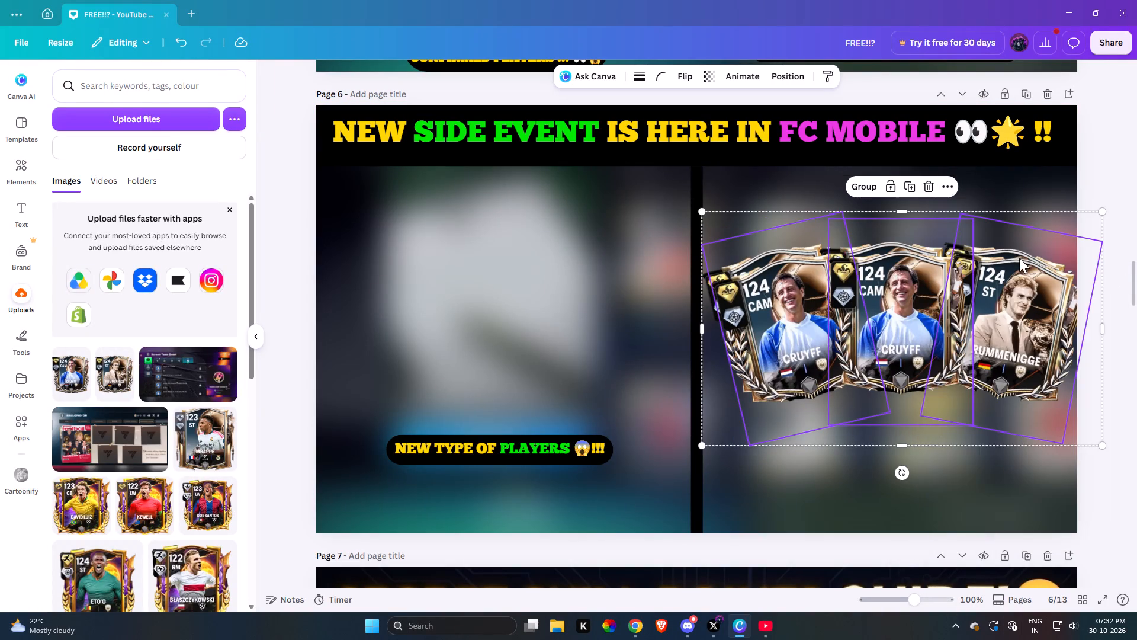
left_click_drag(878, 335, 480, 322)
left_click(847, 443)
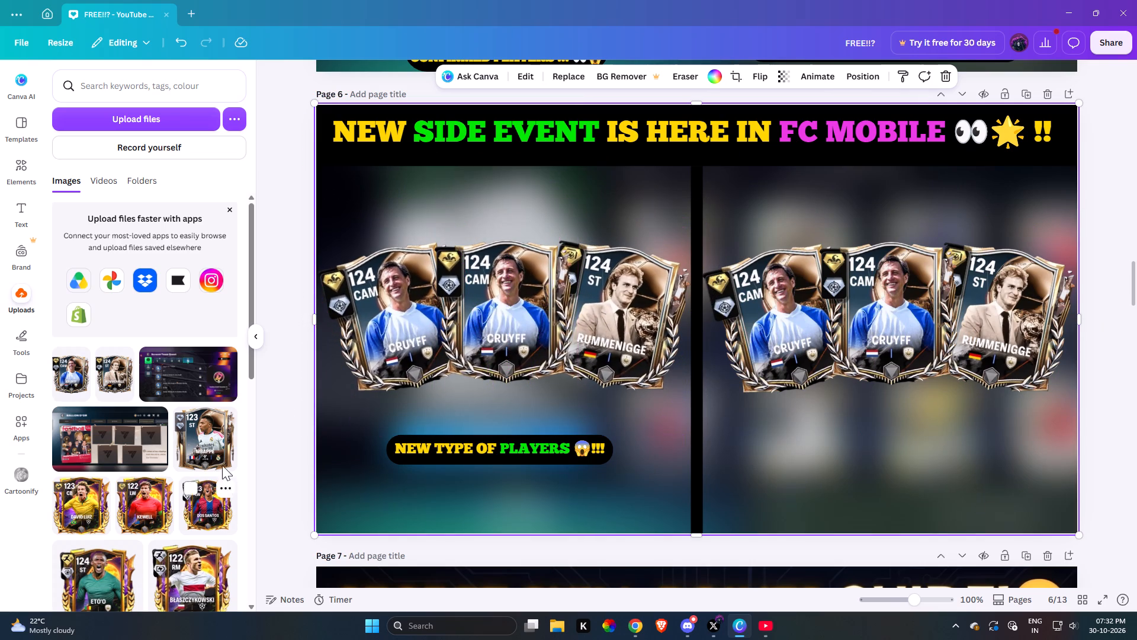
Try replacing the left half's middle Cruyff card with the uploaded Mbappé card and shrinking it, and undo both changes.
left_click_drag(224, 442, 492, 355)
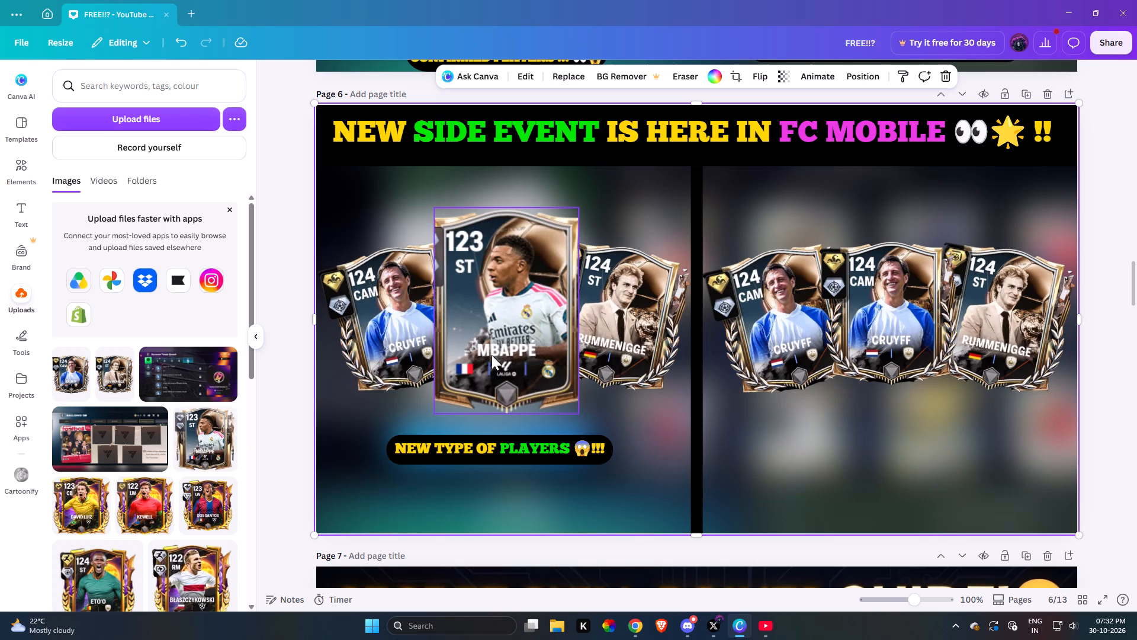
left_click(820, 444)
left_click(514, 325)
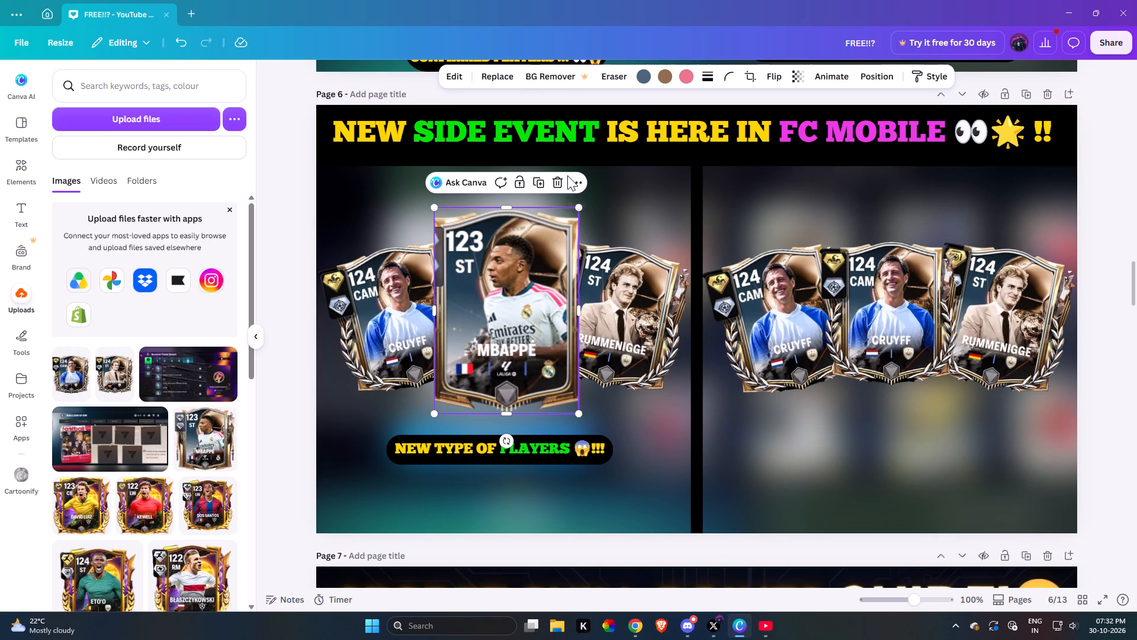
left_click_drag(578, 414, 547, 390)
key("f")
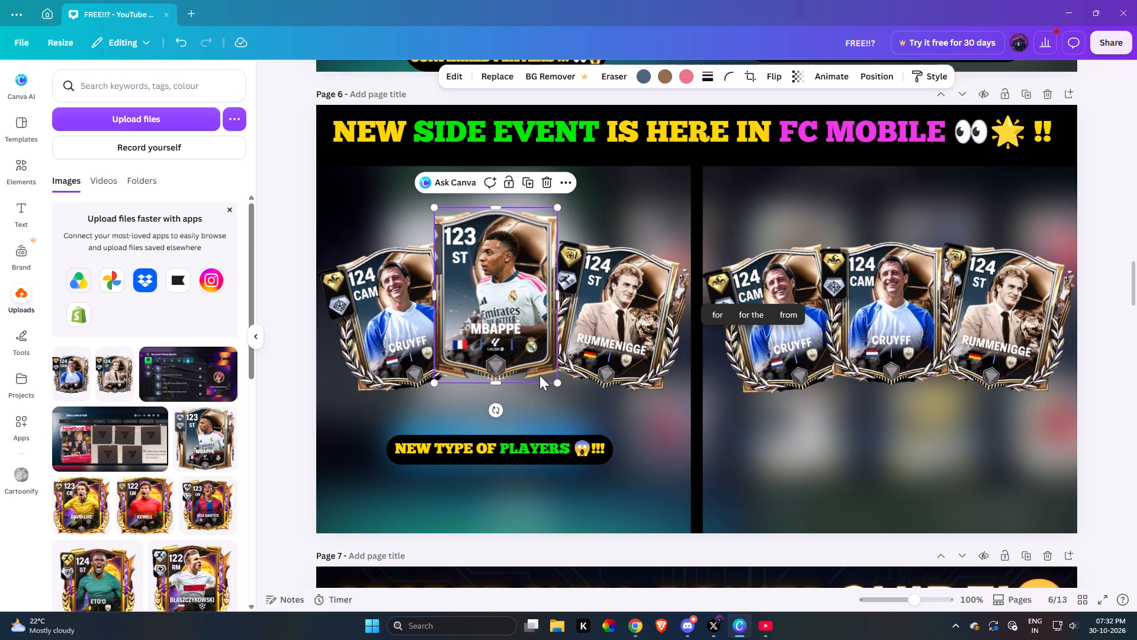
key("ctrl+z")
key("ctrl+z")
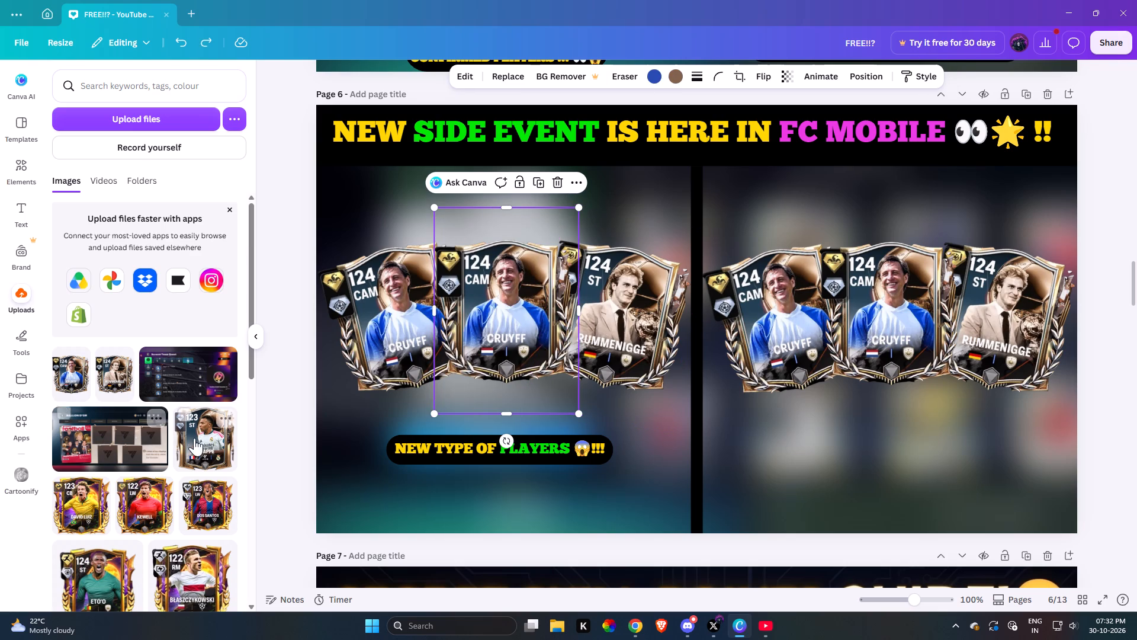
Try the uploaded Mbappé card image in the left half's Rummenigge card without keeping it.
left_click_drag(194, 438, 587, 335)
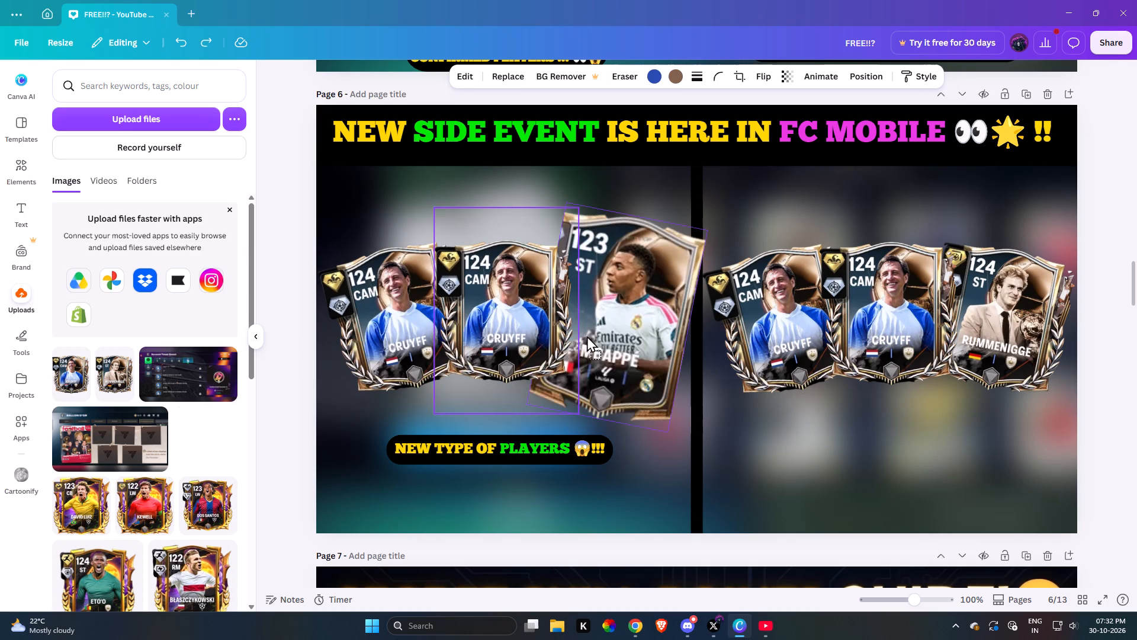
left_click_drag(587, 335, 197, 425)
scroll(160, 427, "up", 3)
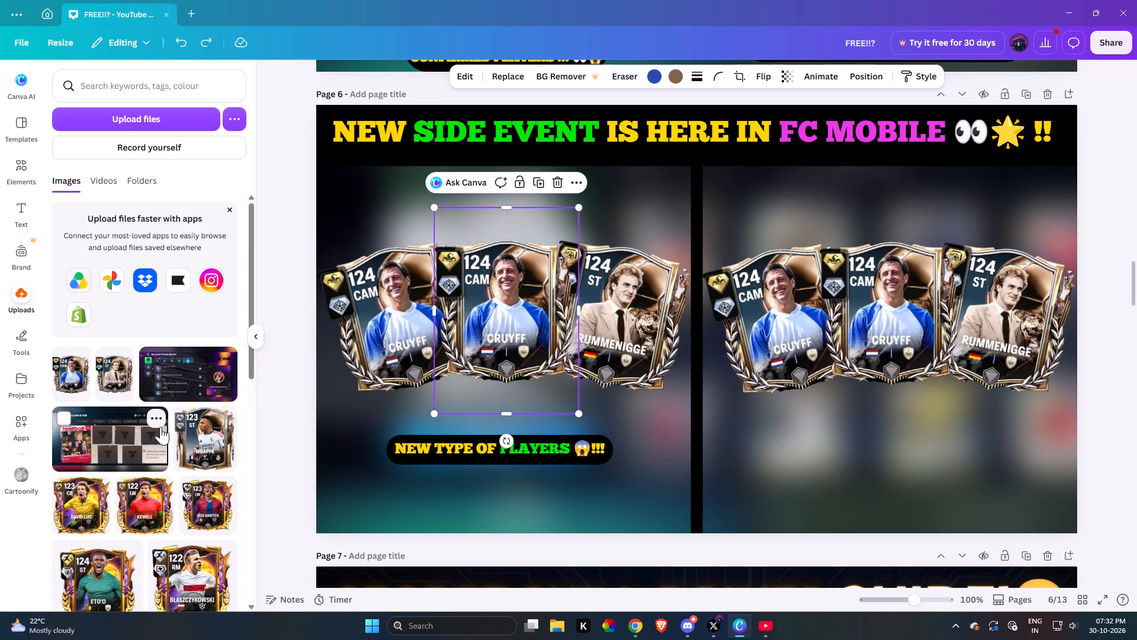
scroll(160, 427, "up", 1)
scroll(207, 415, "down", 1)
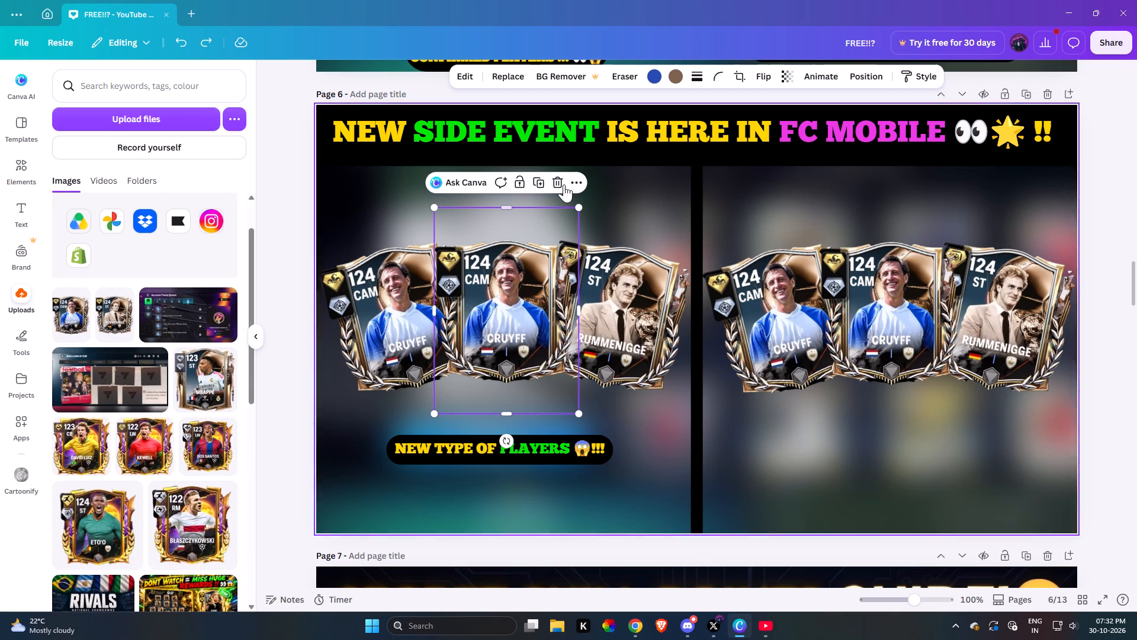
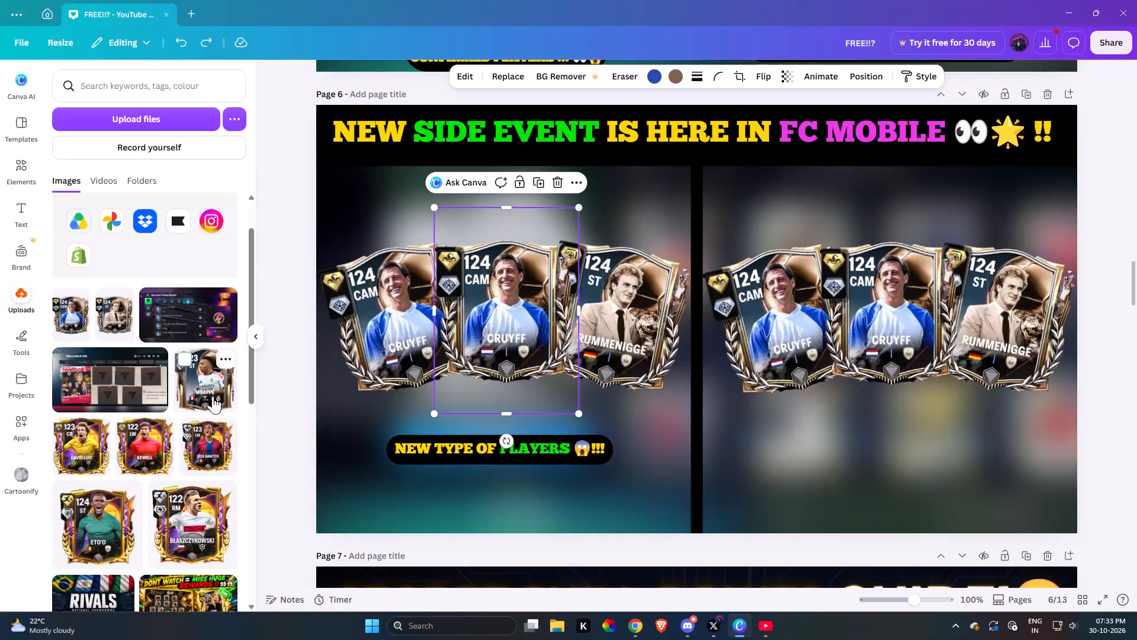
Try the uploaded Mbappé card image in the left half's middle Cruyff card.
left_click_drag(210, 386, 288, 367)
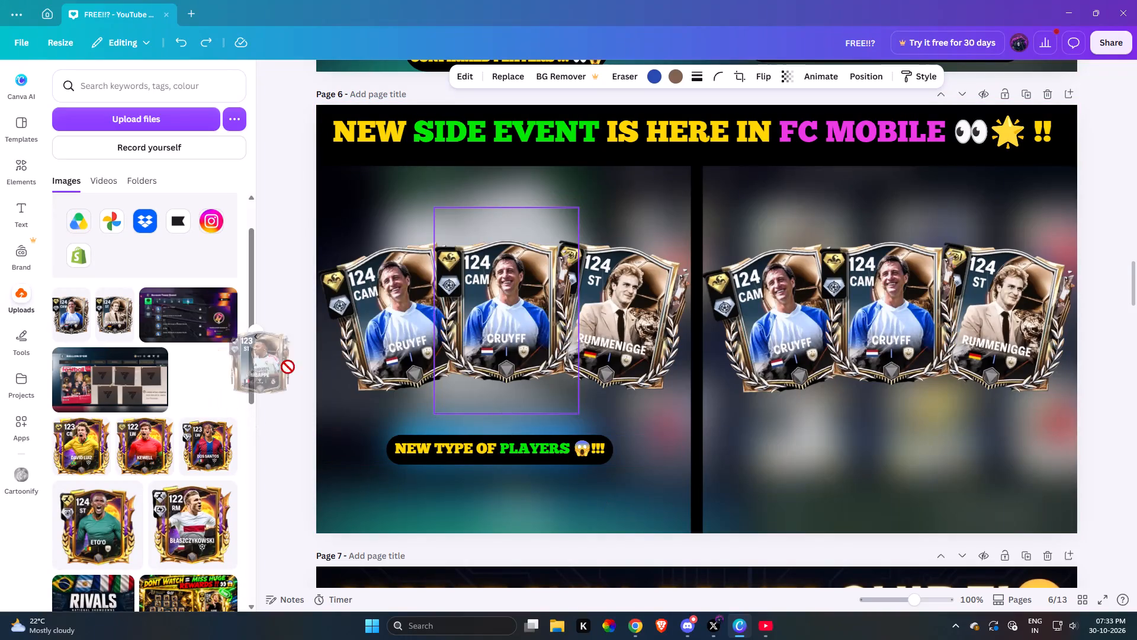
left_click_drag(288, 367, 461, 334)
Delete all three fanned player cards from the left half of the page 6 thumbnail.
left_click(590, 311)
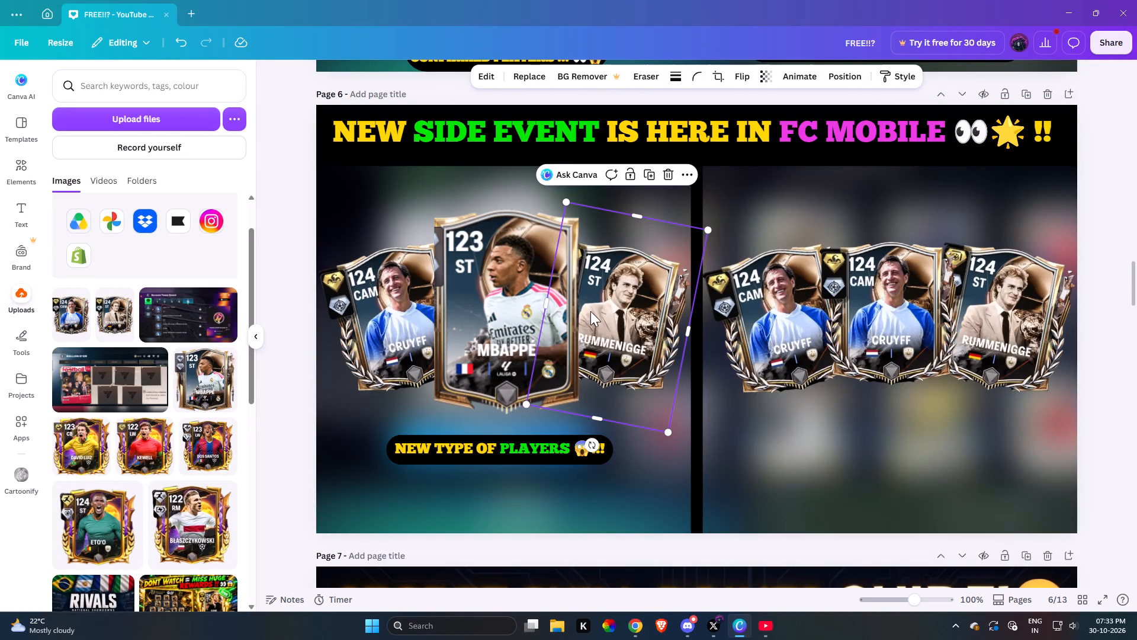
left_click(670, 167)
left_click(368, 313)
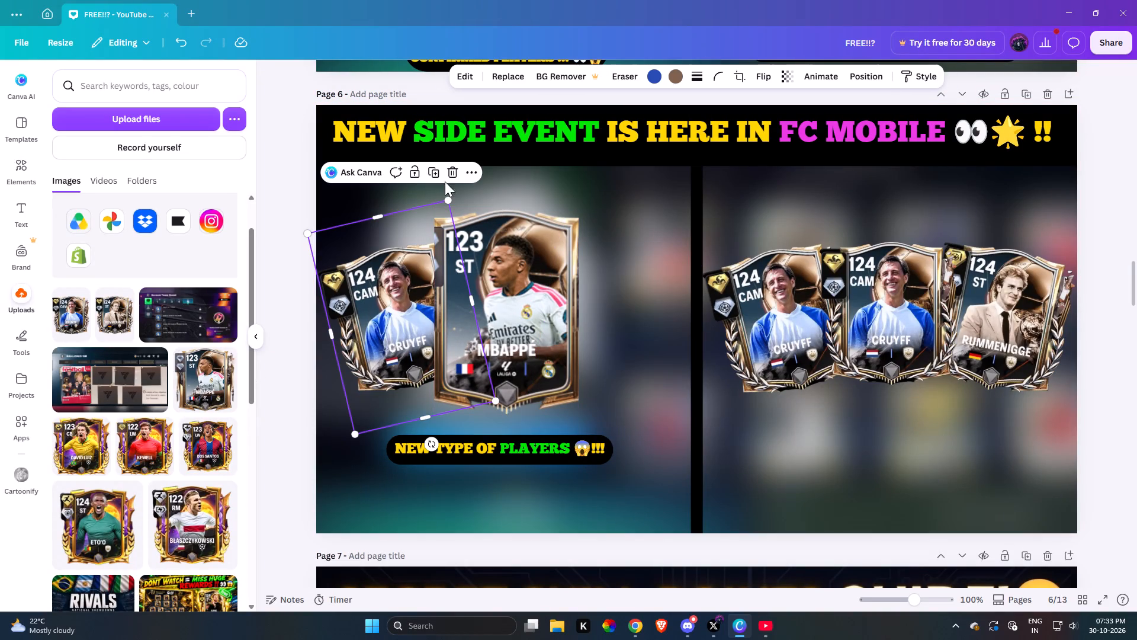
left_click(449, 179)
left_click(497, 293)
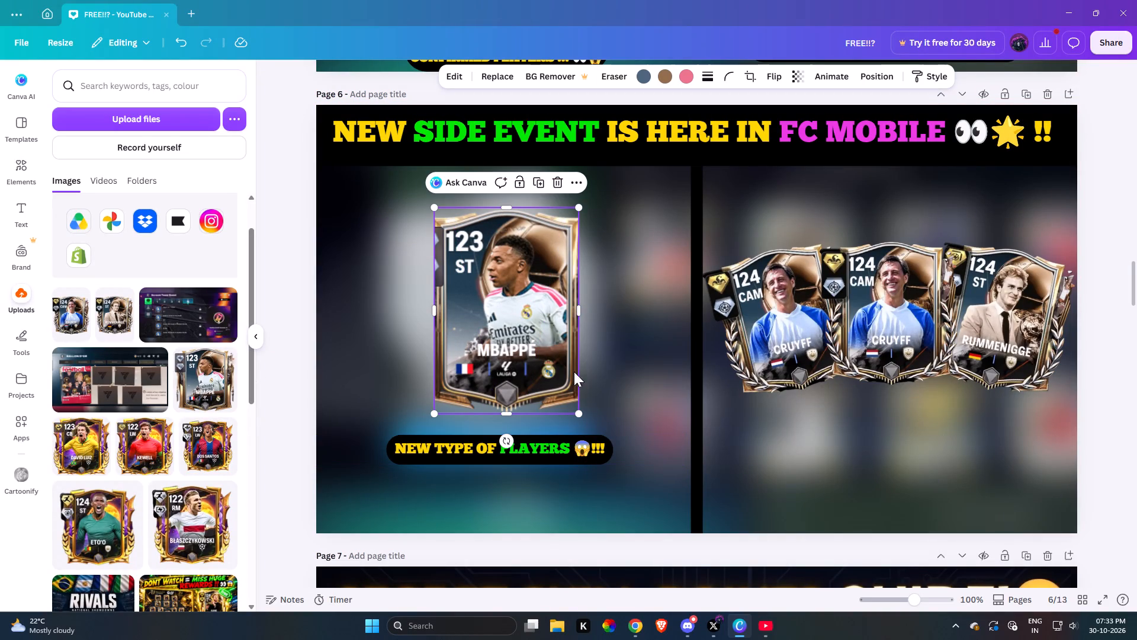
left_click(564, 175)
Add the uploaded Mbappé card to page 6 and place it upright in the middle of the left half, above the caption.
left_click(204, 393)
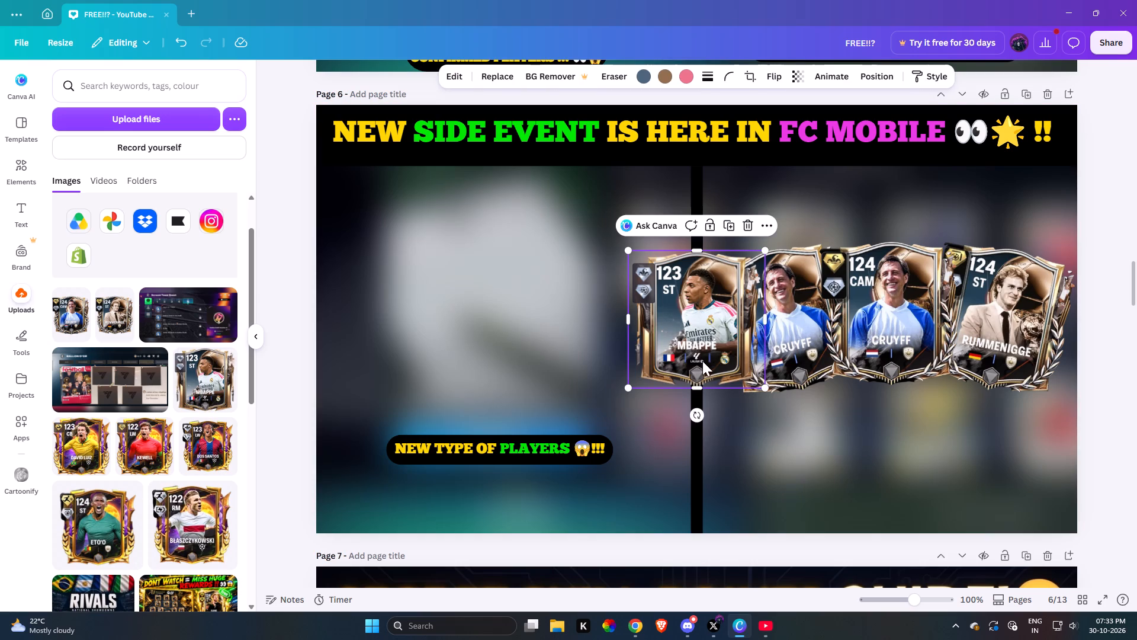
left_click_drag(690, 331, 497, 331)
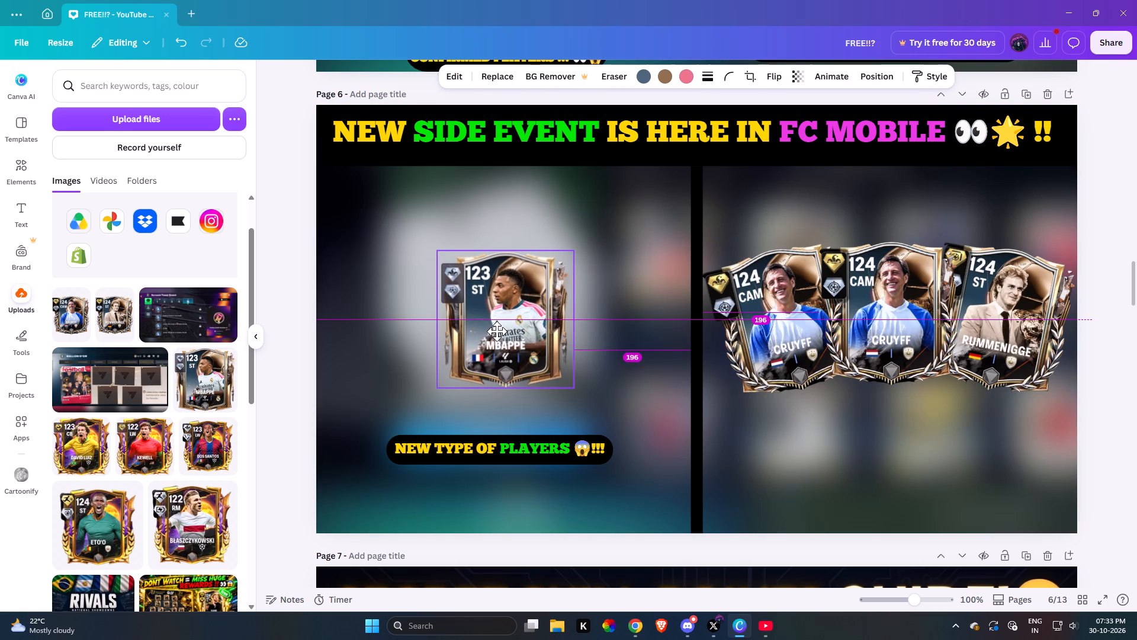
left_click_drag(497, 331, 492, 331)
left_click(570, 391)
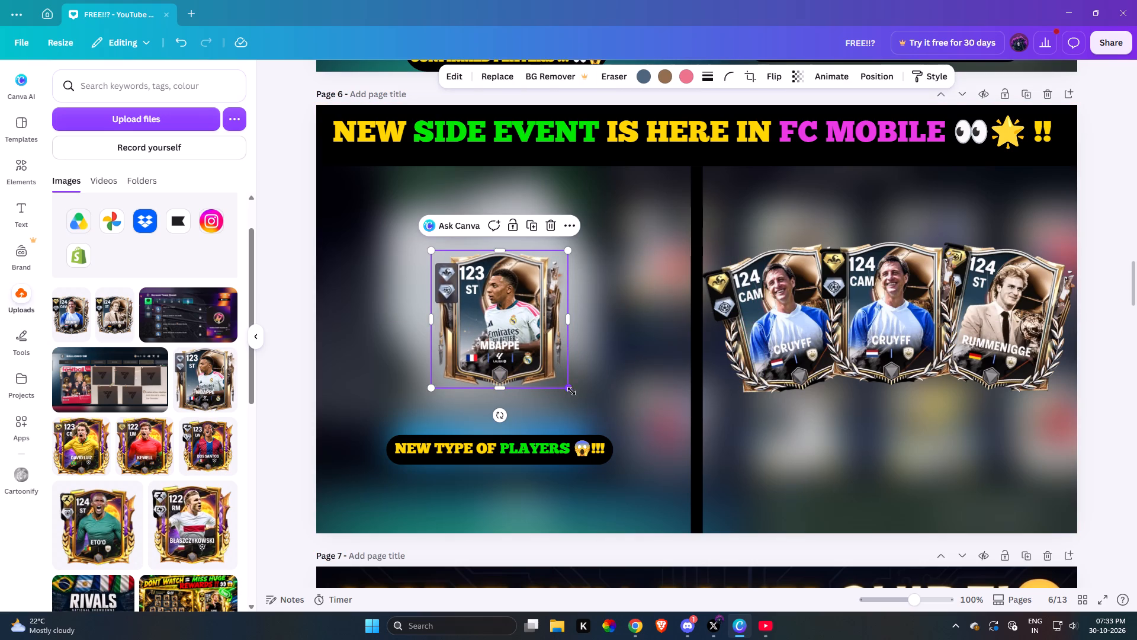
Duplicate the Mbappé card, tilt the copy slightly clockwise and place it overlapping the original's right edge.
left_click(570, 228)
left_click(675, 308)
left_click_drag(512, 428, 499, 424)
left_click_drag(513, 350, 621, 341)
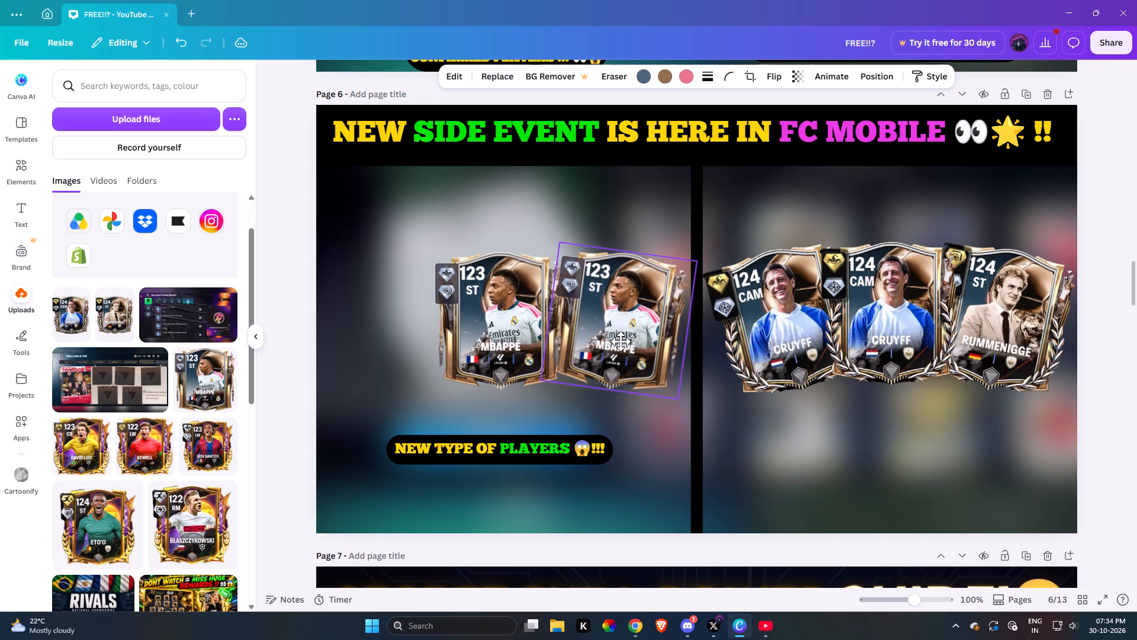
left_click_drag(621, 341, 610, 344)
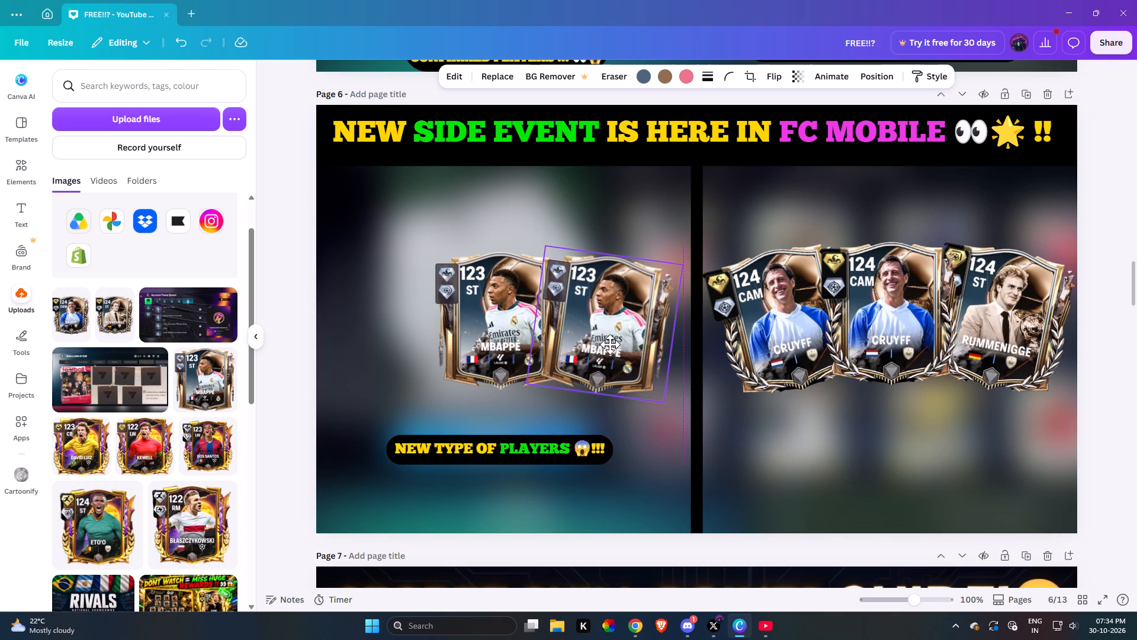
left_click_drag(610, 344, 611, 344)
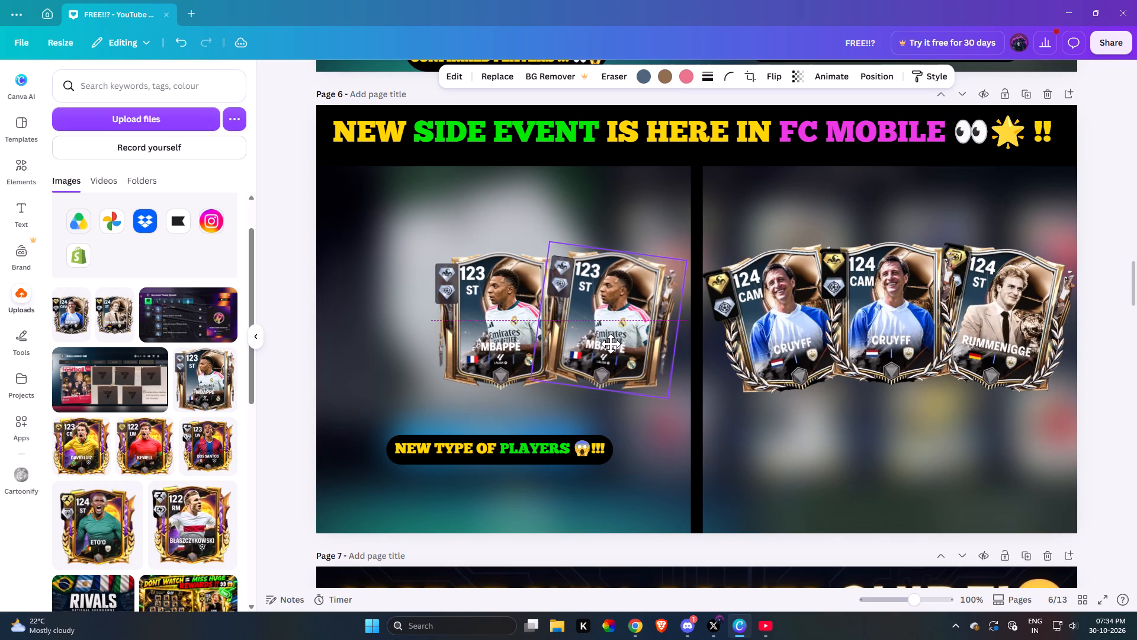
left_click_drag(611, 344, 611, 344)
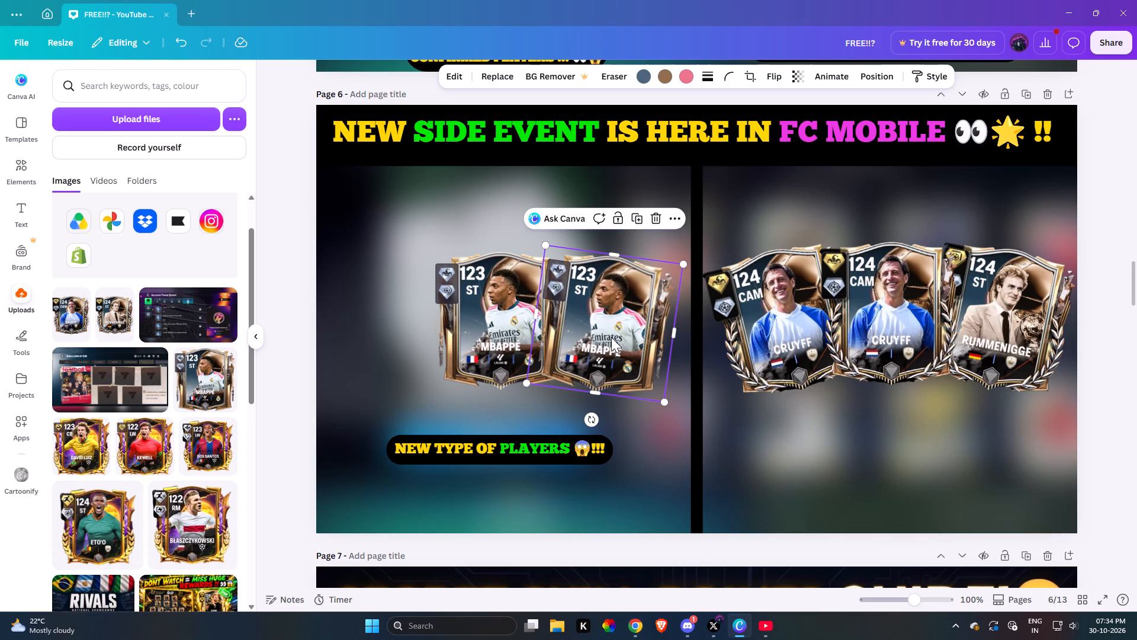
Duplicate the tilted Mbappé card, tilt the copy counter-clockwise and place it on the left side of the upright card.
left_click(681, 219)
left_click(734, 300)
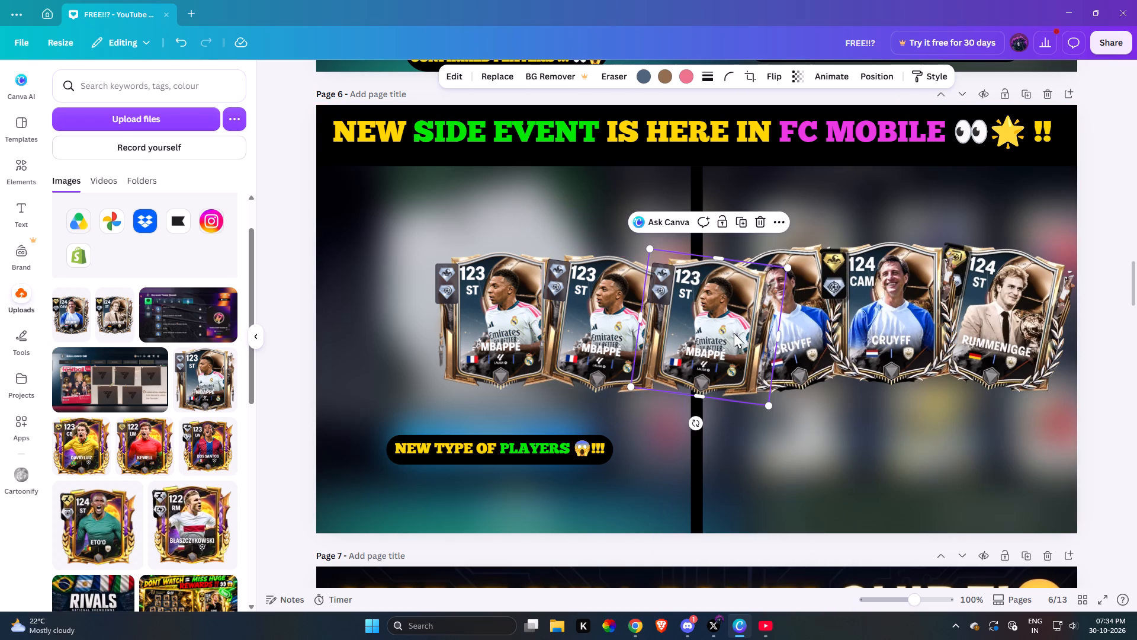
left_click_drag(734, 334, 445, 328)
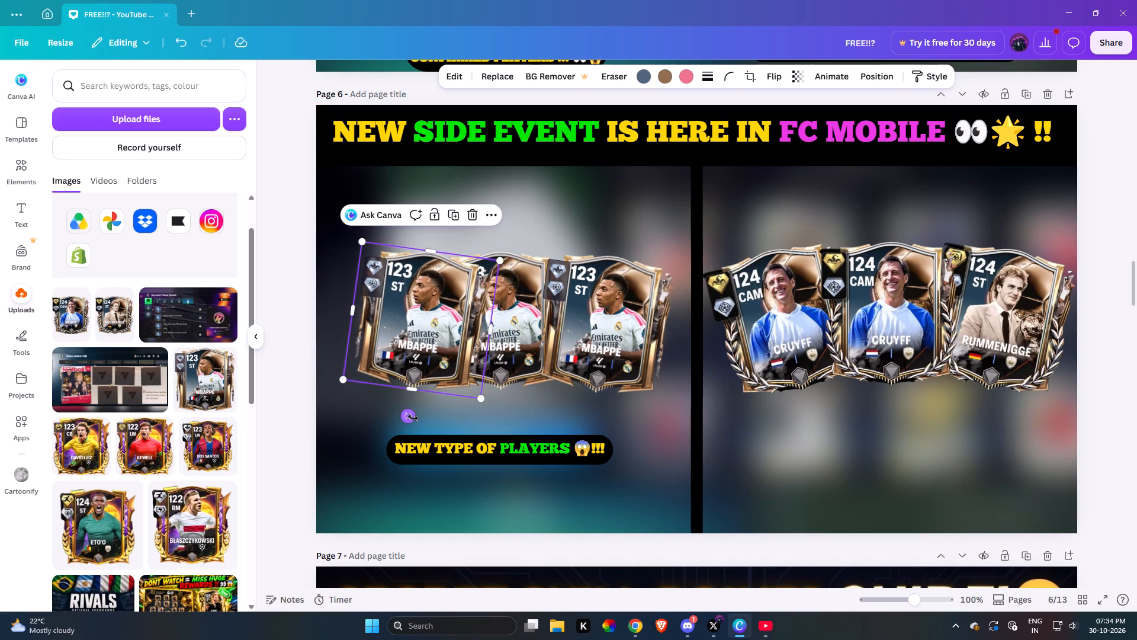
left_click_drag(412, 418, 447, 424)
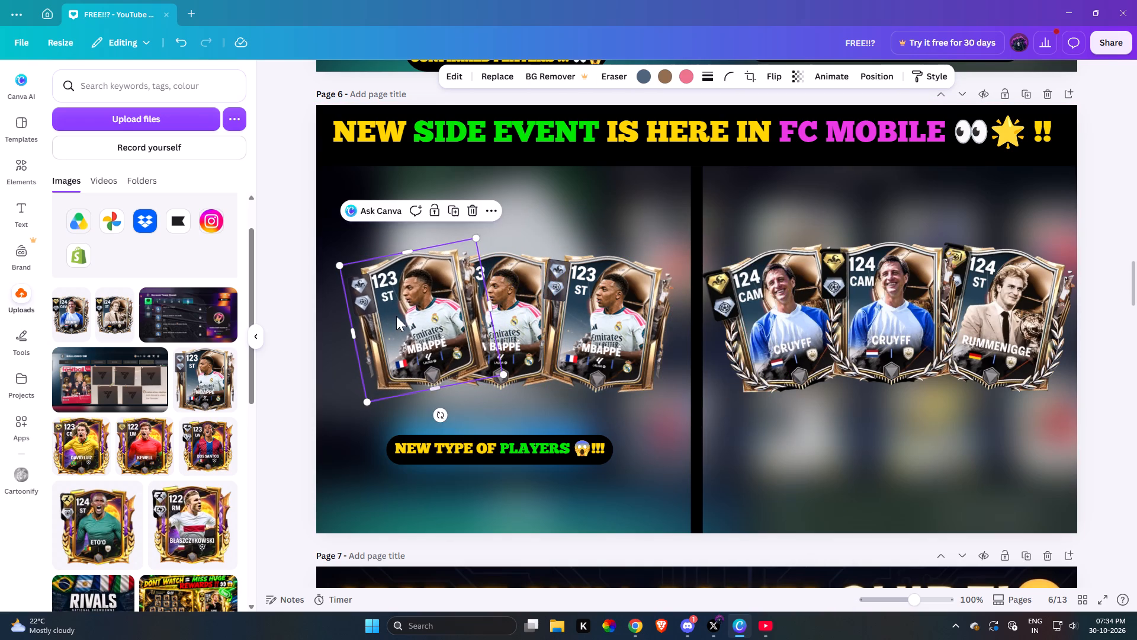
left_click_drag(396, 316, 372, 323)
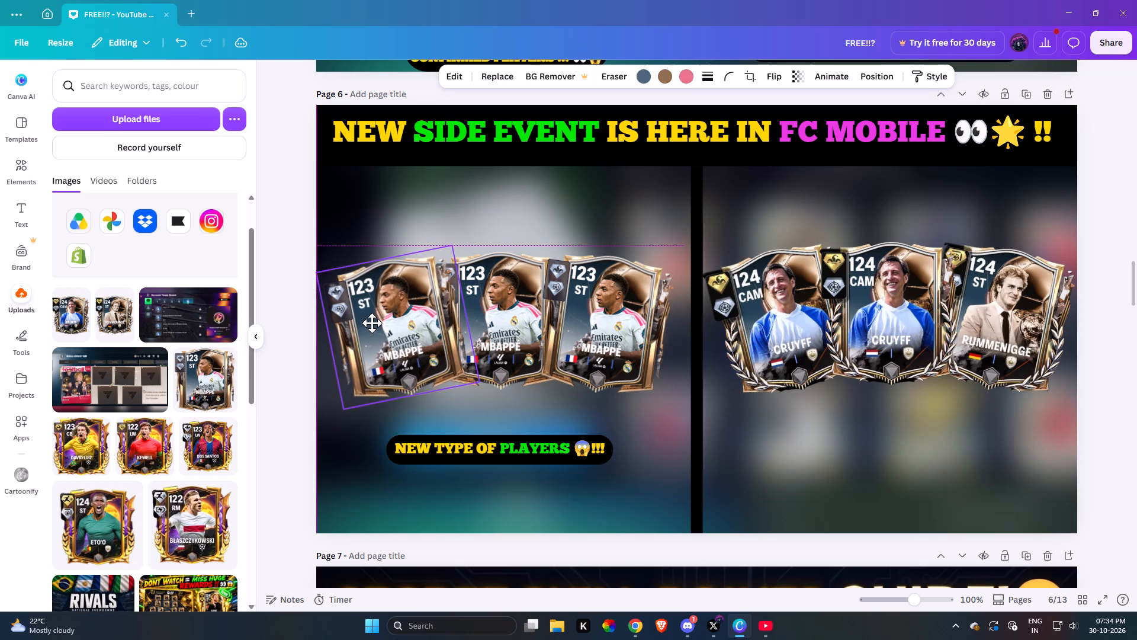
left_click_drag(372, 323, 369, 322)
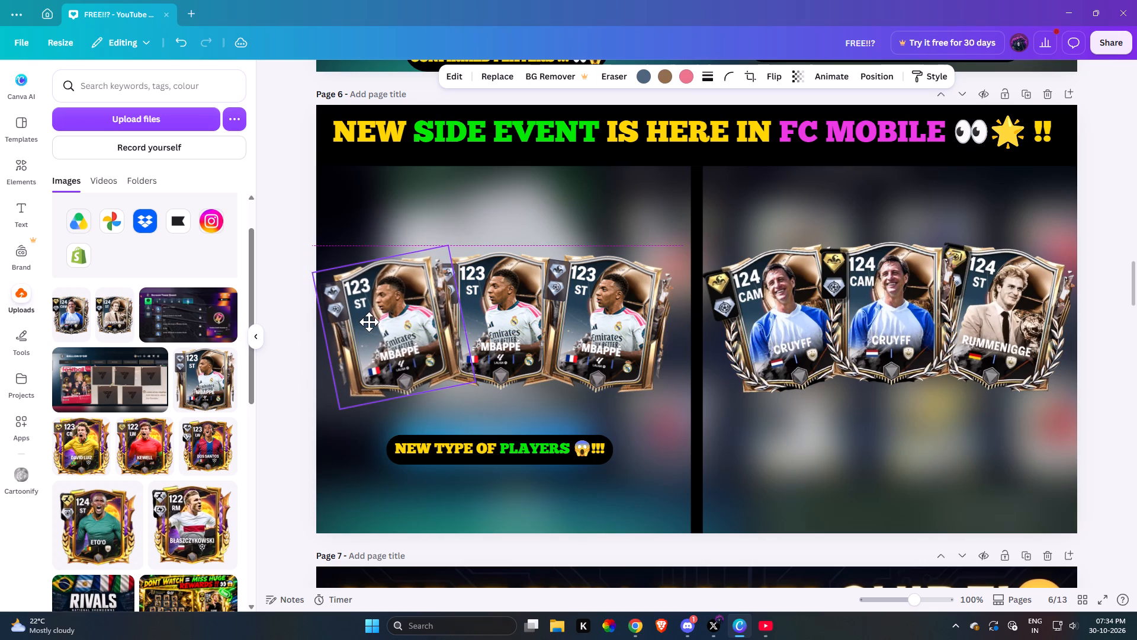
left_click_drag(369, 322, 373, 325)
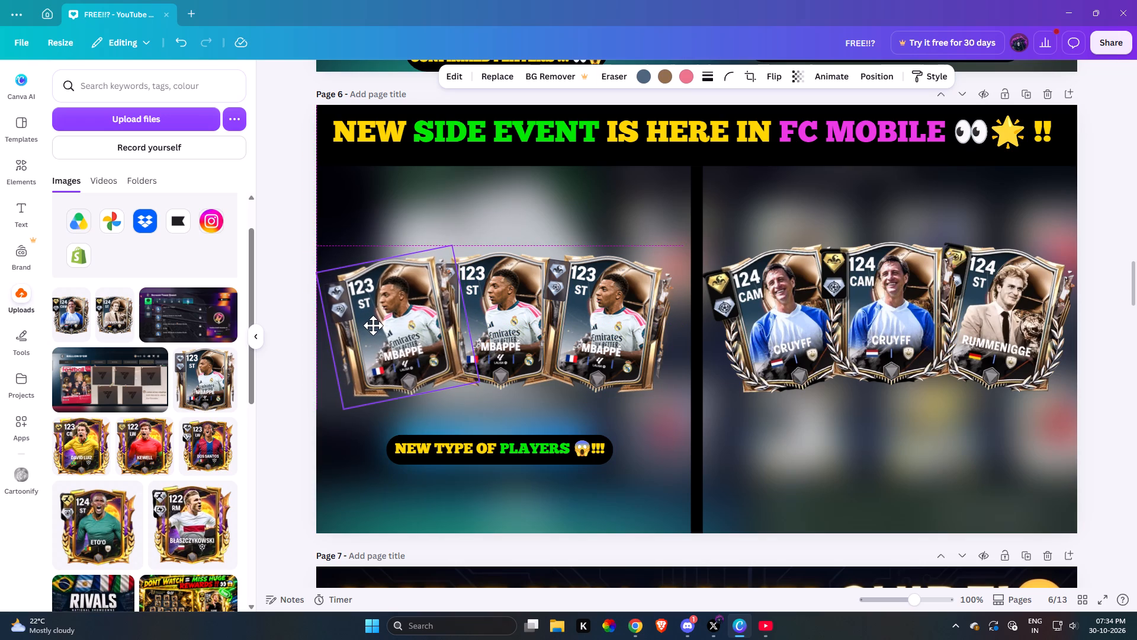
left_click_drag(373, 325, 368, 325)
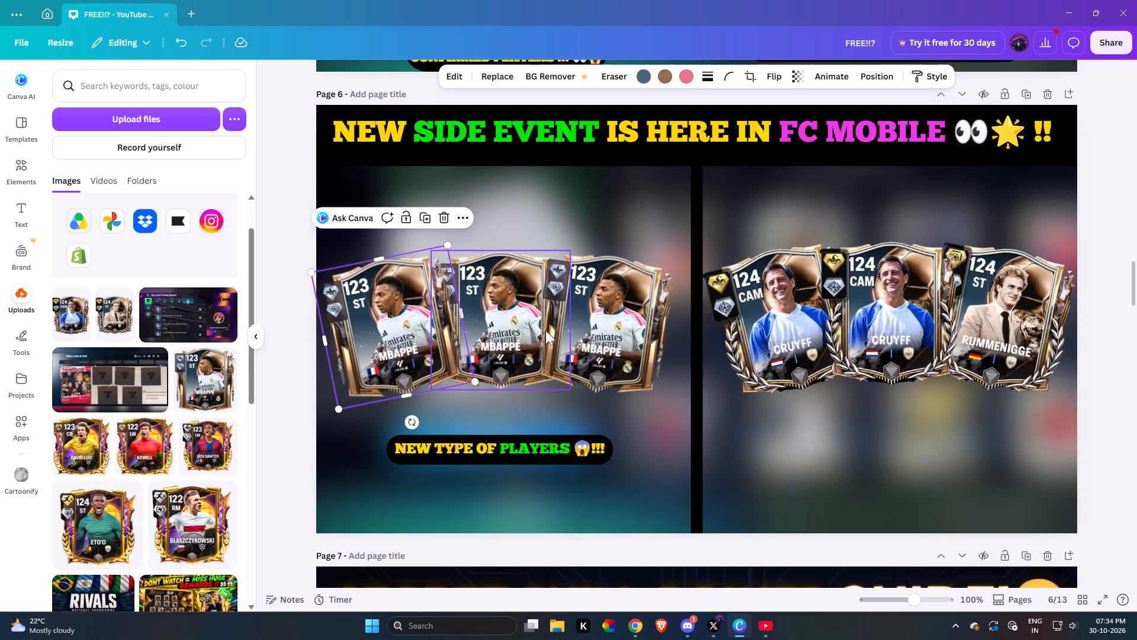
Bring the upright middle Mbappé card to the front of the two tilted cards.
left_click(502, 328)
left_click(567, 228)
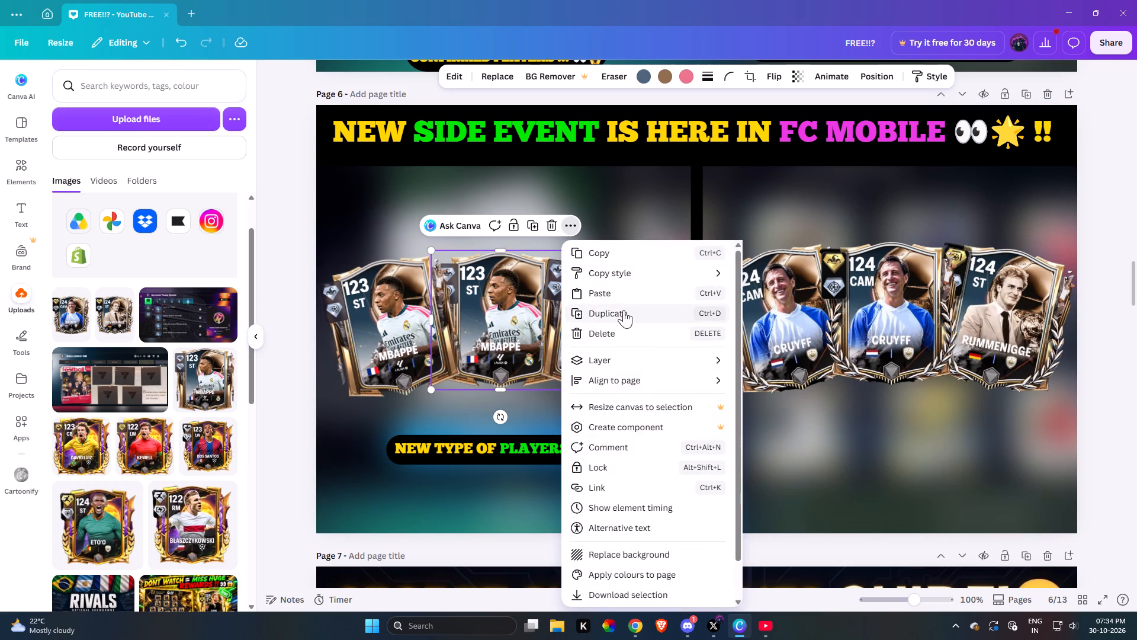
left_click(637, 356)
left_click(861, 357)
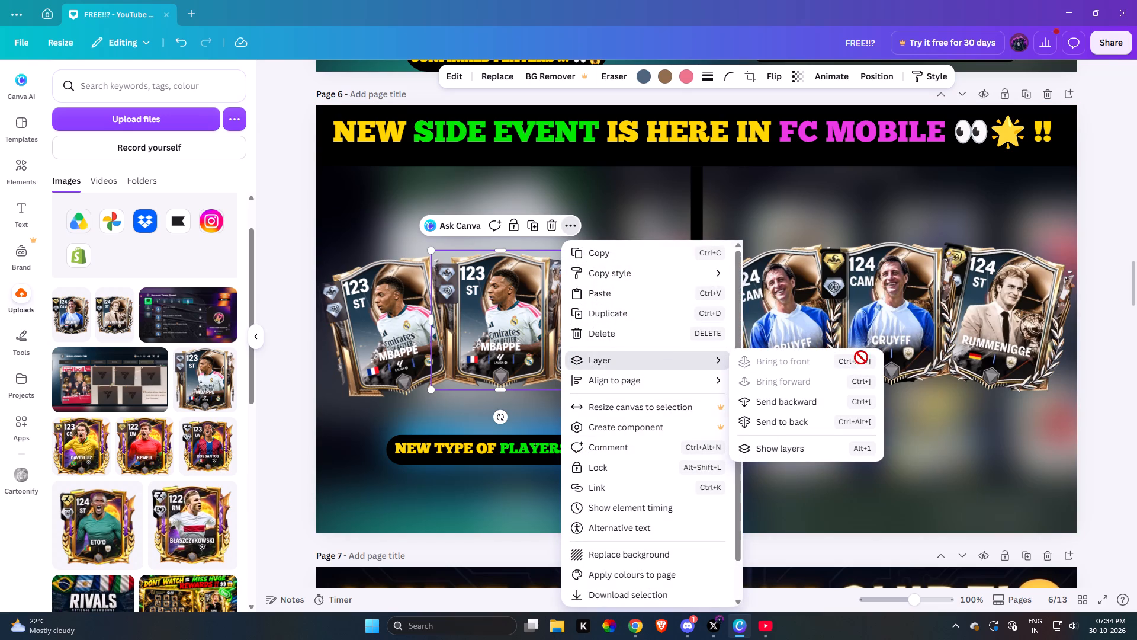
left_click_drag(793, 184, 801, 207)
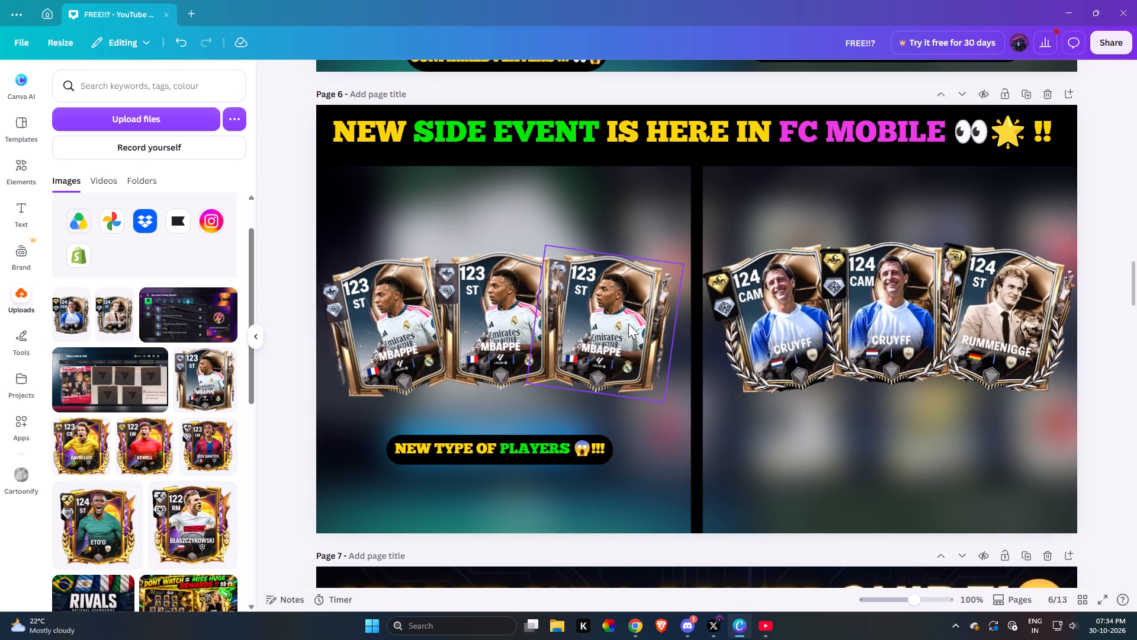
Even out the spacing of the two tilted Mbappé cards on either side of the middle card.
left_click_drag(416, 338, 422, 338)
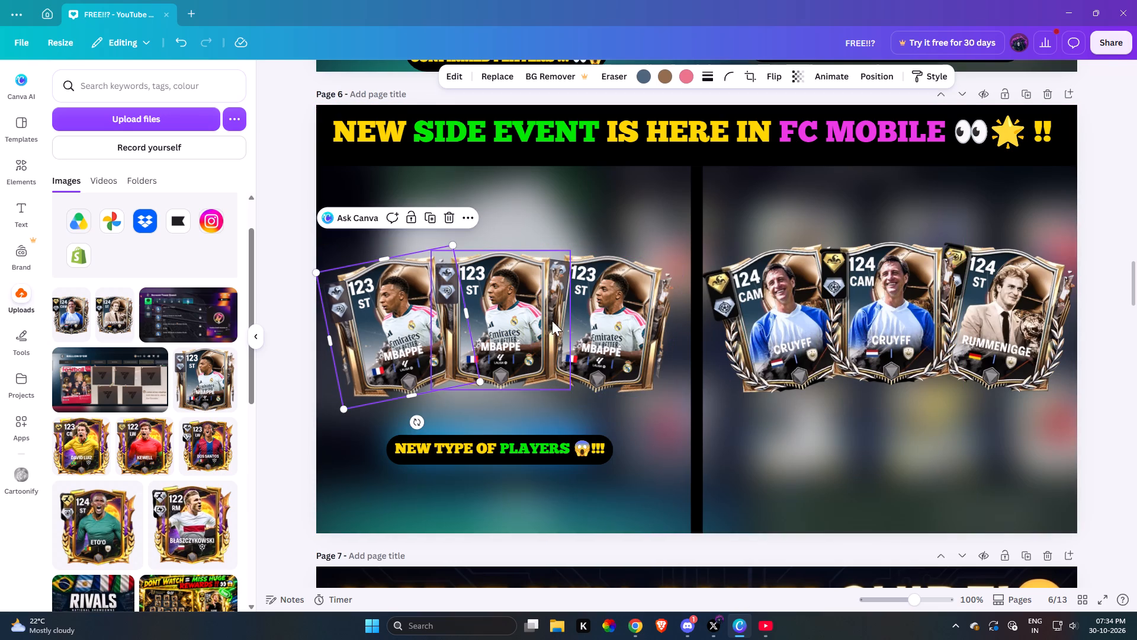
left_click_drag(582, 329, 576, 329)
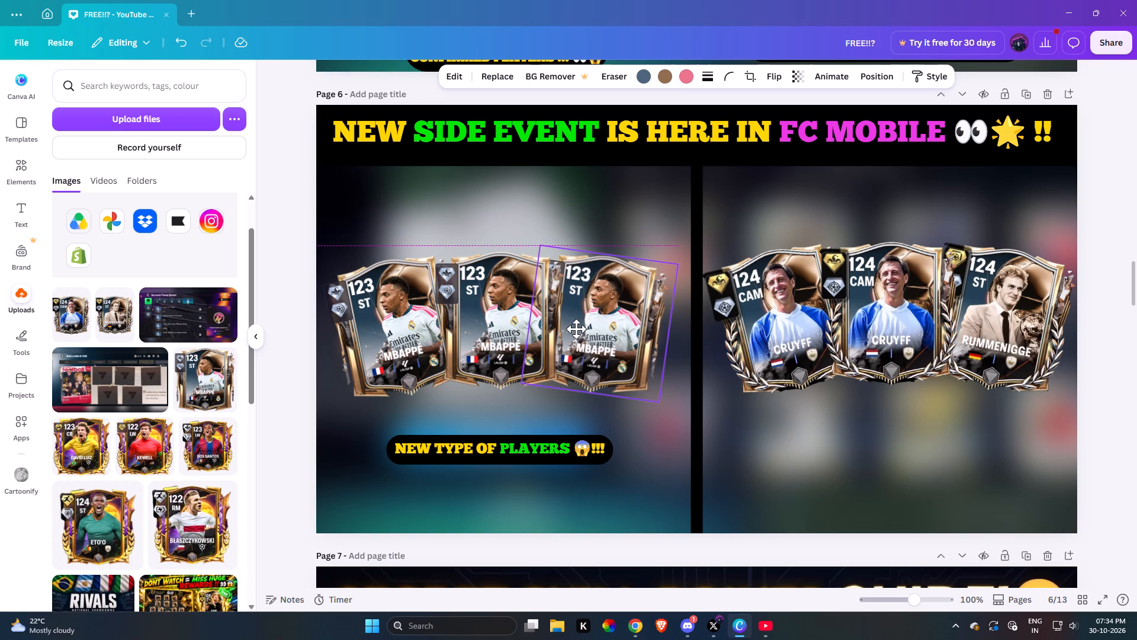
left_click_drag(576, 329, 588, 329)
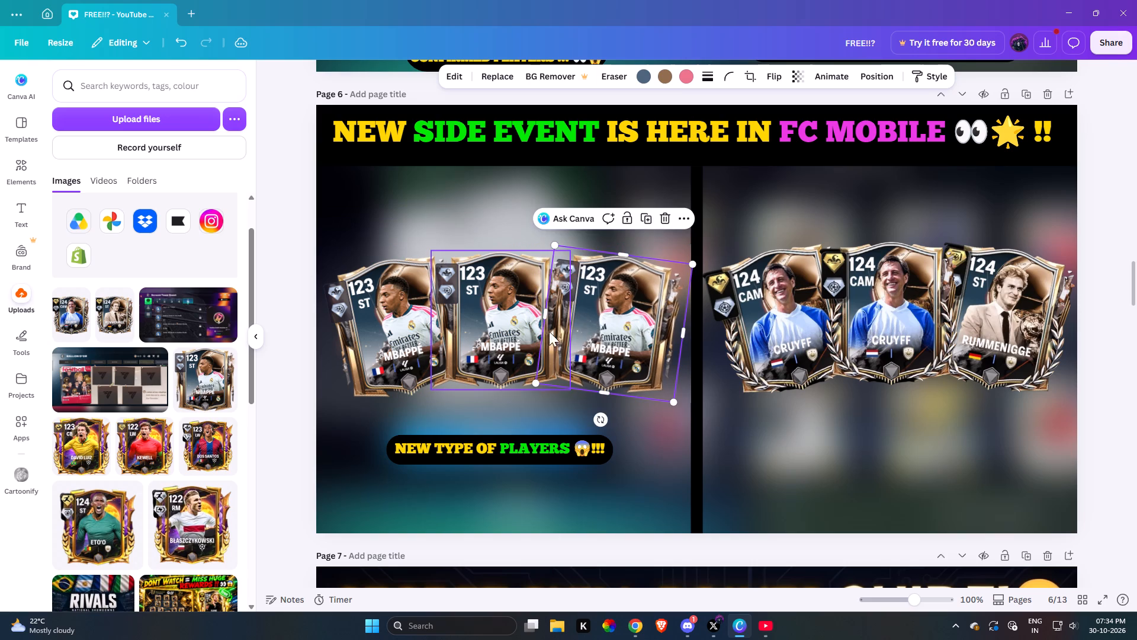
Enlarge the middle Mbappé card slightly and recentre it between the tilted cards, a little higher than before.
left_click(511, 342)
left_click_drag(569, 390, 574, 391)
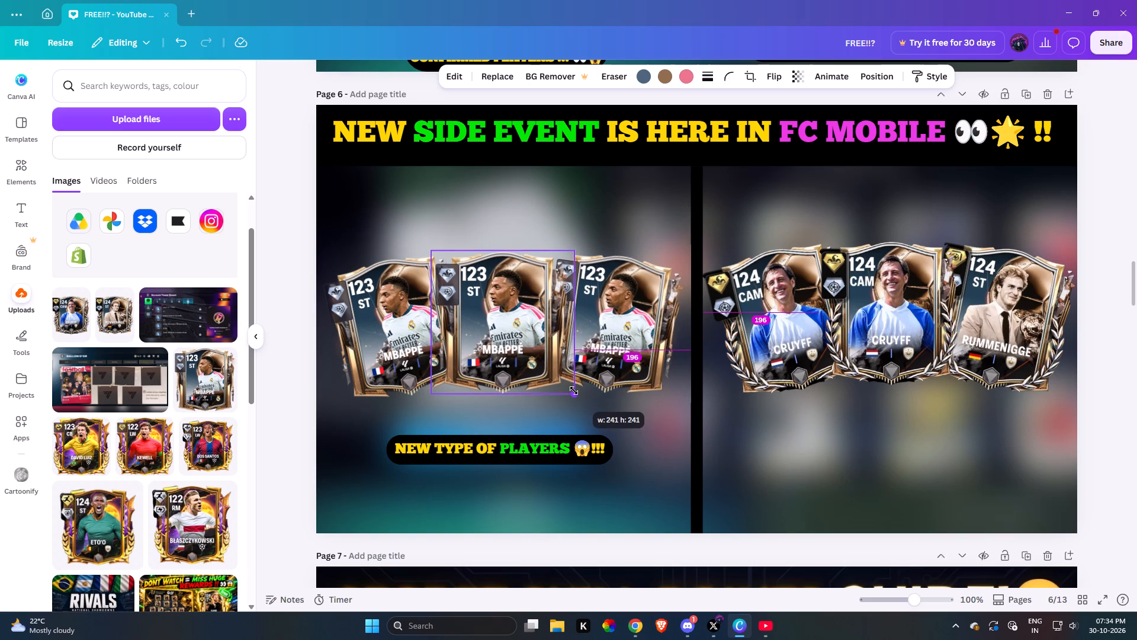
left_click_drag(574, 391, 580, 394)
left_click_drag(533, 364, 526, 364)
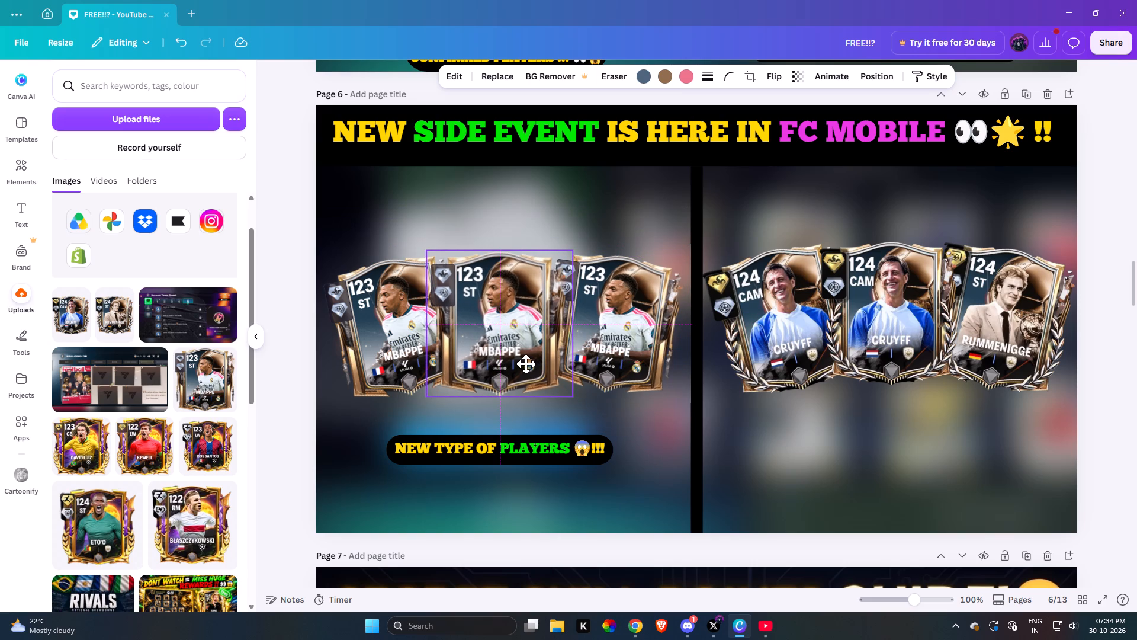
left_click_drag(526, 364, 525, 362)
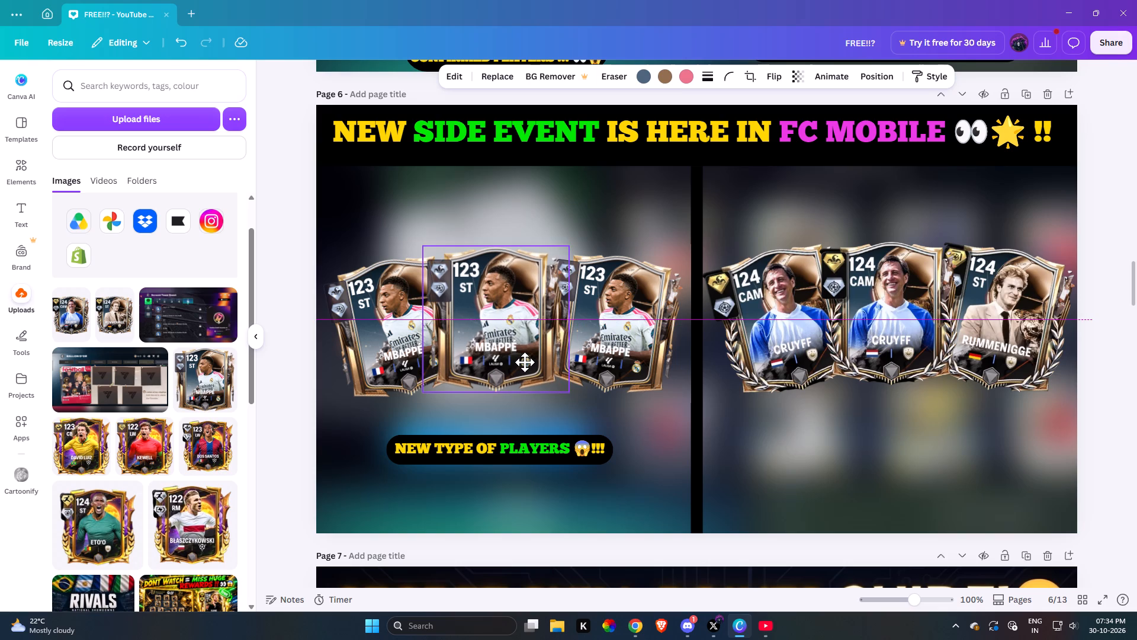
left_click_drag(525, 362, 525, 361)
left_click(627, 427)
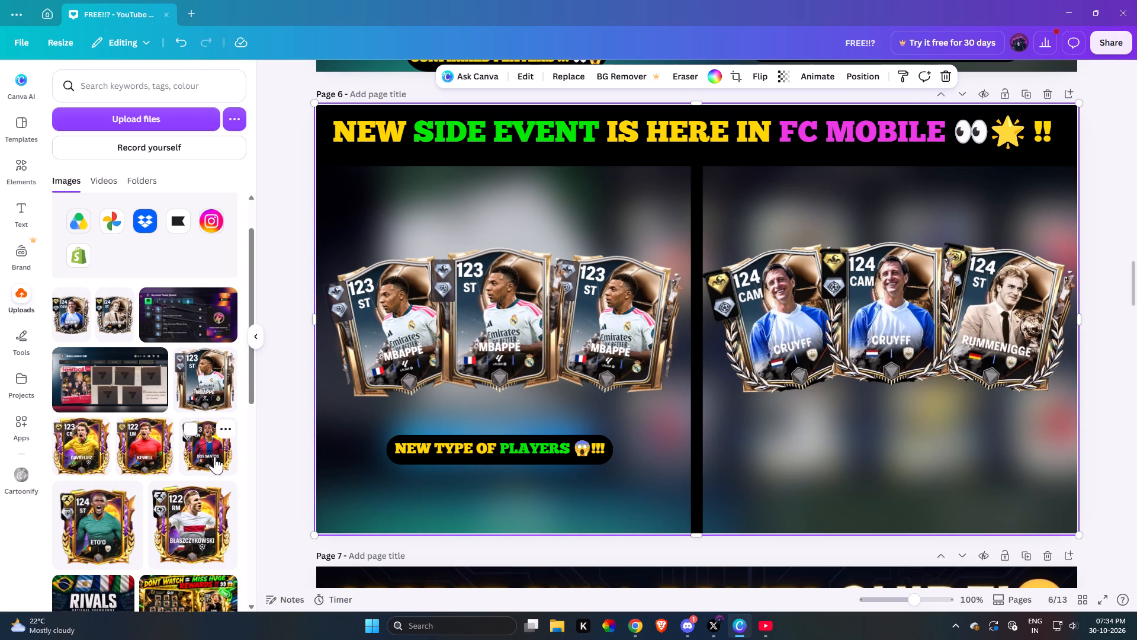
Replace the left half's right-hand Mbappé card with the uploaded Kewell card and the left-hand one with the David Luiz card.
left_click_drag(147, 447, 642, 343)
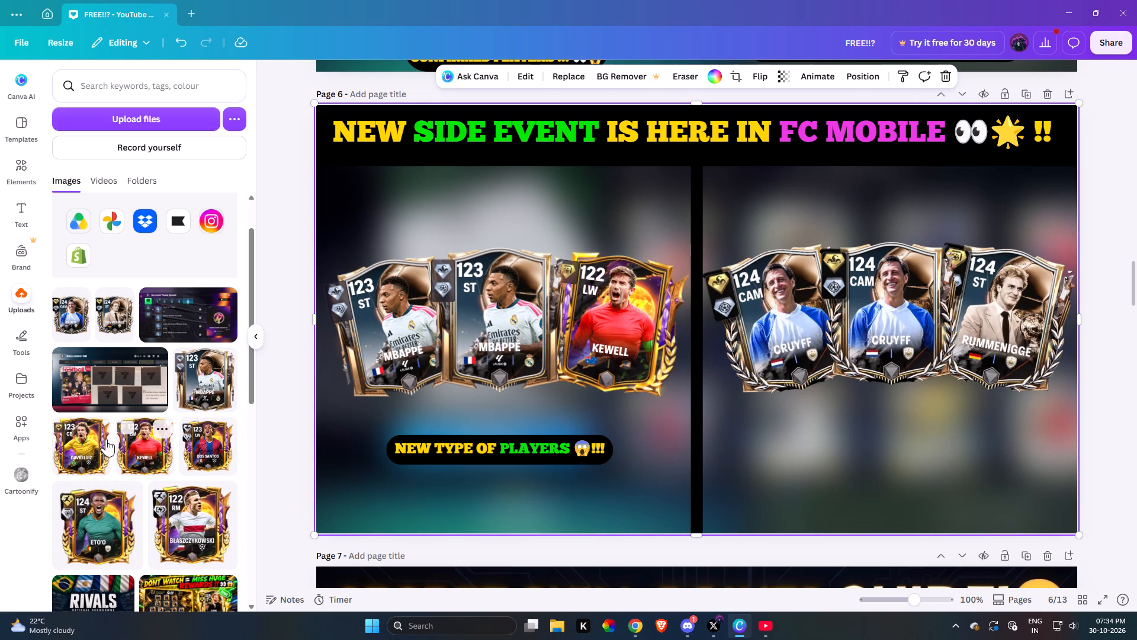
left_click_drag(75, 443, 376, 348)
left_click(352, 438)
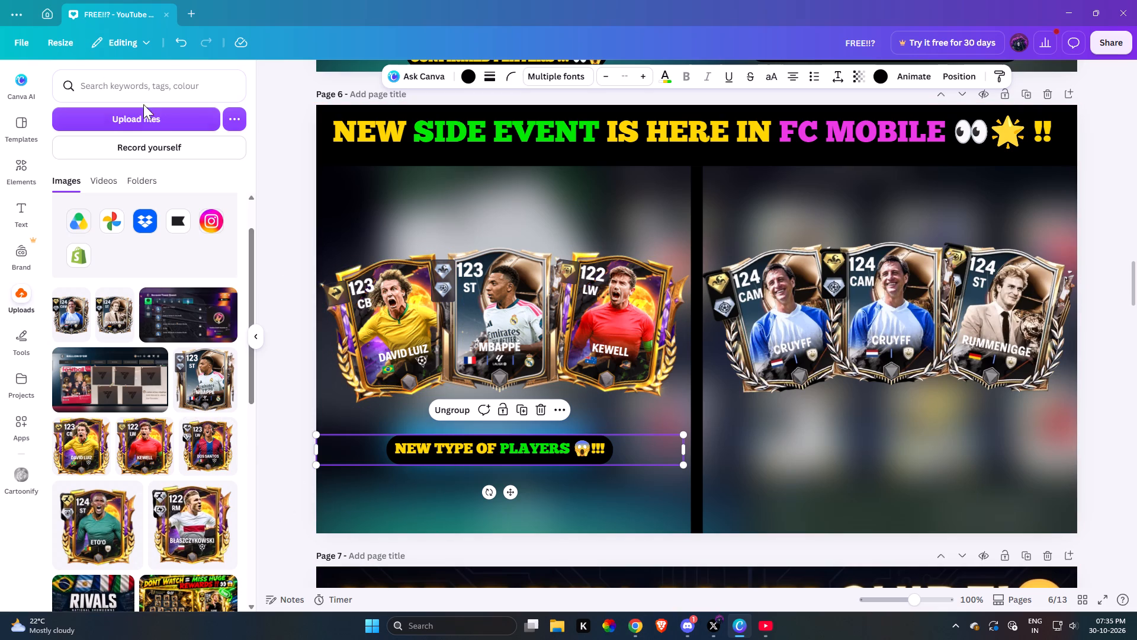
Switch to the Brave browser, search the web for RenderZ and open the renderz.app site.
left_click(659, 626)
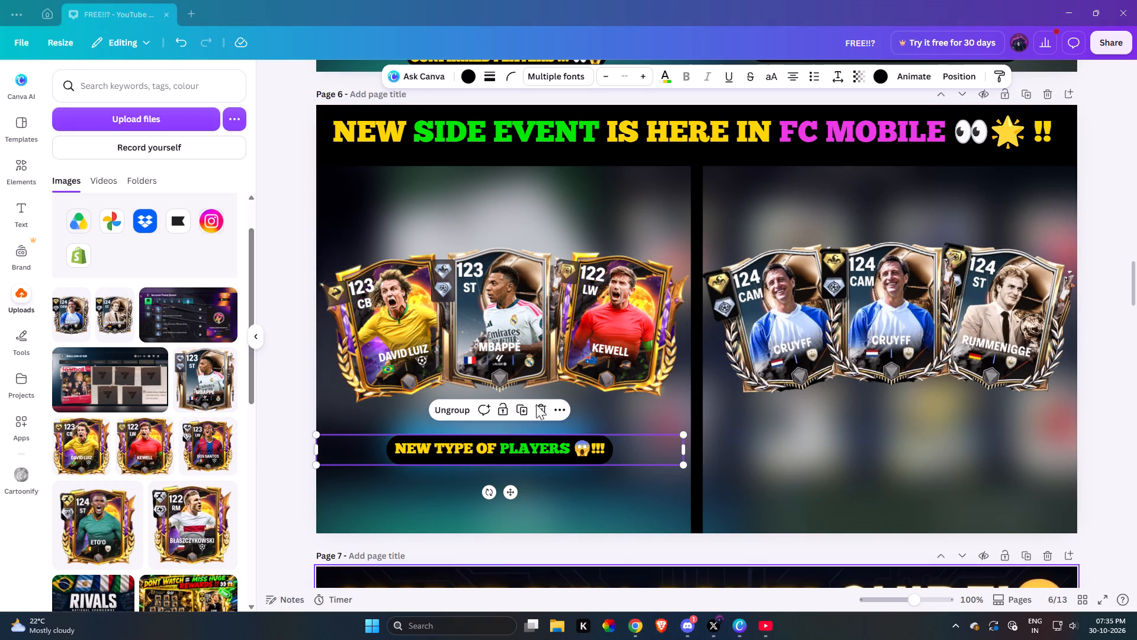
left_click(541, 168)
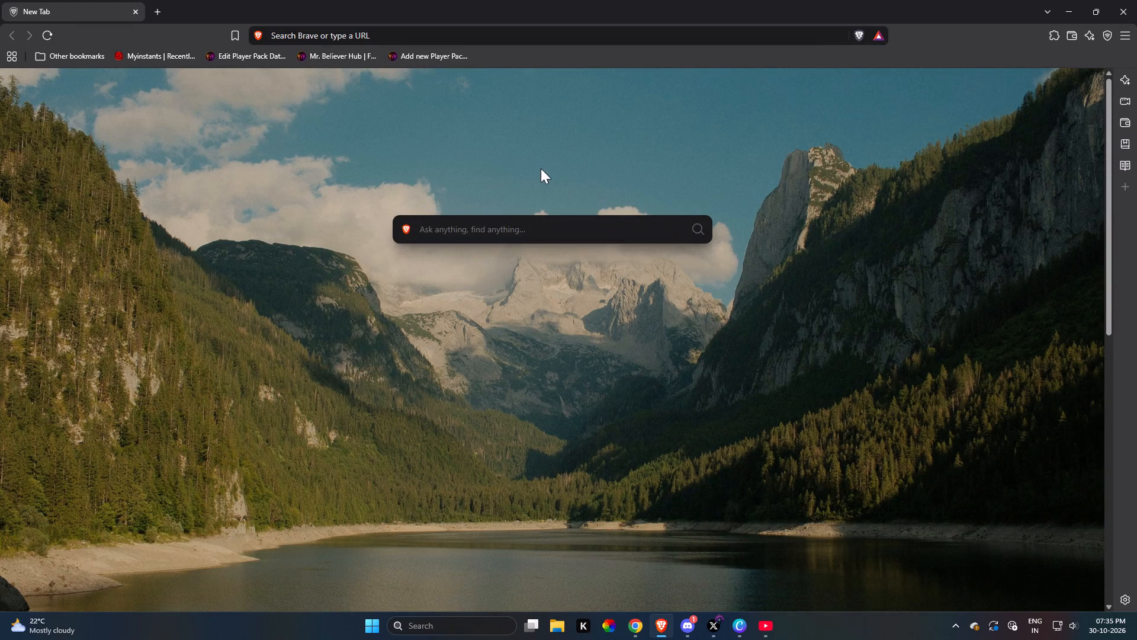
key("r")
type("en")
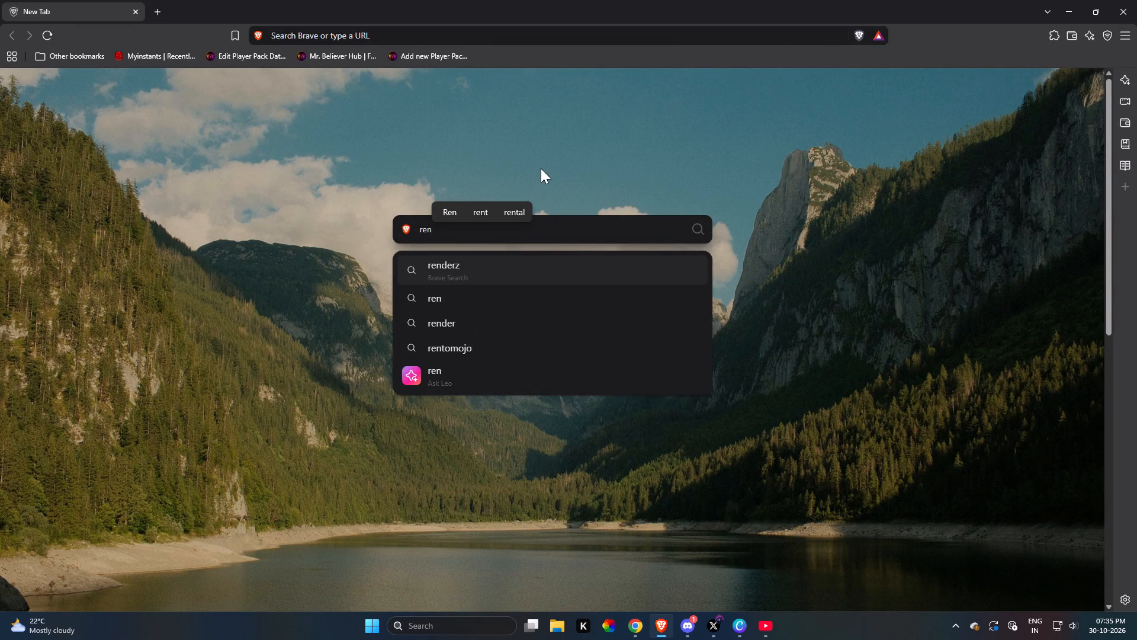
key("Return")
left_click(166, 136)
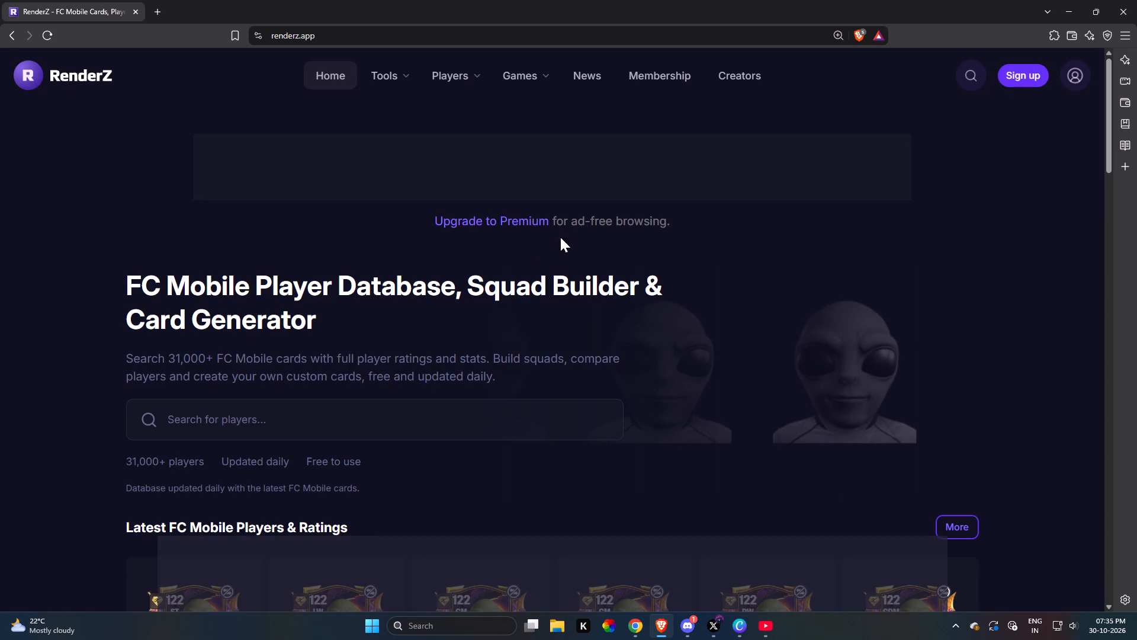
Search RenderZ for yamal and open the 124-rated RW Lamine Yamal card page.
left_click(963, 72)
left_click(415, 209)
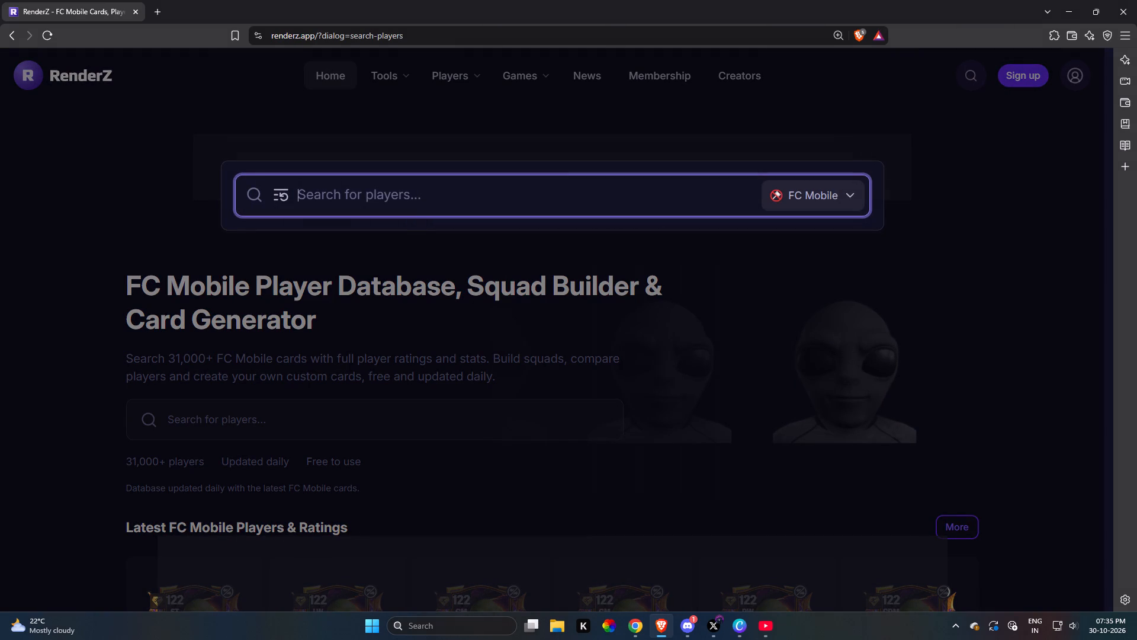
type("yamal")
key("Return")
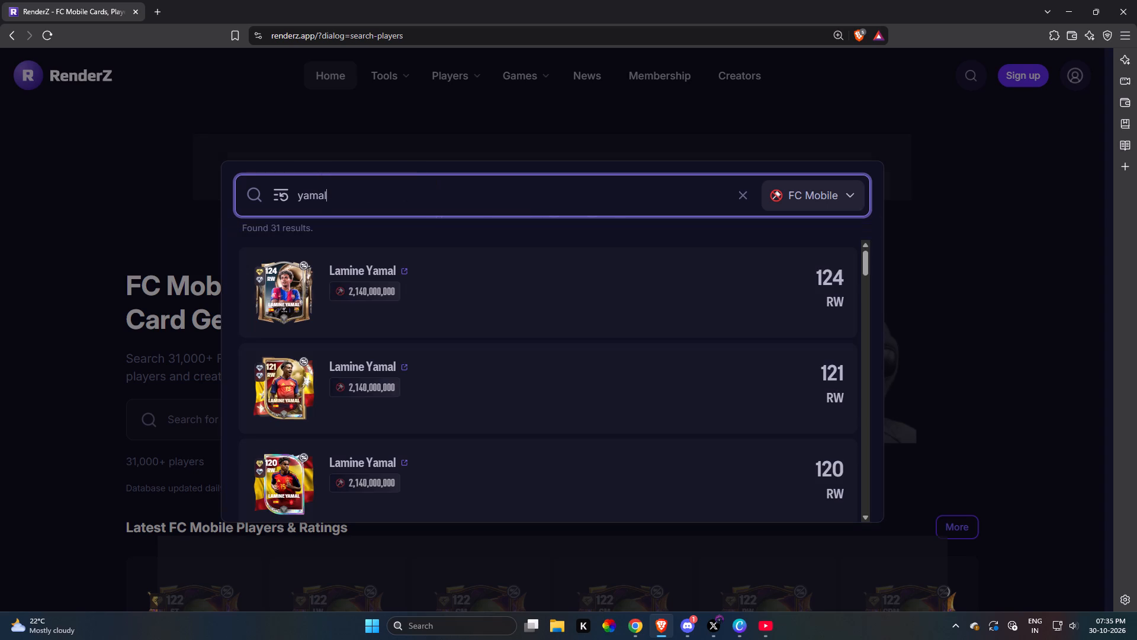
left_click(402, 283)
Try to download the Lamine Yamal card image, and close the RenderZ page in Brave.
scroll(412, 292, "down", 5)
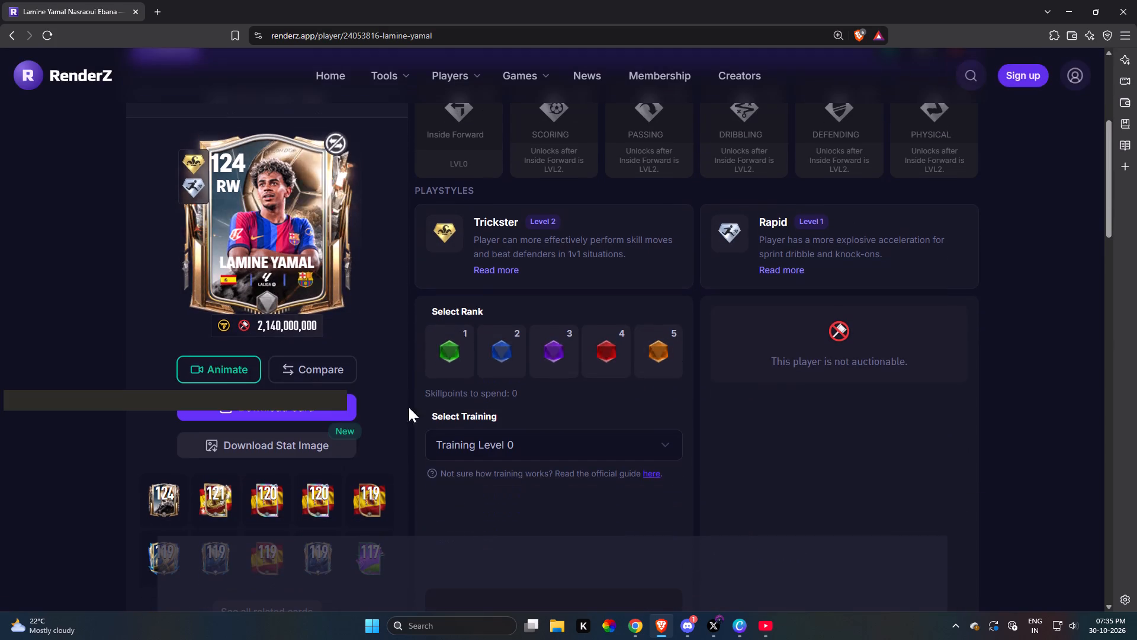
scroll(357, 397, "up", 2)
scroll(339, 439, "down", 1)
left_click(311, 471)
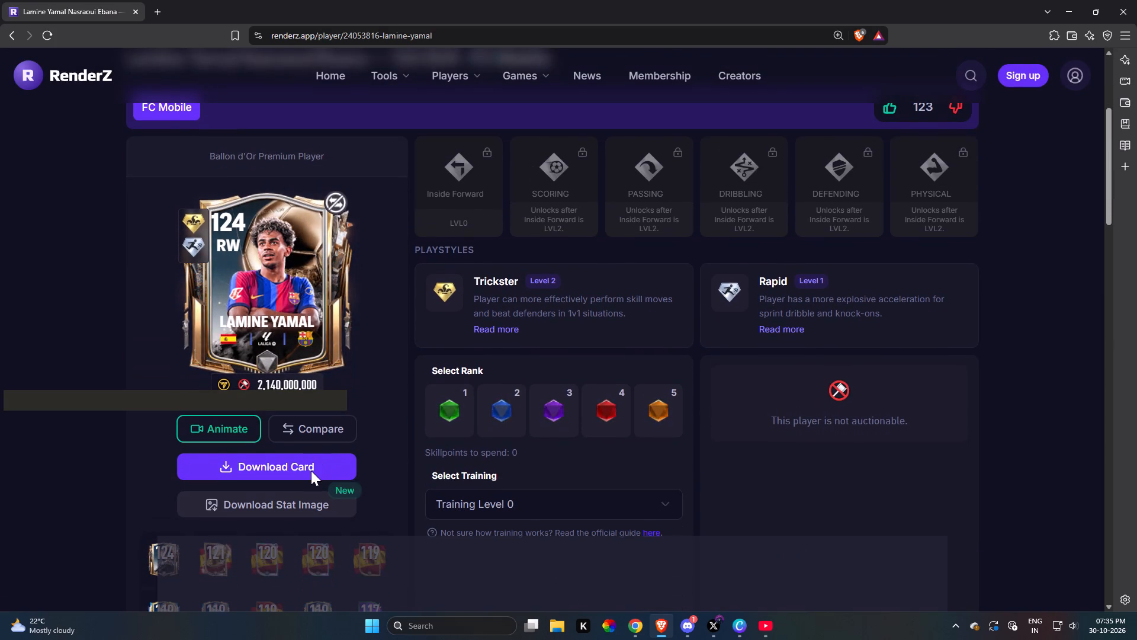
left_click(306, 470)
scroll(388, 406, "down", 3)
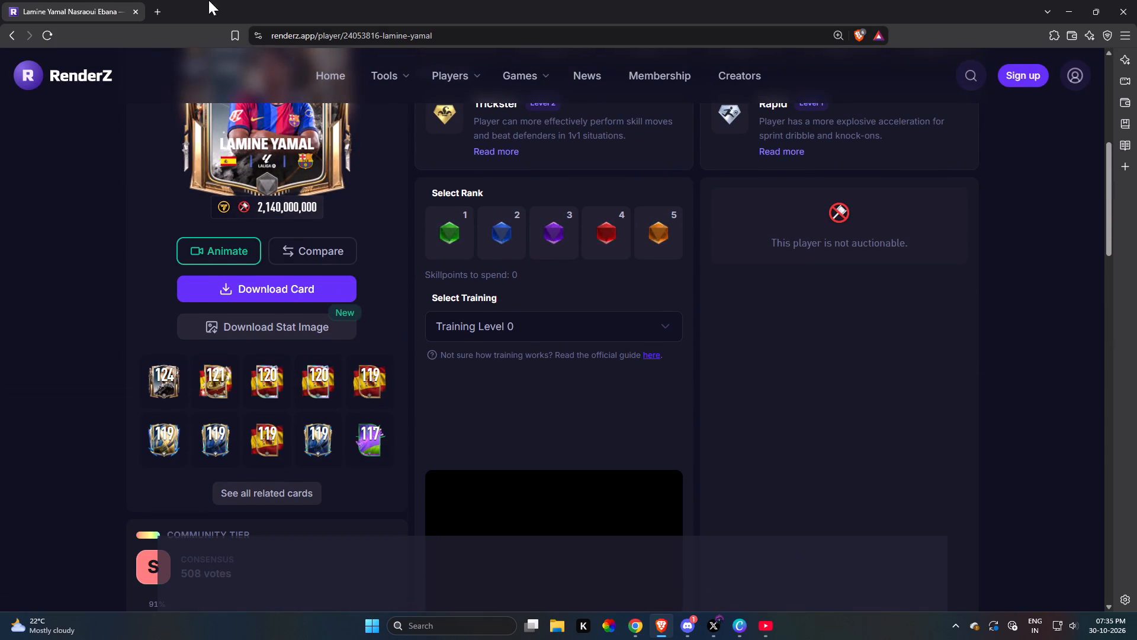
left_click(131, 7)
Switch to Google Chrome, search for renderz and open the RenderZ site, closing the old remove.bg tabs.
left_click(643, 629)
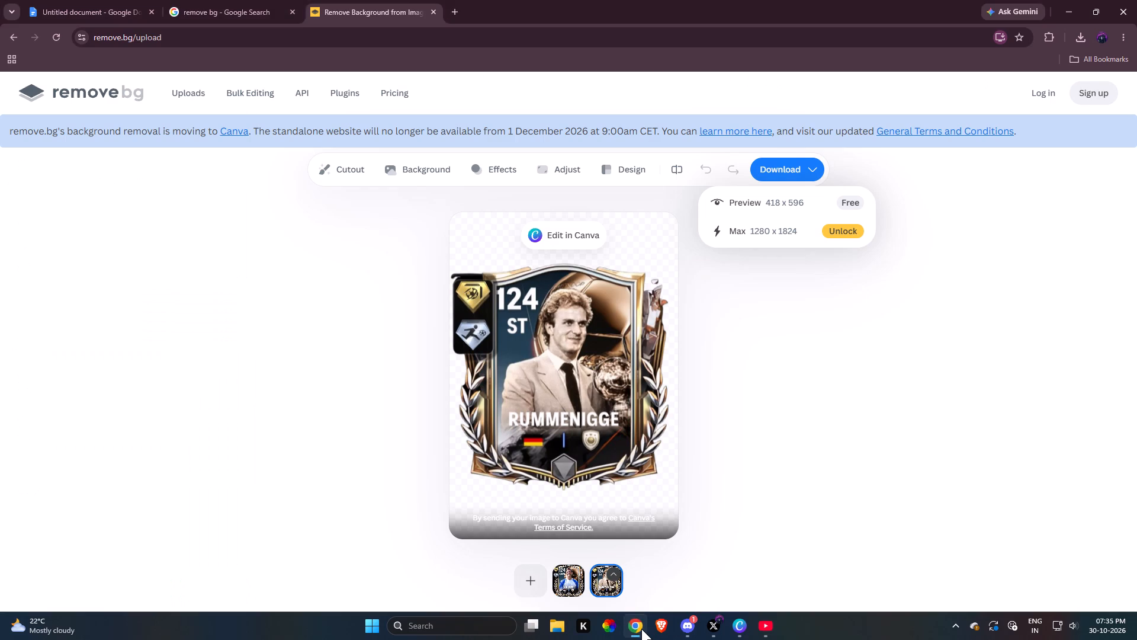
left_click(451, 11)
left_click(433, 9)
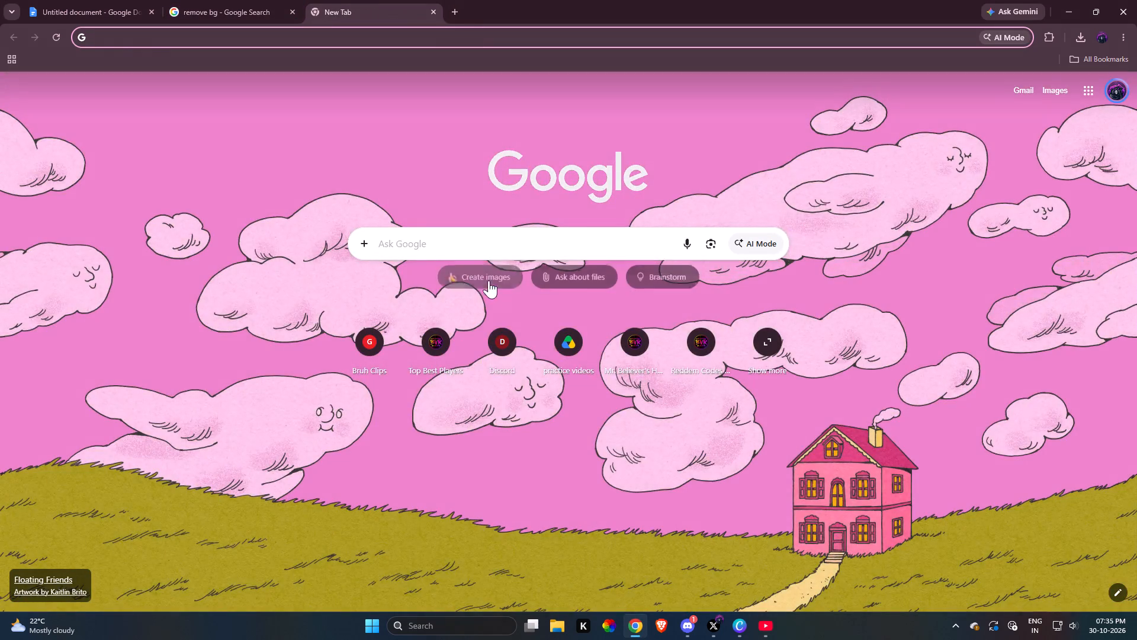
left_click(474, 238)
type("ren")
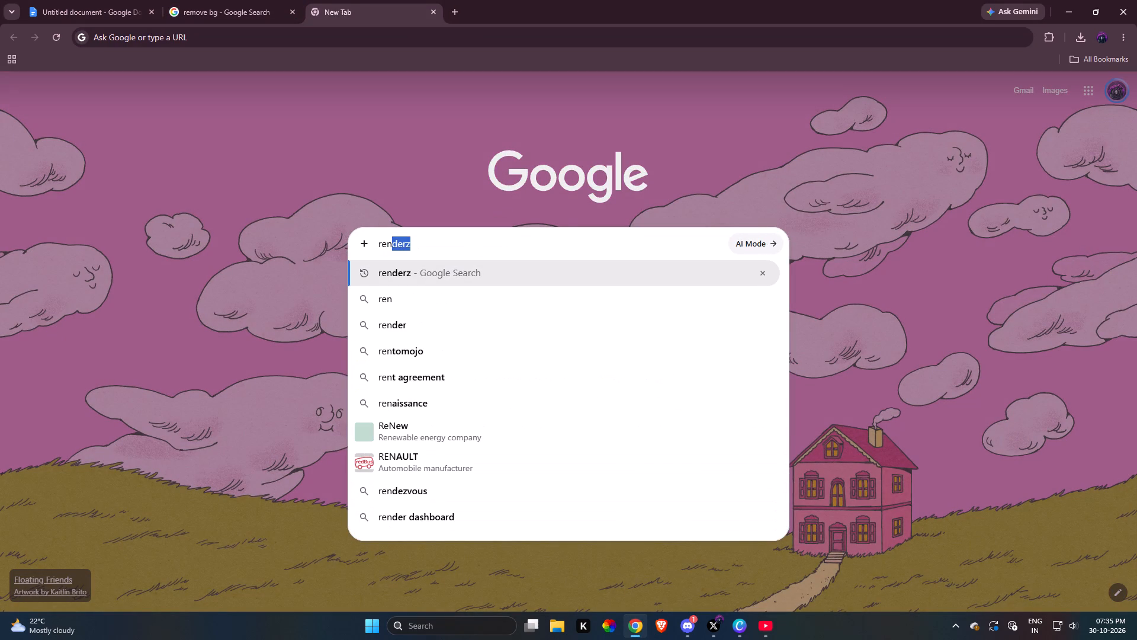
key("Return")
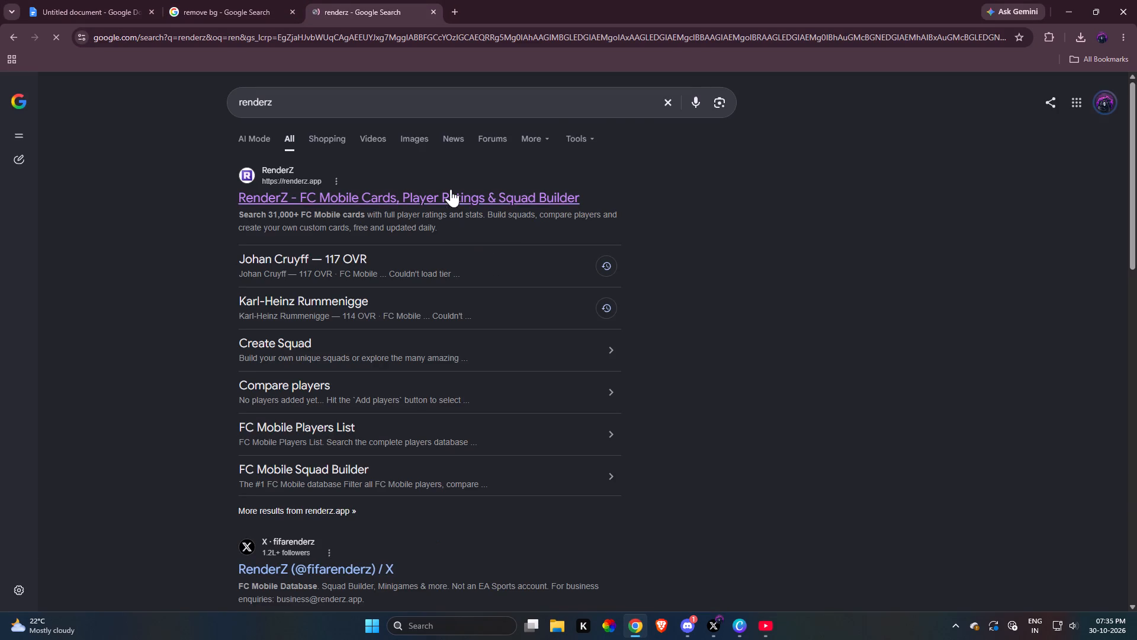
left_click(451, 189)
left_click(294, 11)
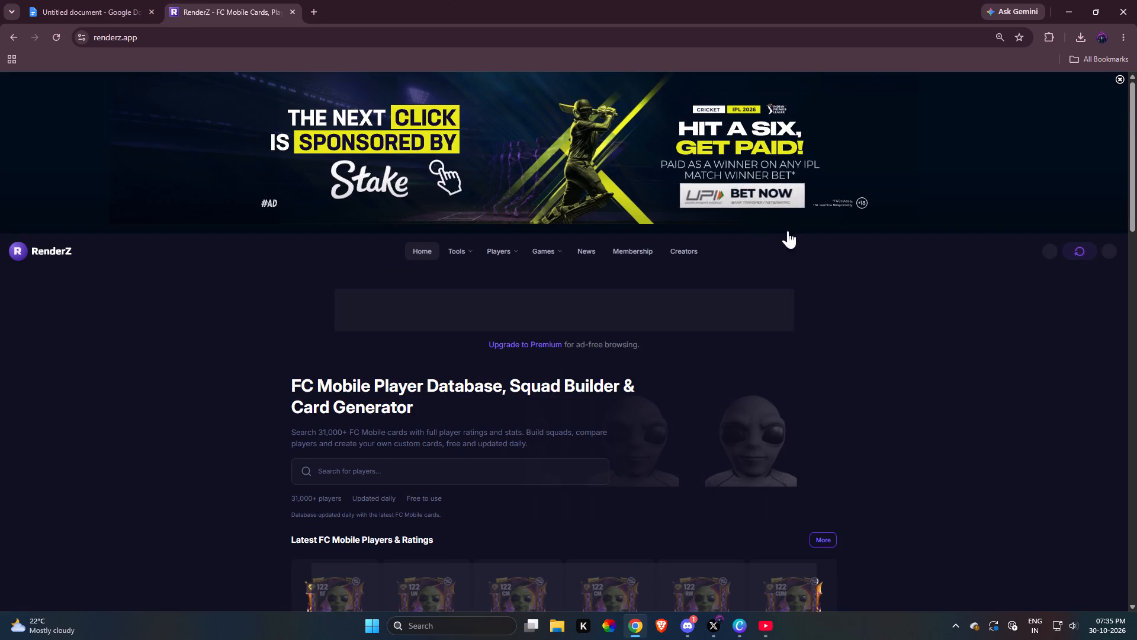
Search the RenderZ player database for yamal and open the 124-rated RW Lamine Yamal card.
scroll(788, 232, "down", 3)
scroll(948, 245, "up", 3)
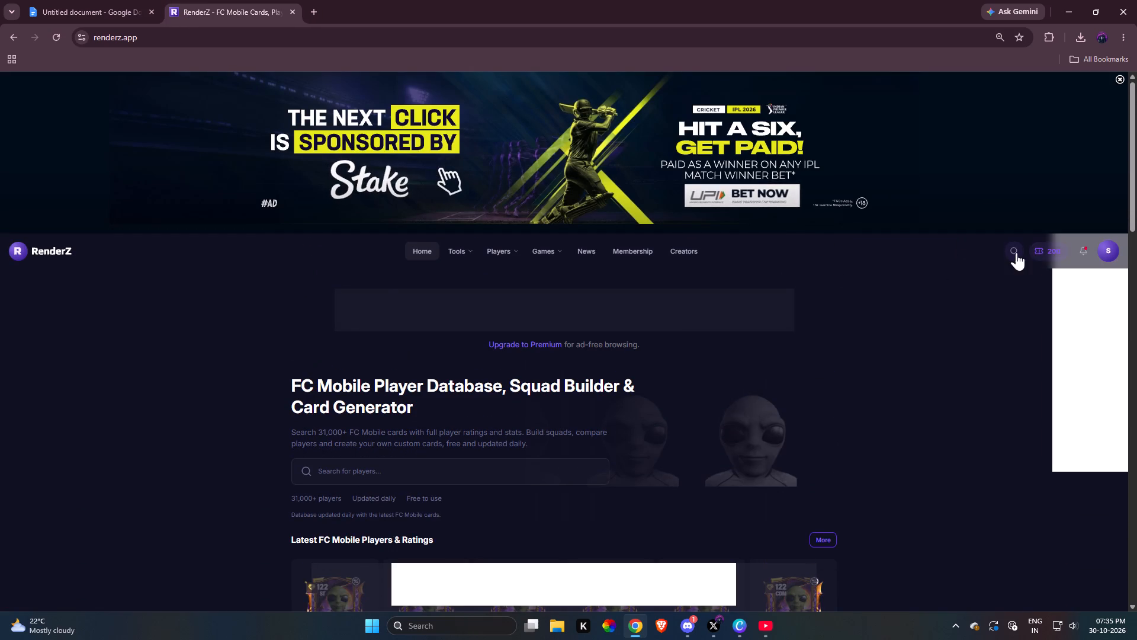
left_click(1016, 252)
type("yamal")
key("Return")
left_click(496, 267)
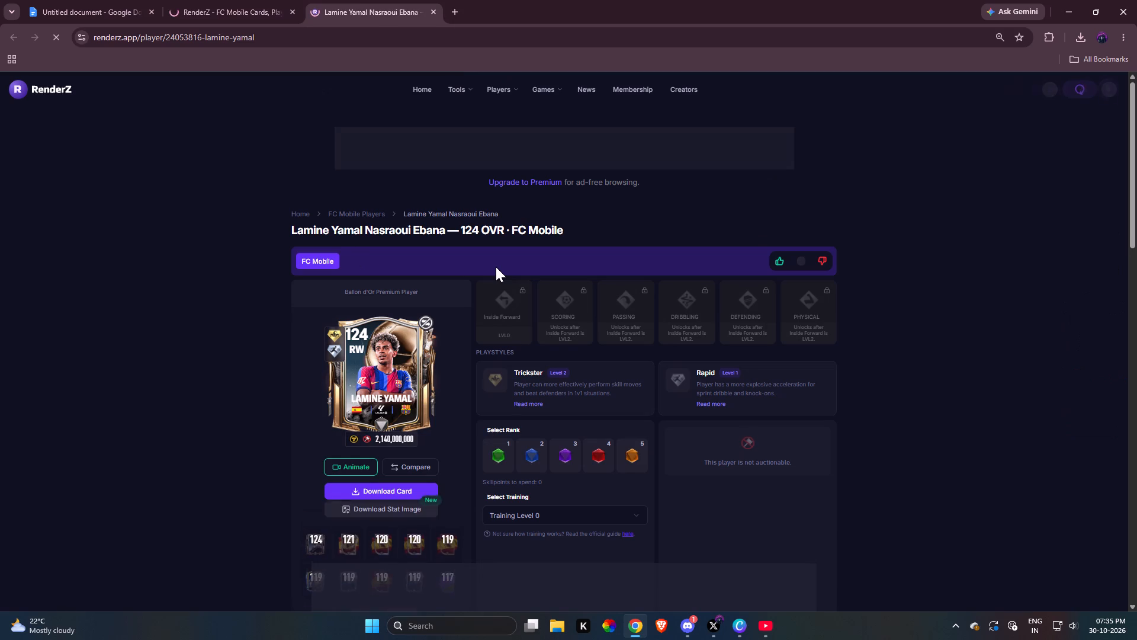
Download the Lamine Yamal card as a 1× PNG image of 256 × 256 and close the download dialog.
scroll(387, 497, "down", 1)
left_click(403, 433)
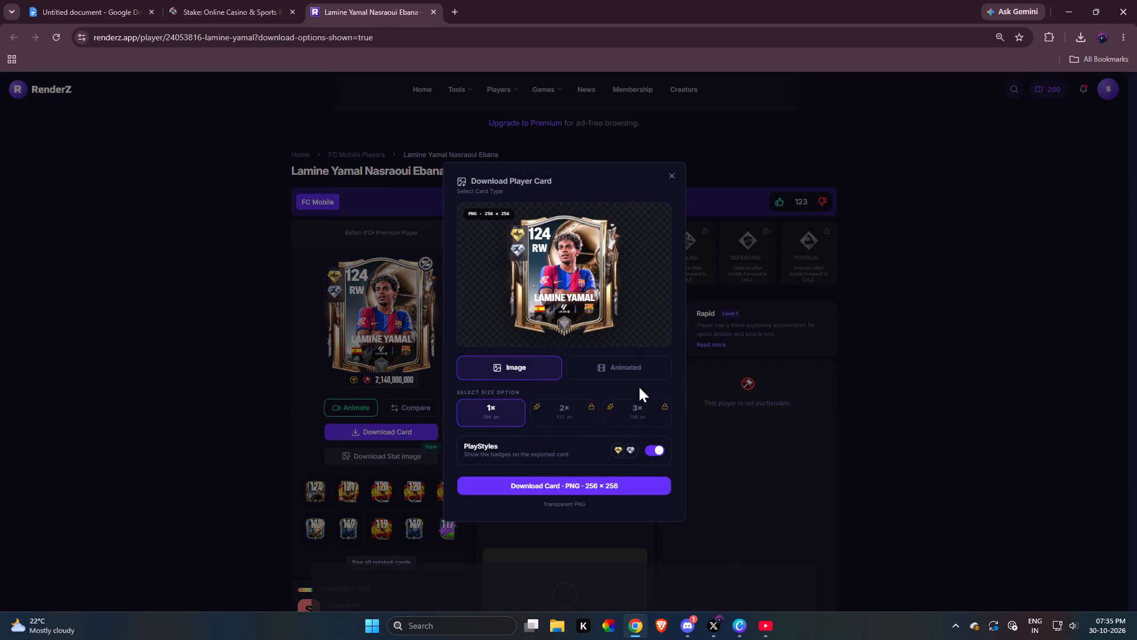
left_click(629, 487)
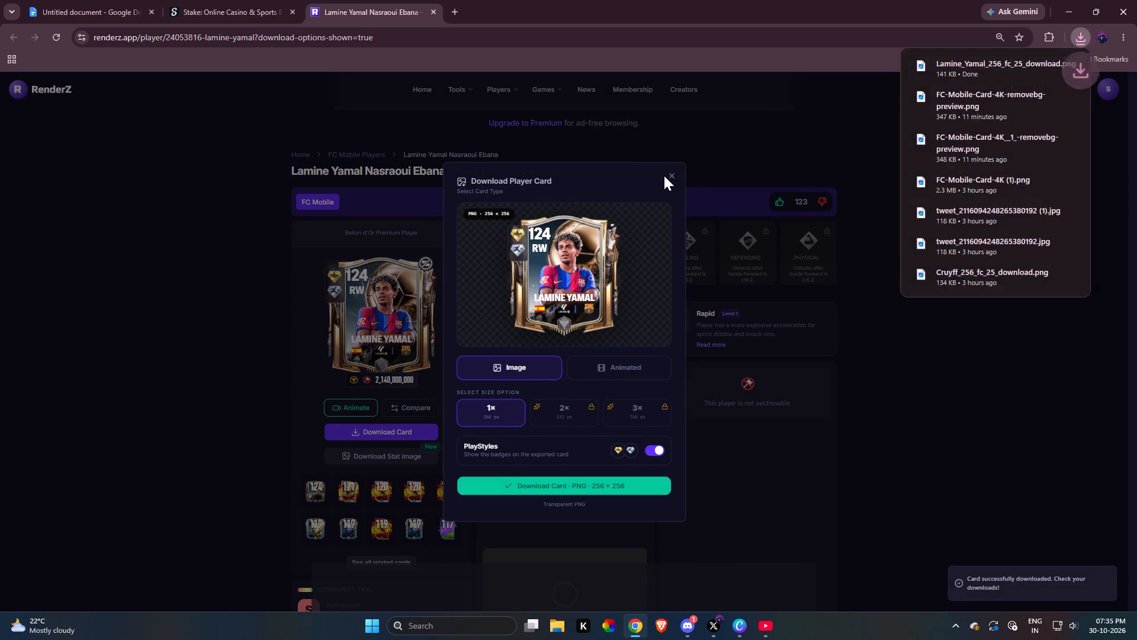
left_click(677, 173)
left_click(670, 177)
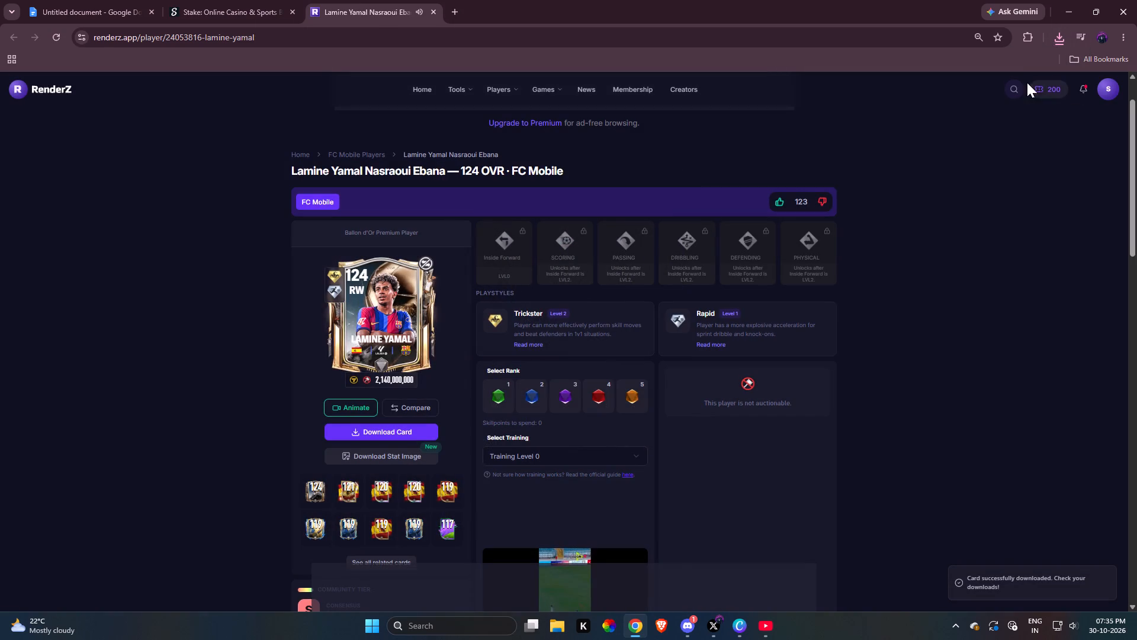
Search RenderZ for kane and download the 124-rated ST Kane card in the red kit as a 256 × 256 PNG.
left_click(1017, 88)
type("kane")
key("Return")
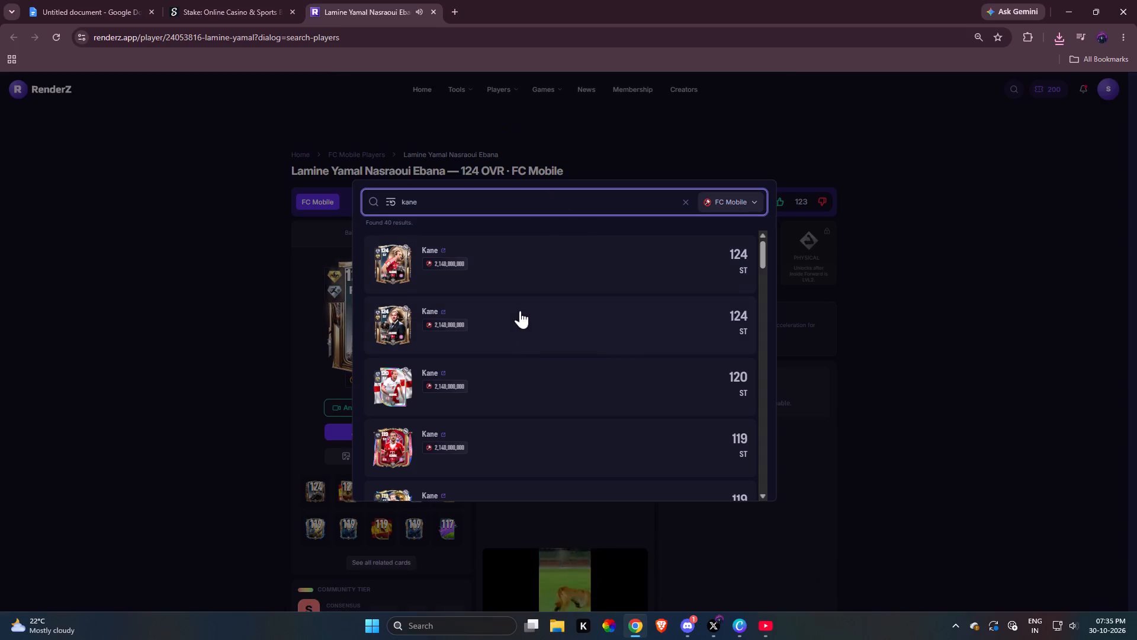
left_click(517, 279)
left_click(419, 497)
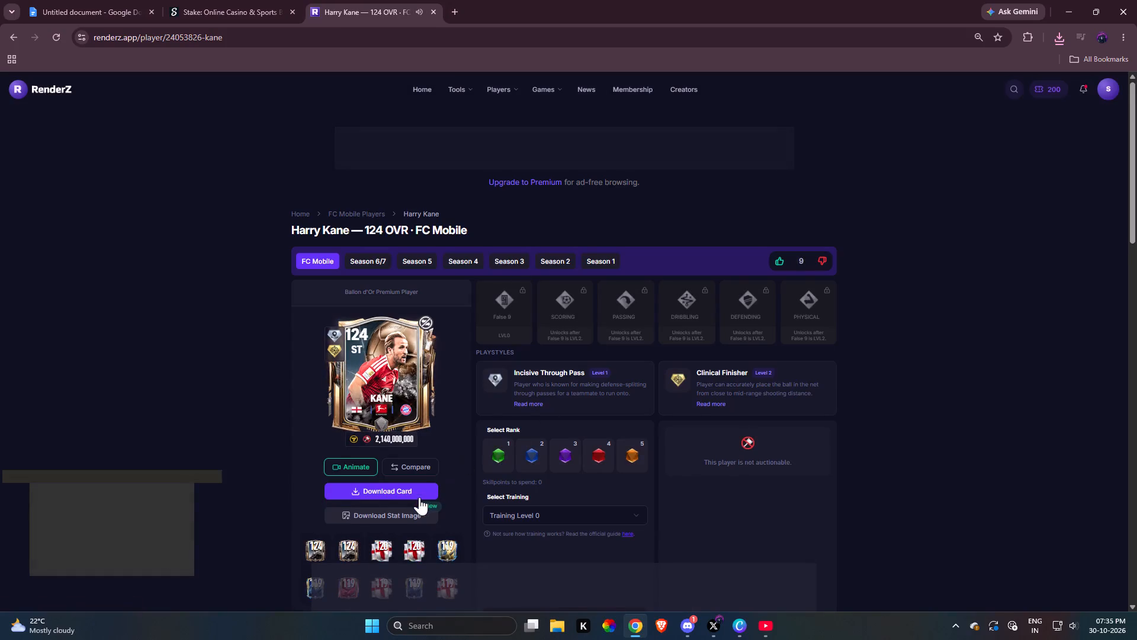
left_click(619, 493)
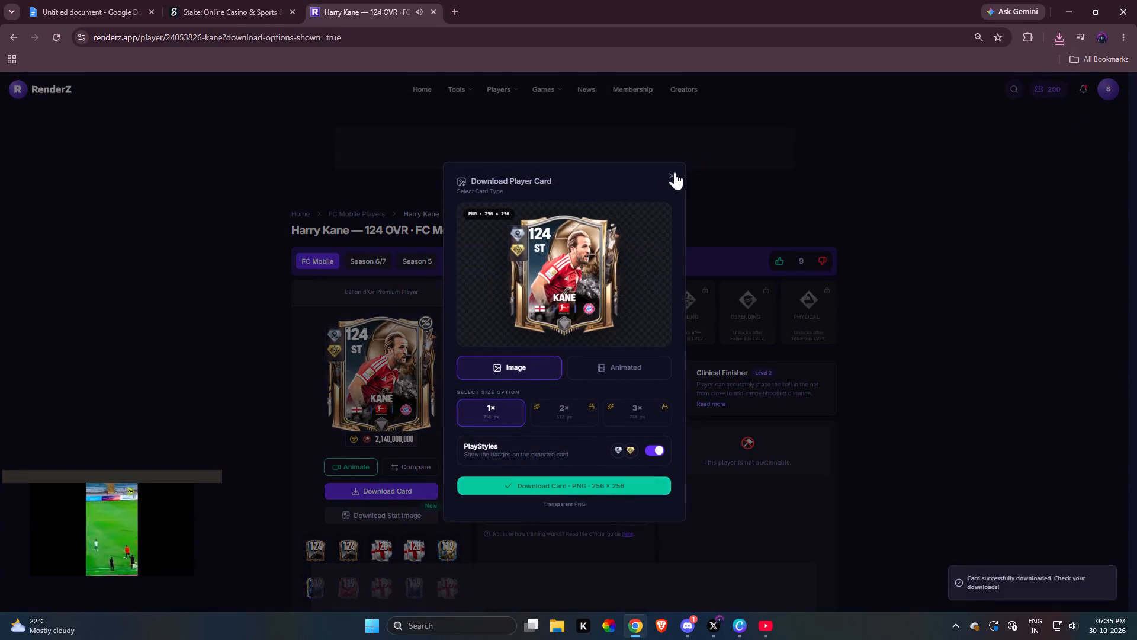
left_click(670, 174)
Close the Stake advertisement tab.
left_click(288, 0)
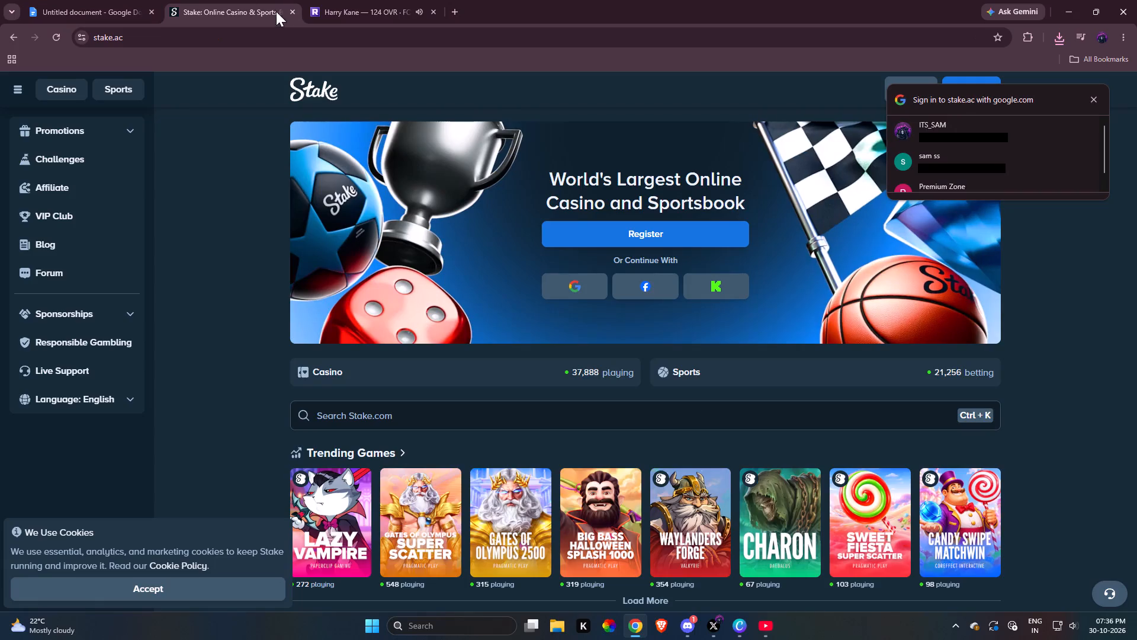
left_click(289, 12)
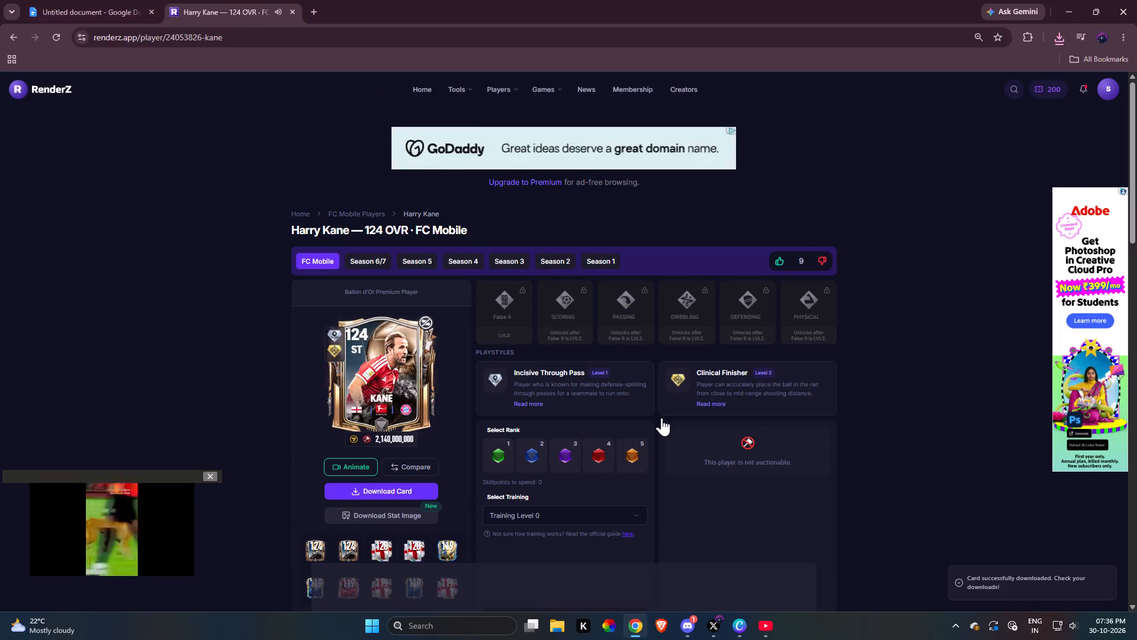
Switch to Canva and upload the downloaded Kane and Lamine Yamal card files from the Downloads folder.
left_click(740, 631)
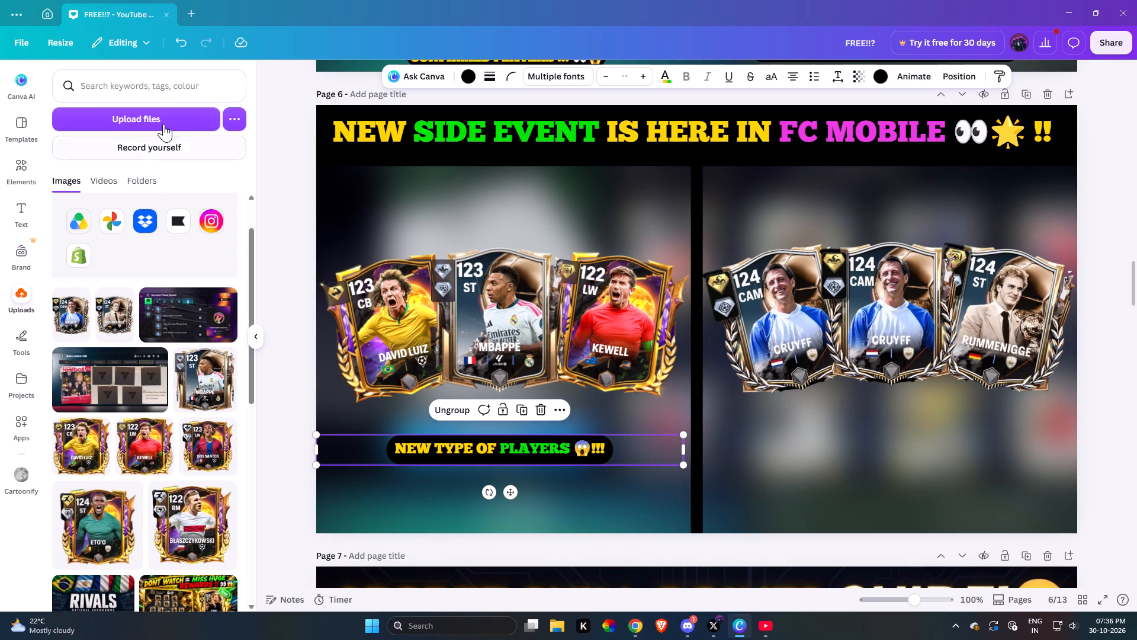
left_click(163, 112)
left_click(180, 106, "ctrl")
left_click(345, 108, "ctrl")
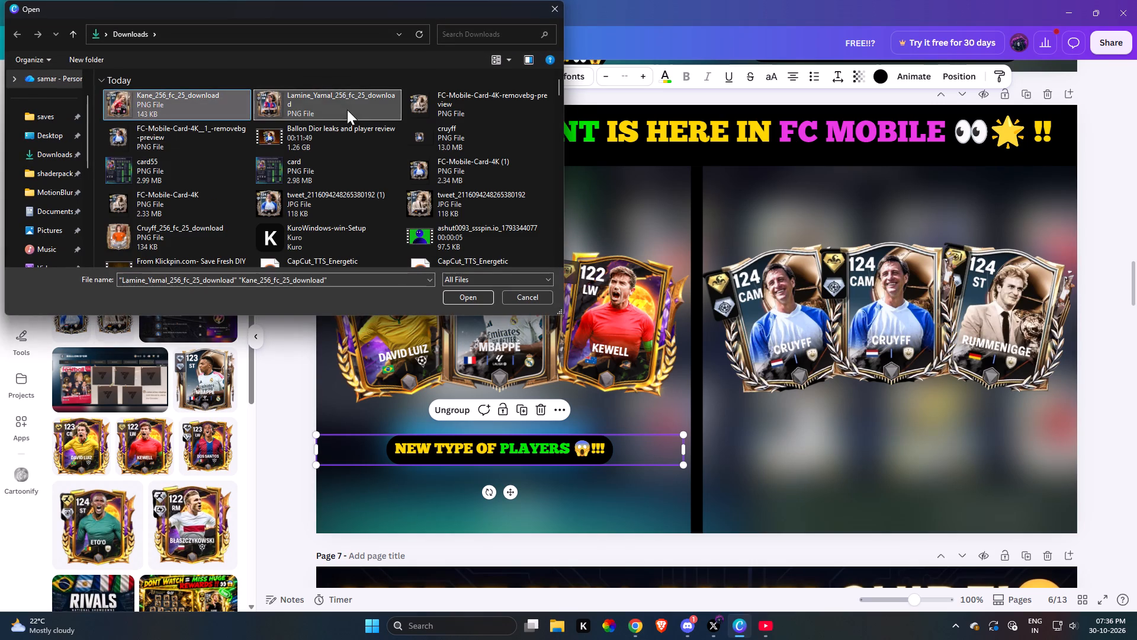
left_click(470, 299)
Replace the Kewell card in page 6's left half with the uploaded Lamine Yamal card and the David Luiz card with Kane.
scroll(114, 358, "down", 8)
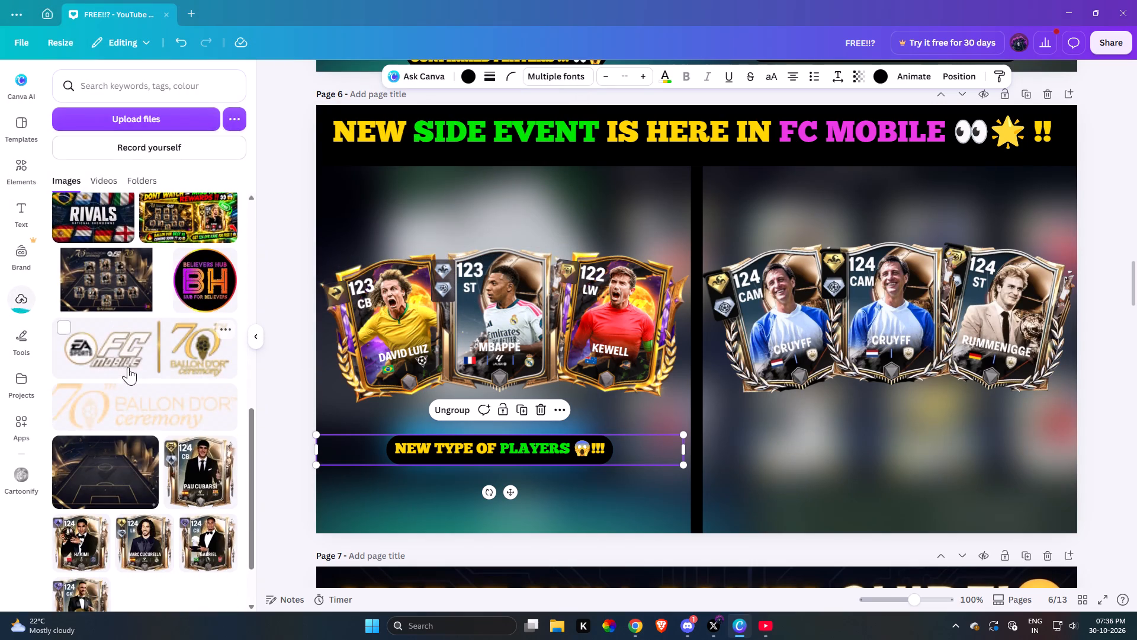
scroll(158, 379, "up", 8)
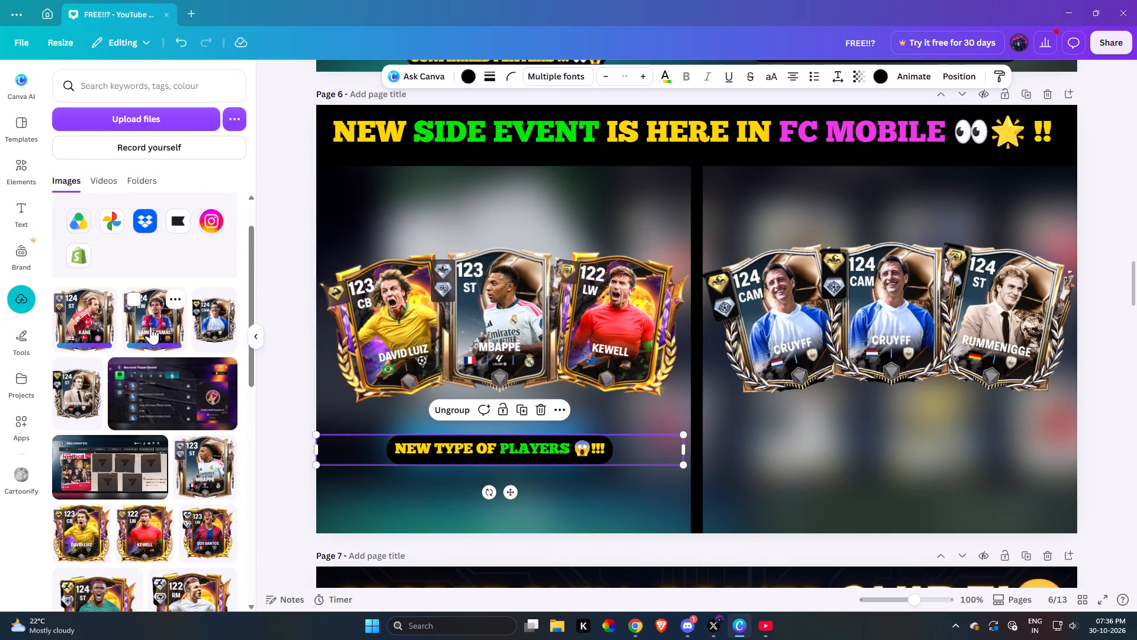
left_click_drag(158, 318, 593, 325)
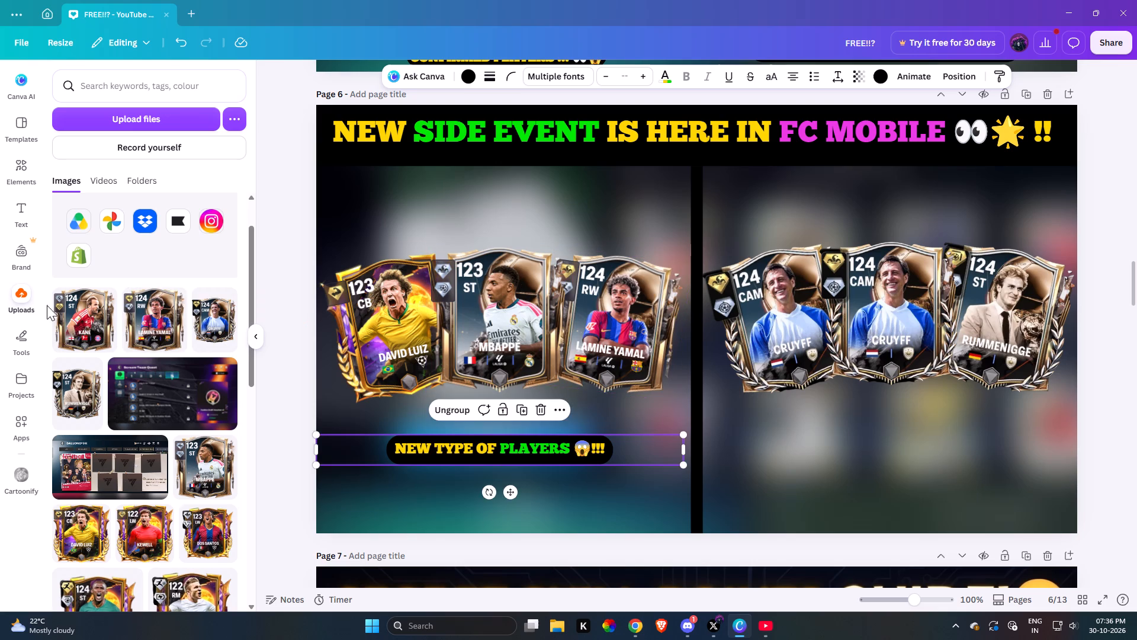
left_click_drag(67, 318, 364, 312)
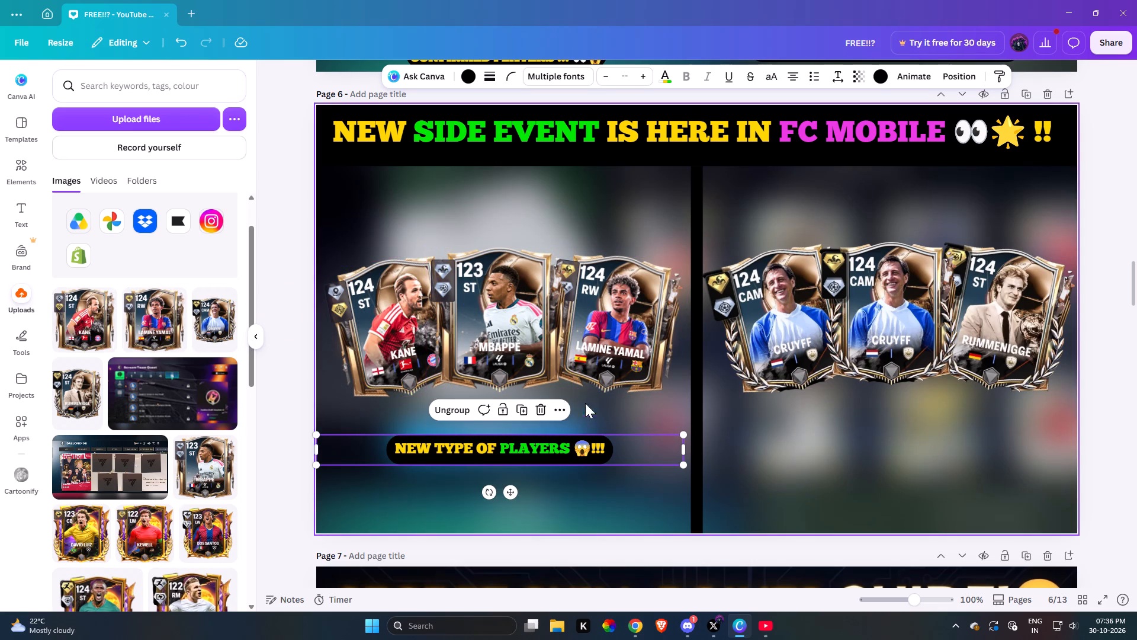
left_click(571, 212)
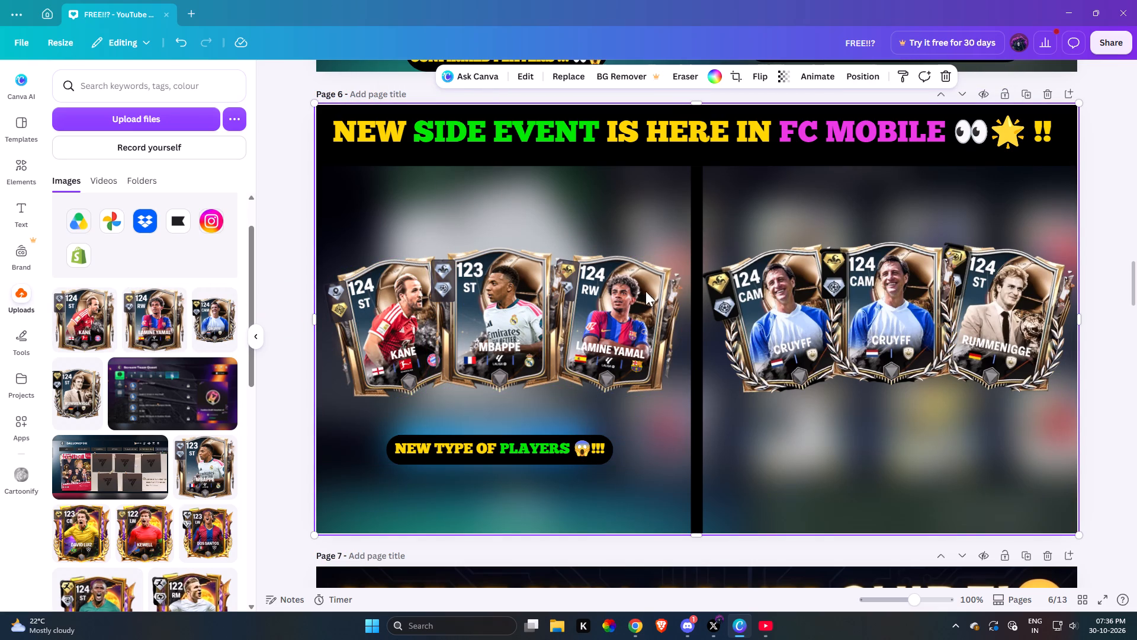
scroll(217, 434, "down", 1)
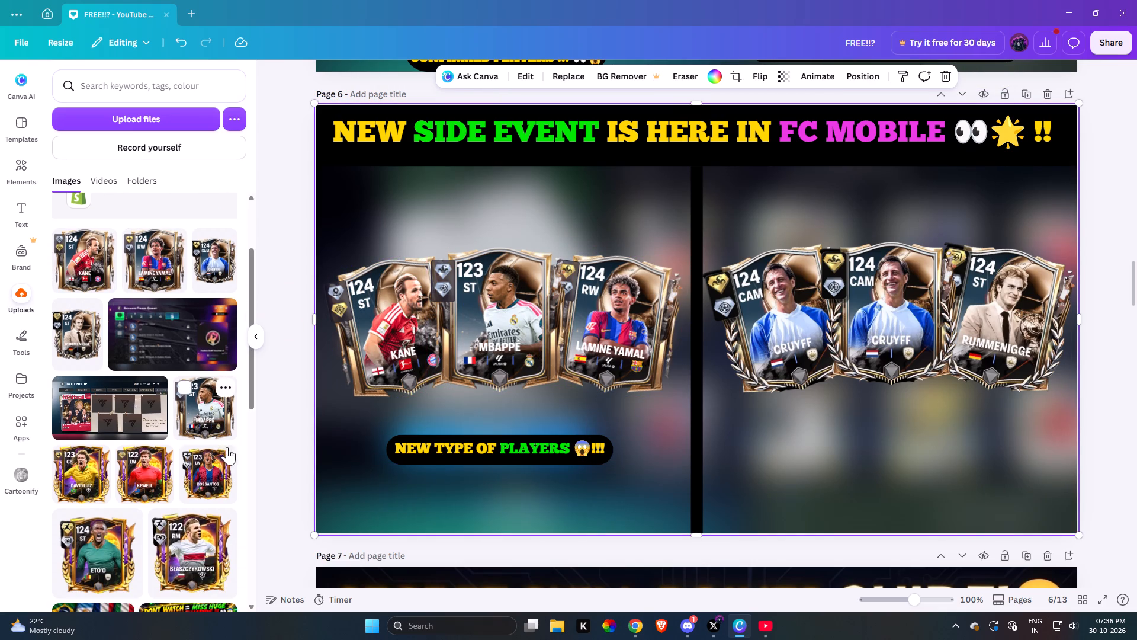
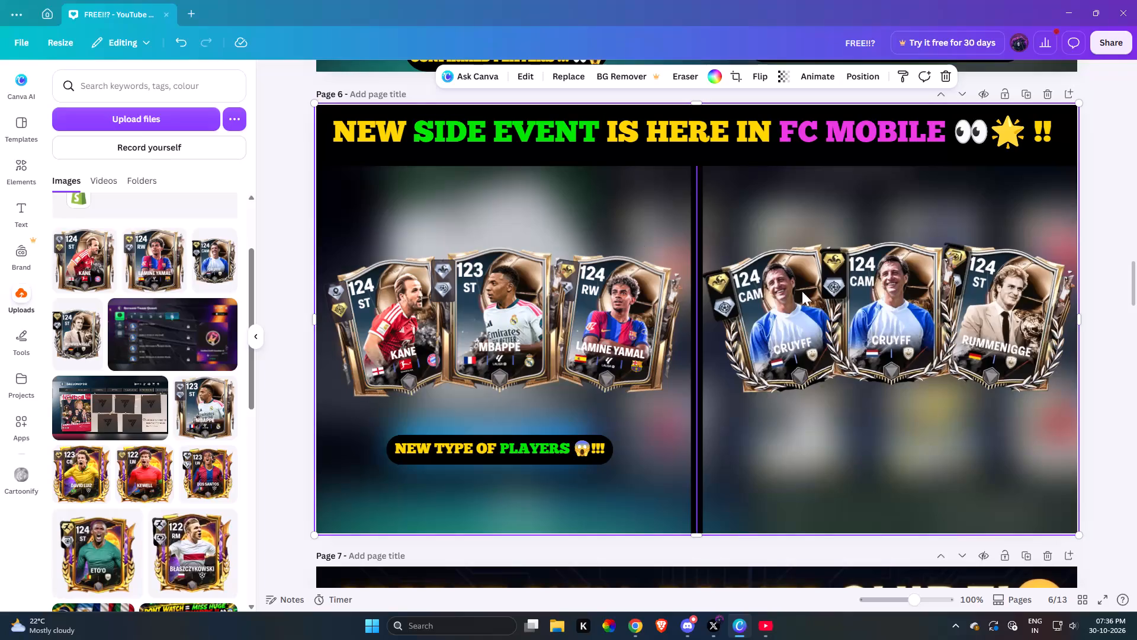
Duplicate the NEW TYPE OF PLAYERS caption and place the copy beneath the three cards in page 6's right half.
left_click(580, 444)
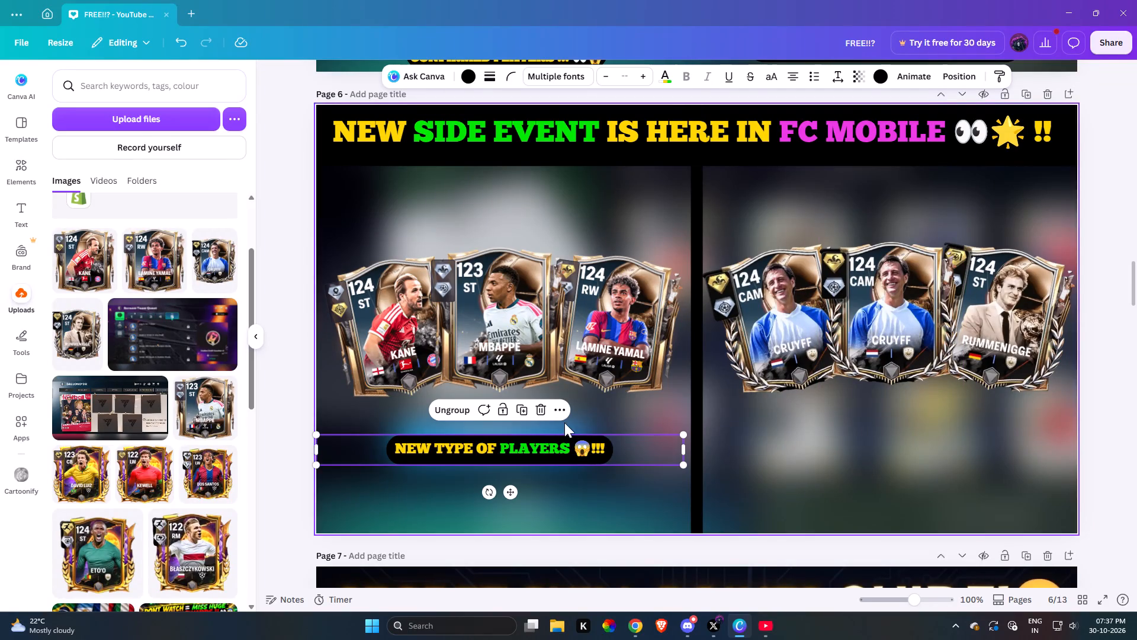
left_click(560, 409)
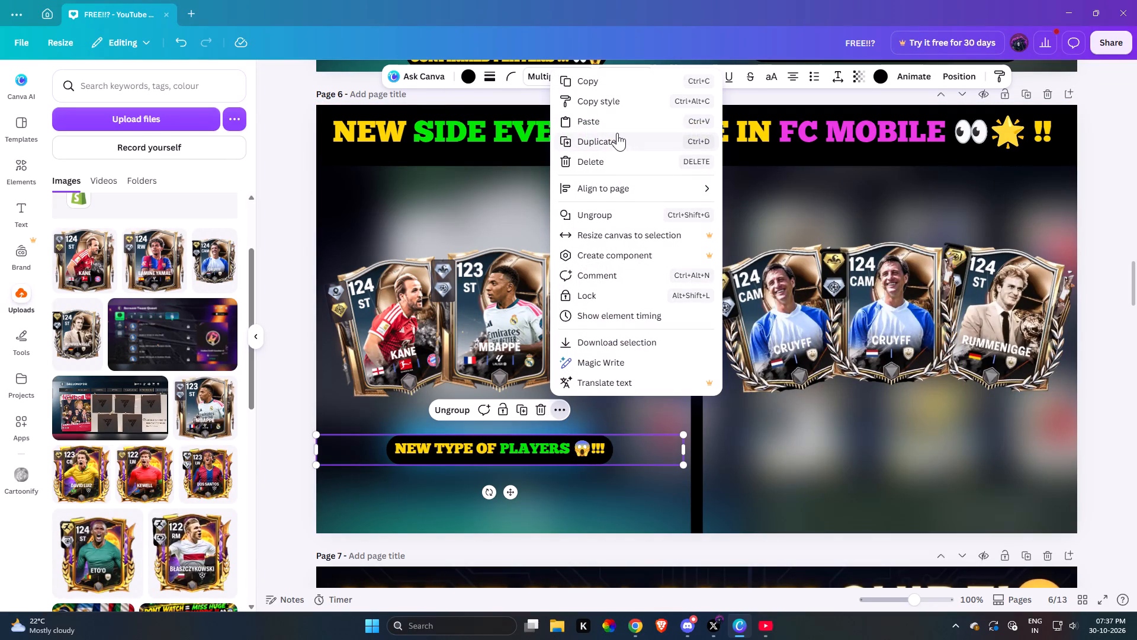
left_click(613, 139)
left_click_drag(521, 503, 896, 493)
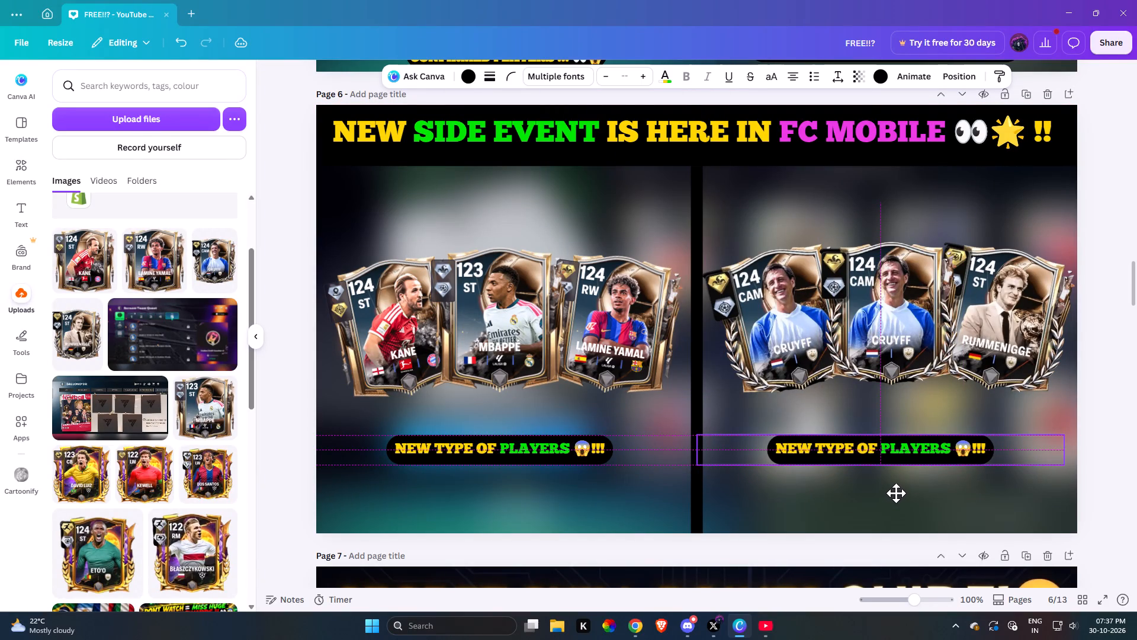
left_click_drag(896, 493, 901, 493)
left_click(994, 490)
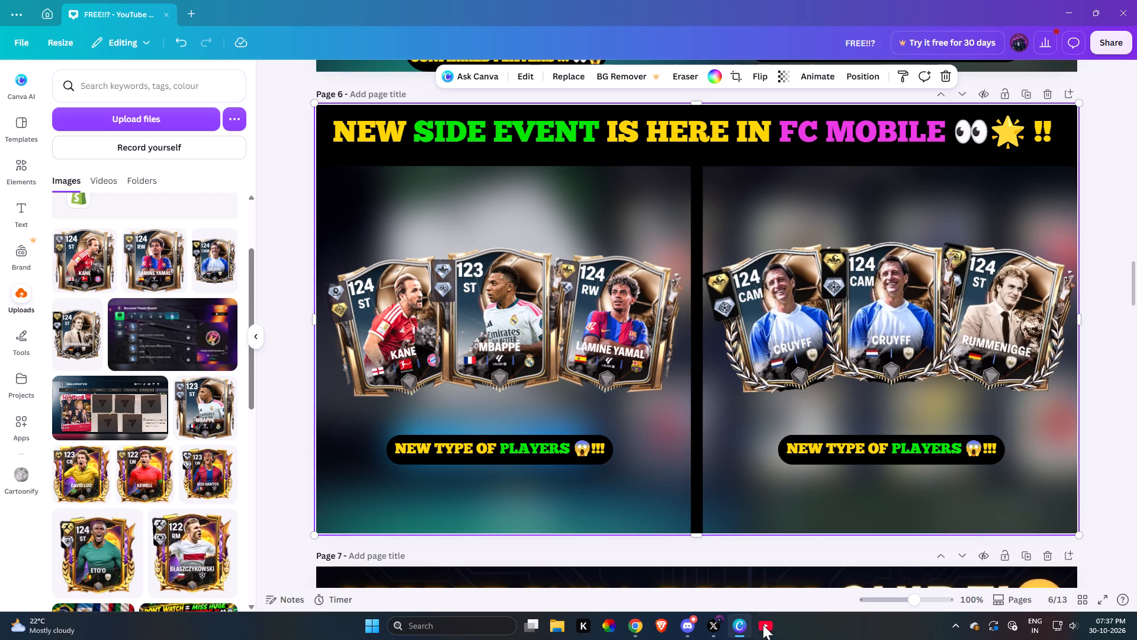
Switch to Chrome and search the FC Mobile players on RenderZ for kewe.
left_click(638, 630)
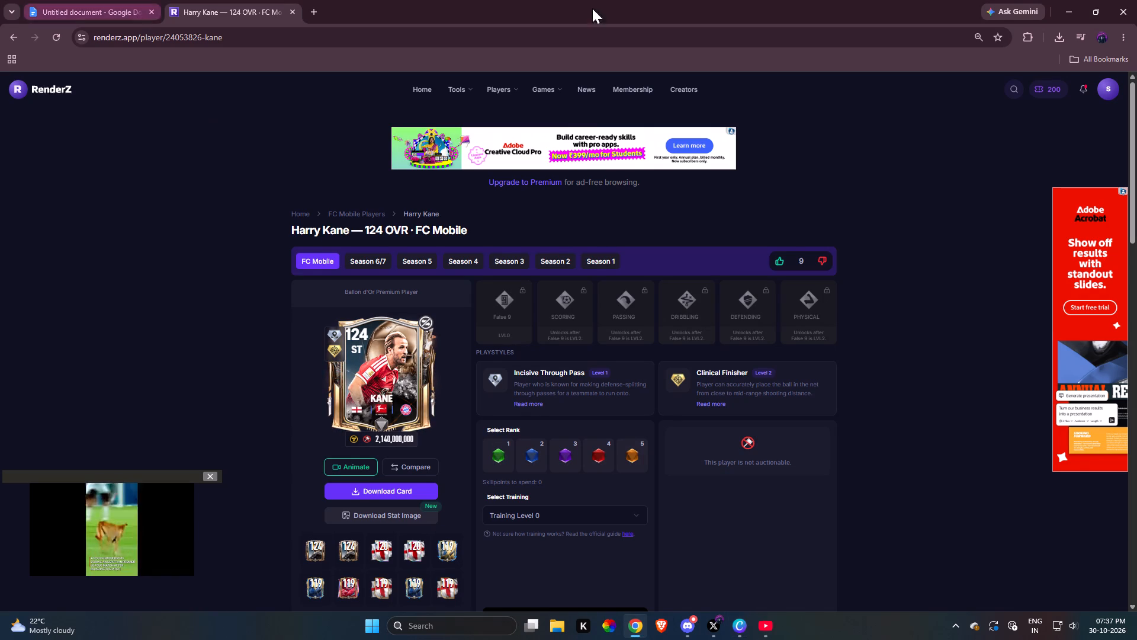
left_click(1022, 88)
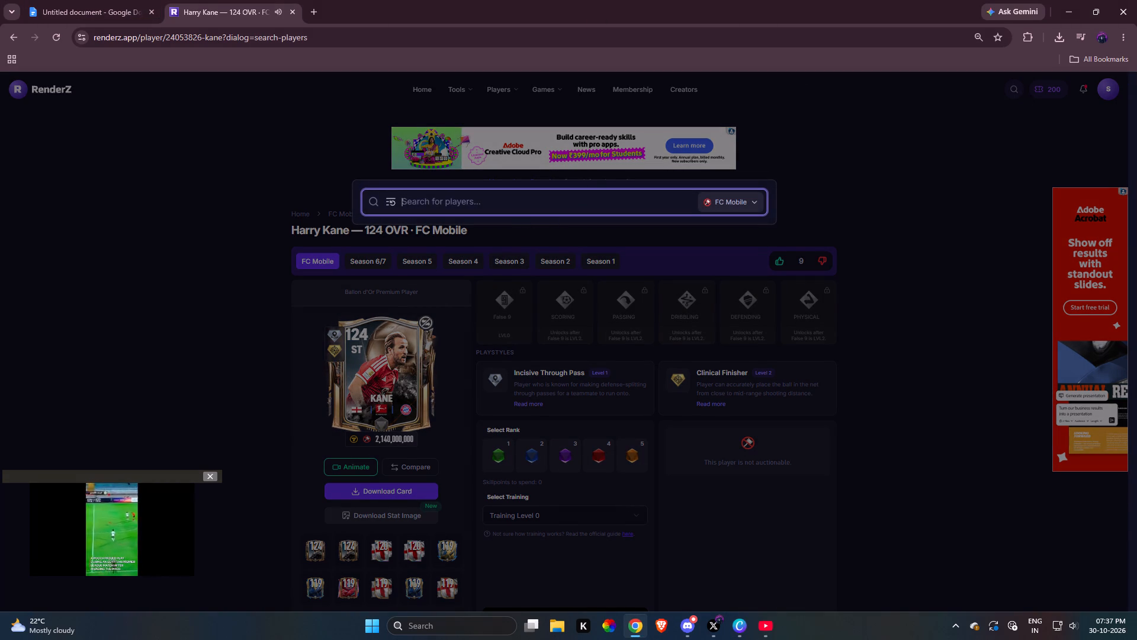
left_click(512, 200)
type("kewe")
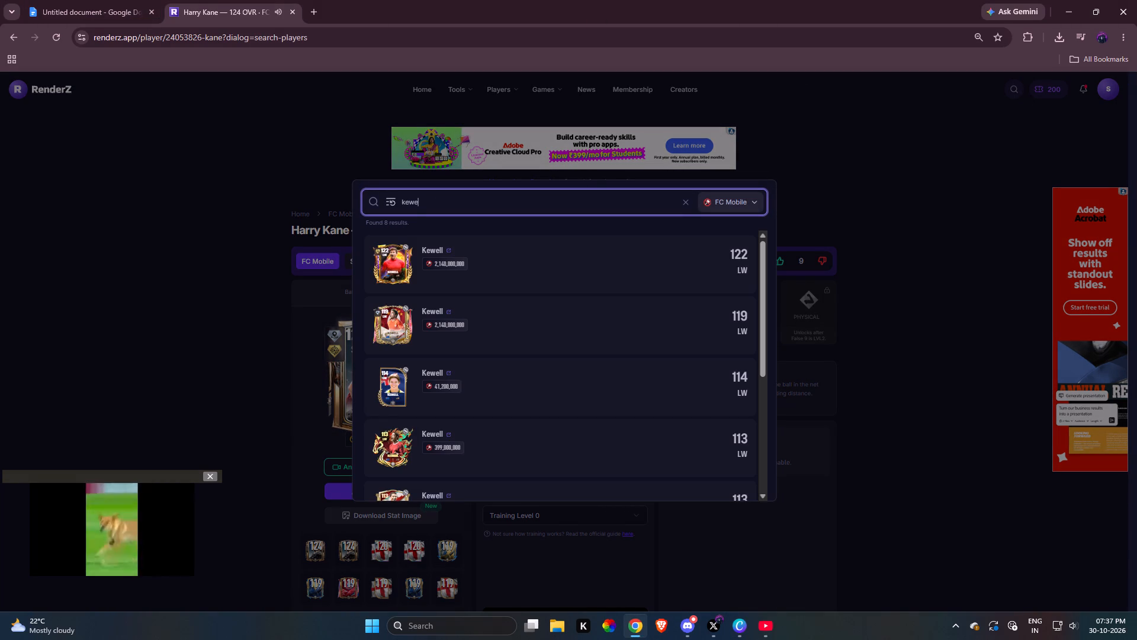
Switch back to Canva and replace the Kane card in page 6's left half with the uploaded 122-rated Kewell card.
left_click(750, 630)
left_click_drag(152, 472, 393, 322)
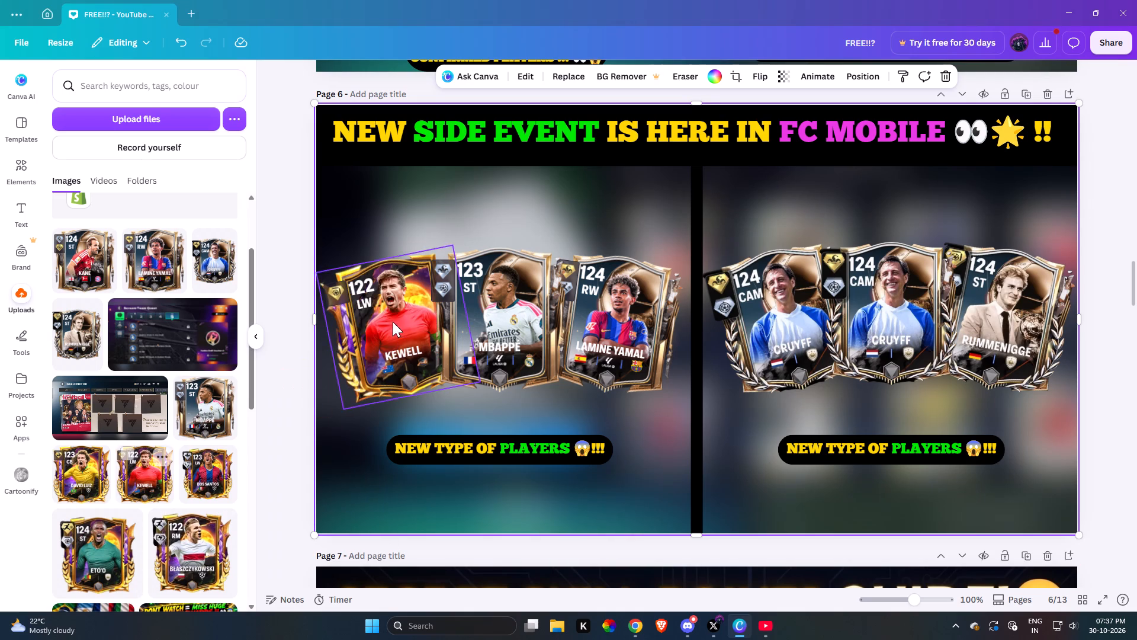
left_click(627, 194)
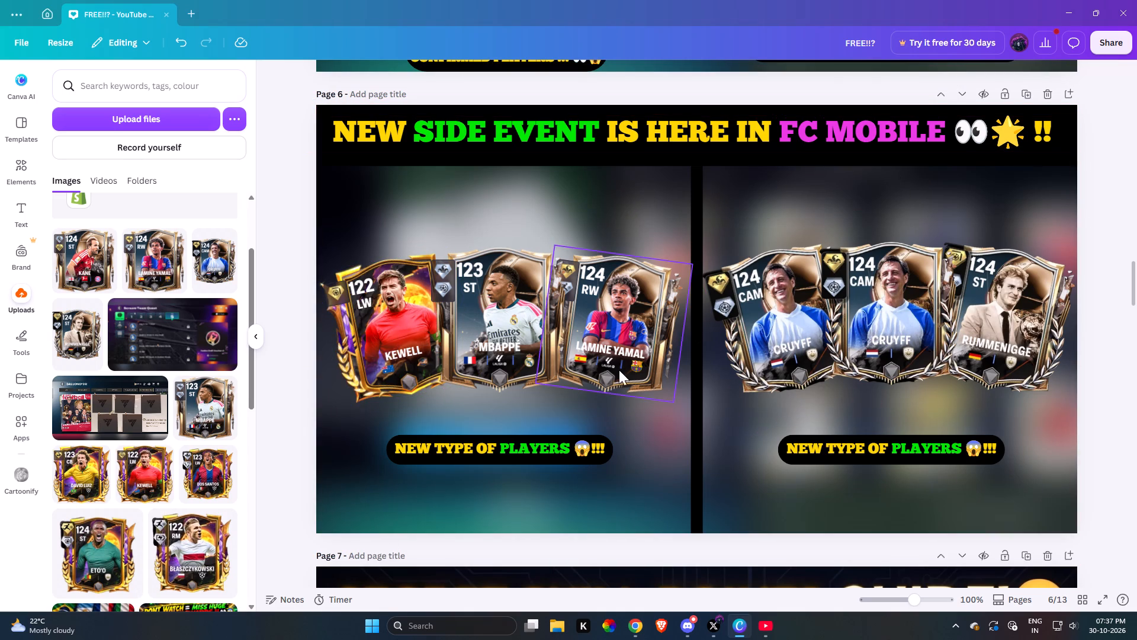
Change the left-half caption's wording to BEST PLAYERS IN THE WEEK 2, keeping the emoji and exclamation marks.
triple_click(542, 447)
left_click(569, 431)
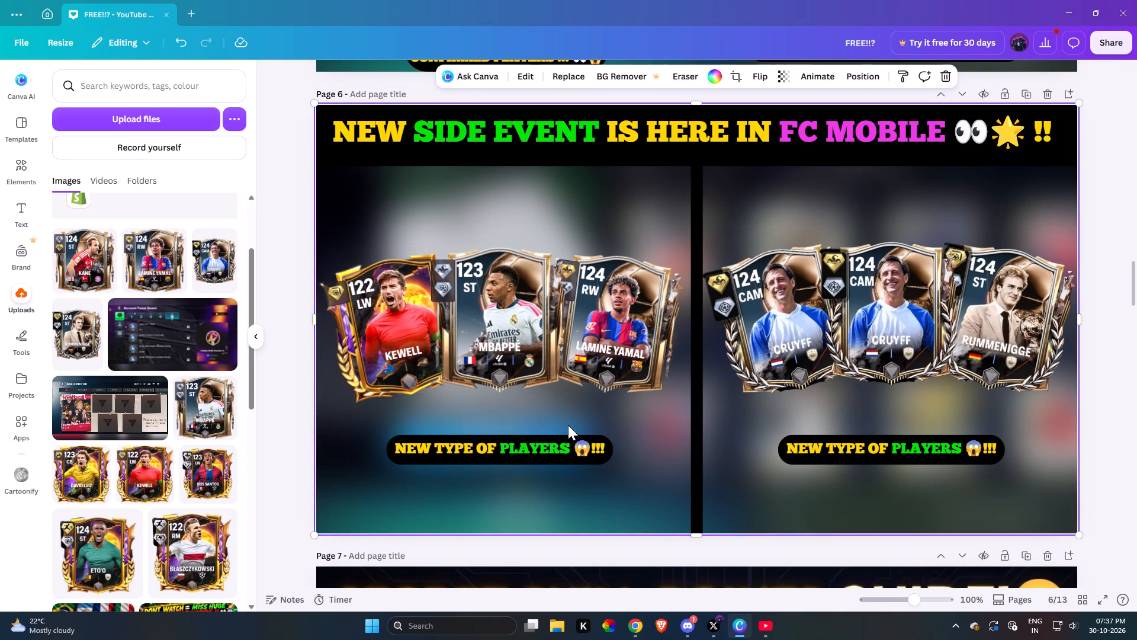
double_click(561, 446)
left_click(566, 449)
left_click(568, 450)
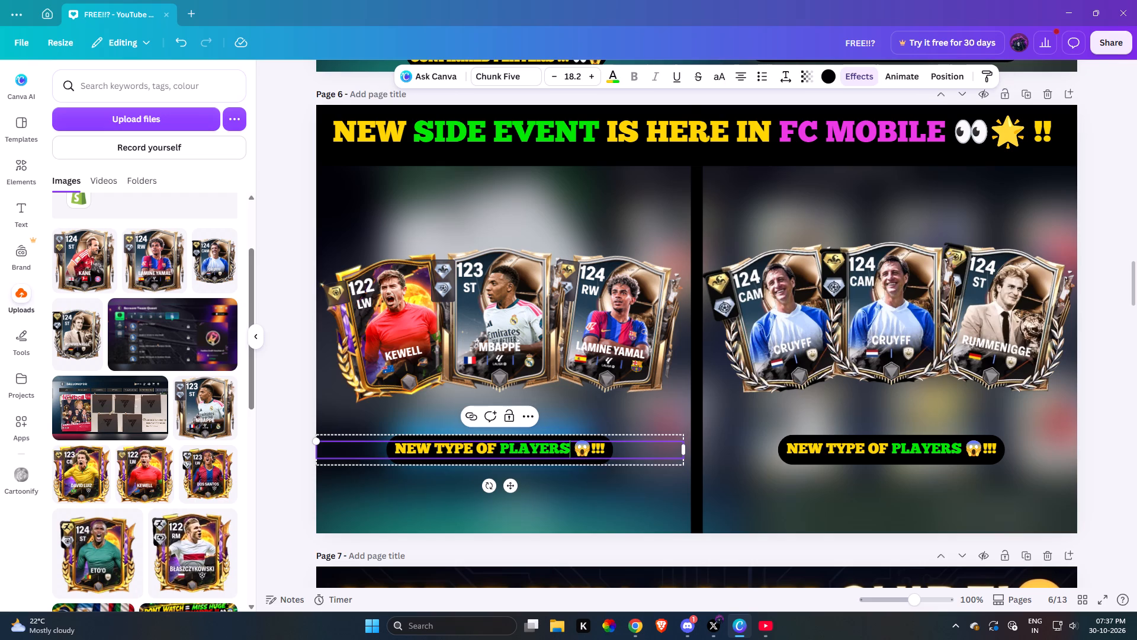
left_click_drag(569, 449, 392, 446)
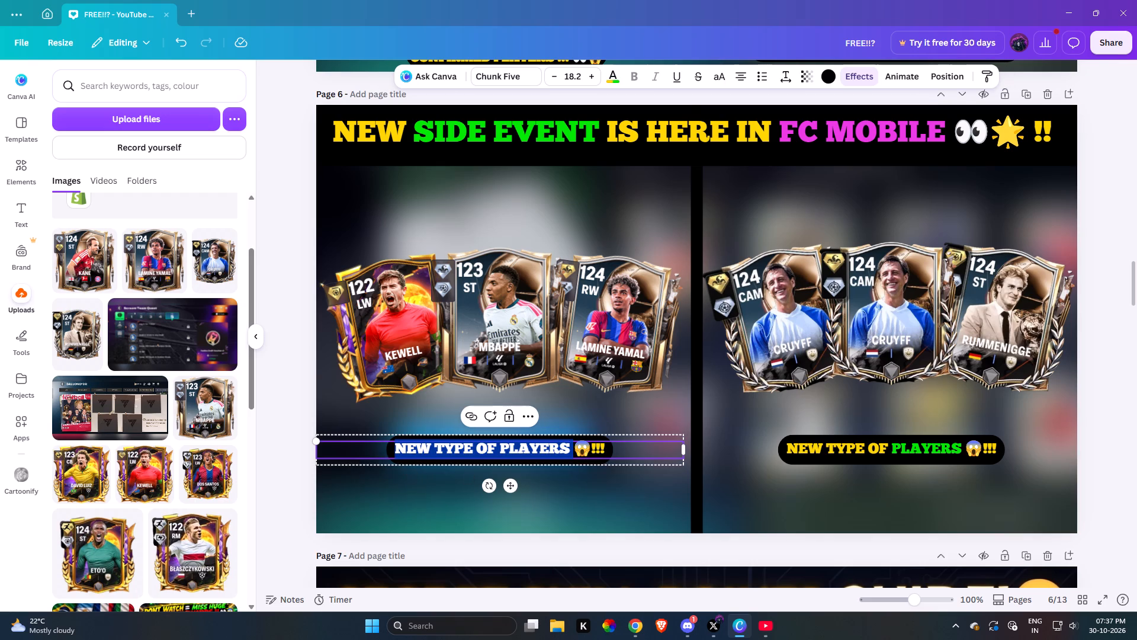
type("BES")
type("T PLAYERS IN THE WEEK 3=")
key("BackSpace")
key("BackSpace")
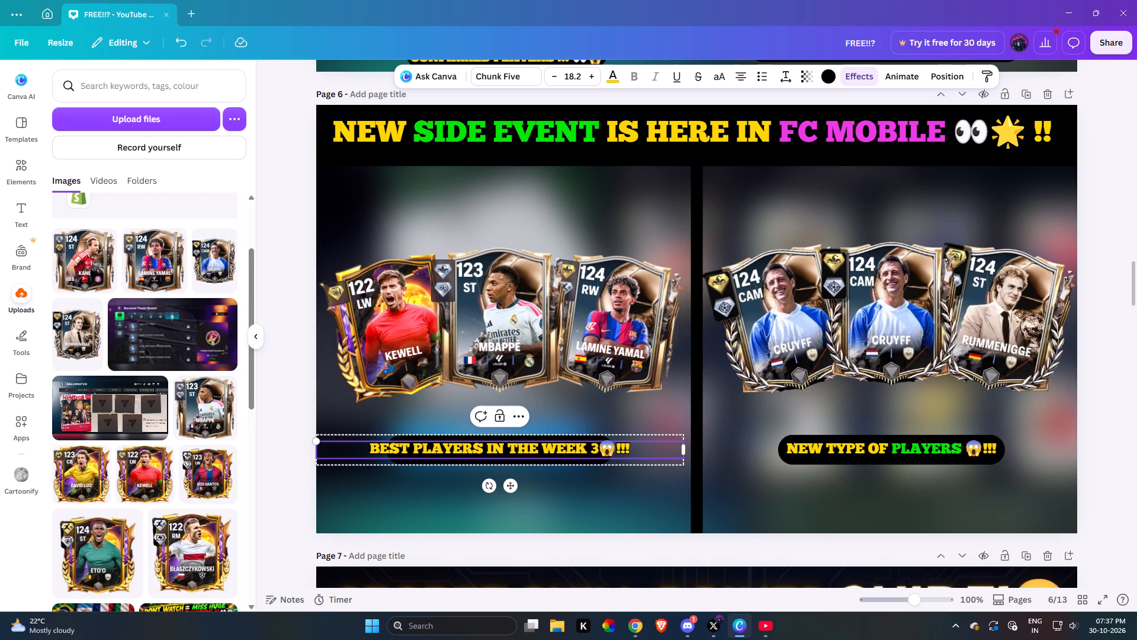
key("2")
key("space")
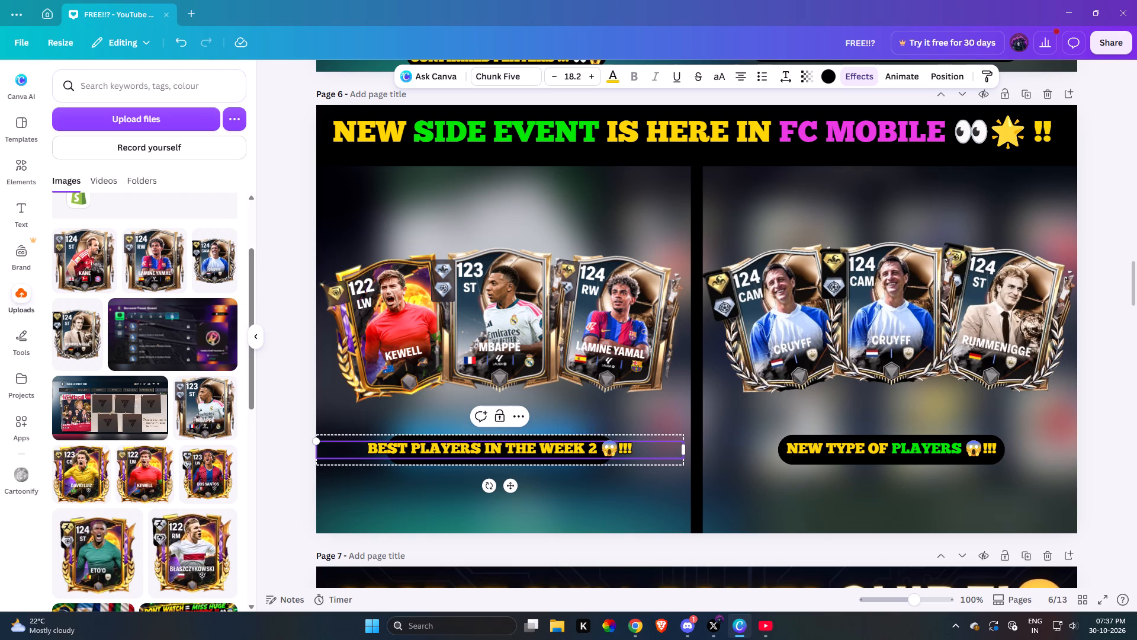
left_click(569, 382)
Widen the black rounded shape behind the left-half caption on both sides so it surrounds the whole text.
left_click(557, 437)
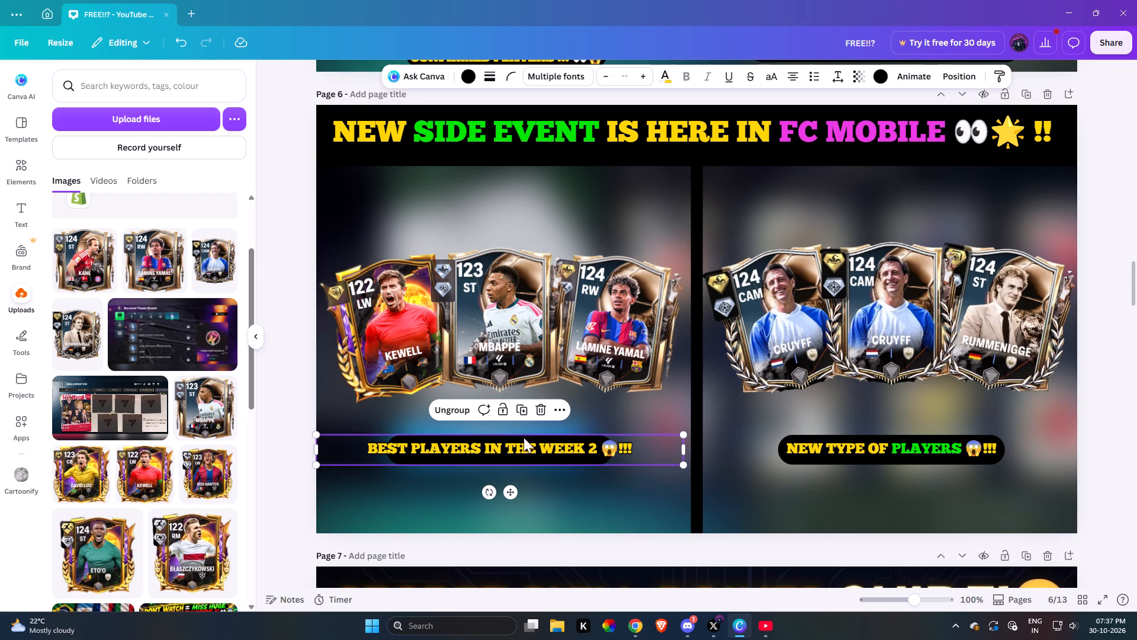
left_click(400, 467)
double_click(411, 463)
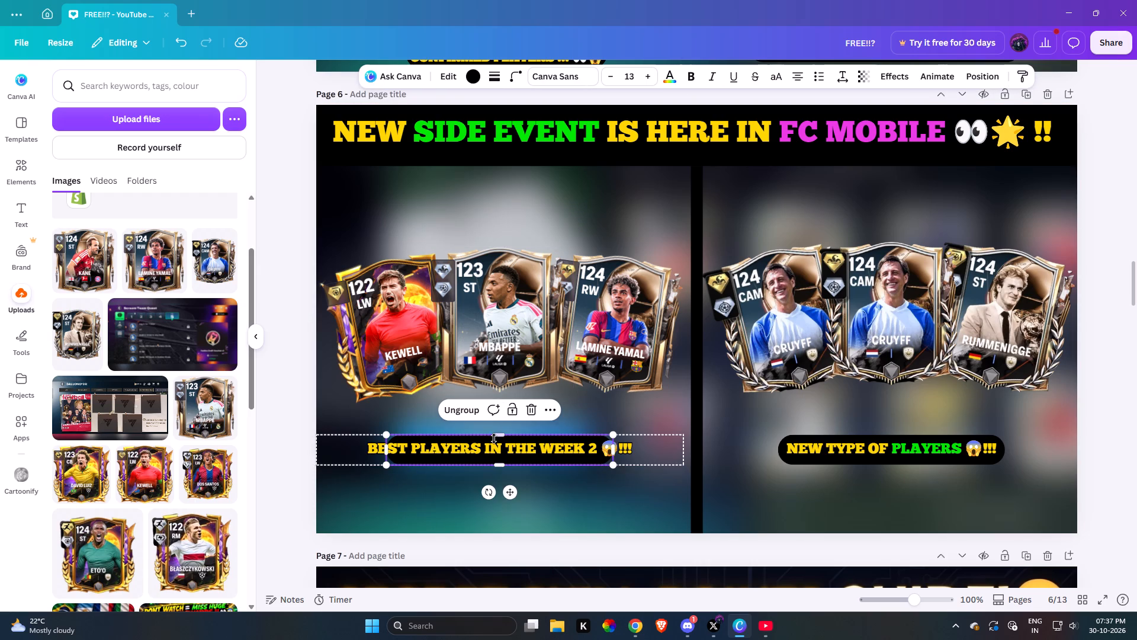
left_click_drag(387, 453, 359, 452)
left_click_drag(612, 446, 642, 452)
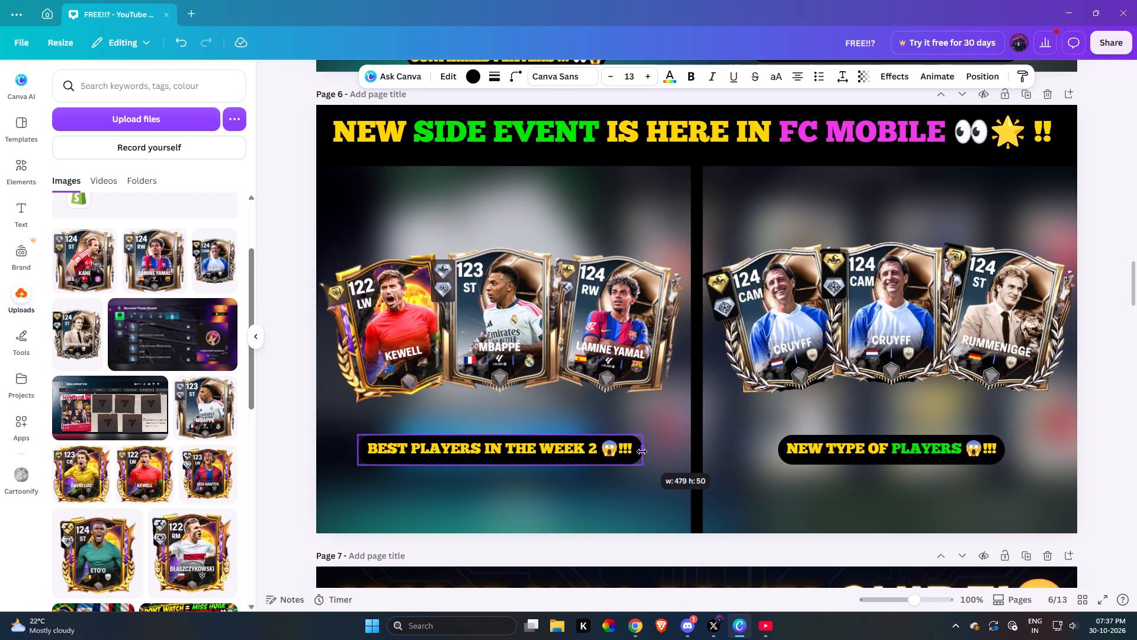
left_click_drag(642, 452, 638, 452)
Colour the words BEST PLAYERS IN green in the left-half caption.
left_click(460, 434)
left_click(430, 463)
left_click(414, 451)
left_click(408, 446)
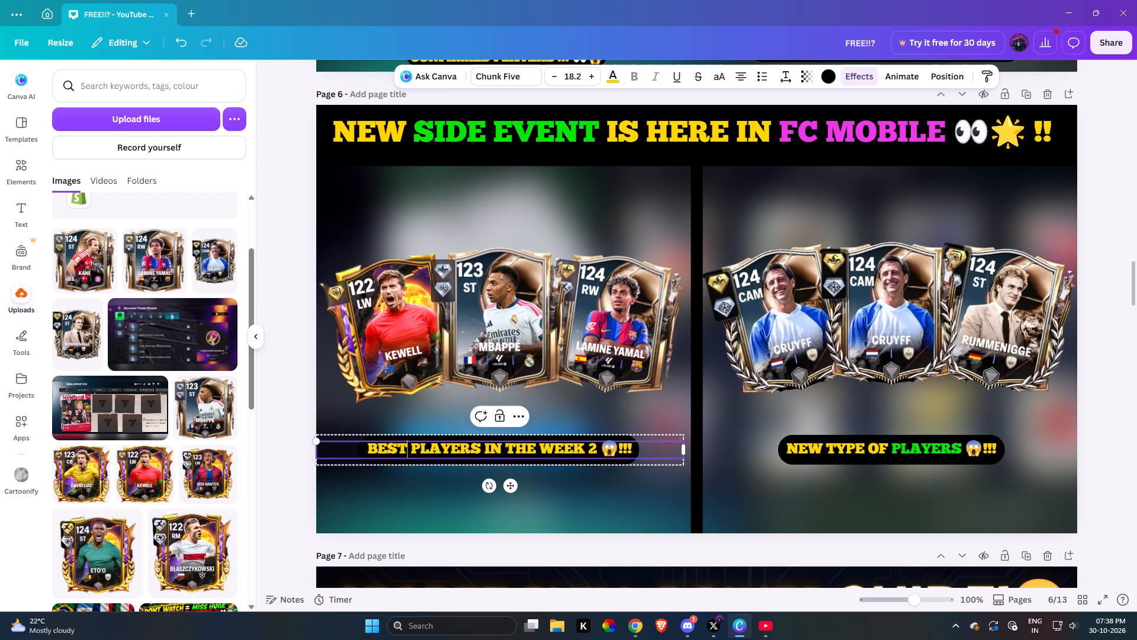
left_click_drag(368, 450, 480, 452)
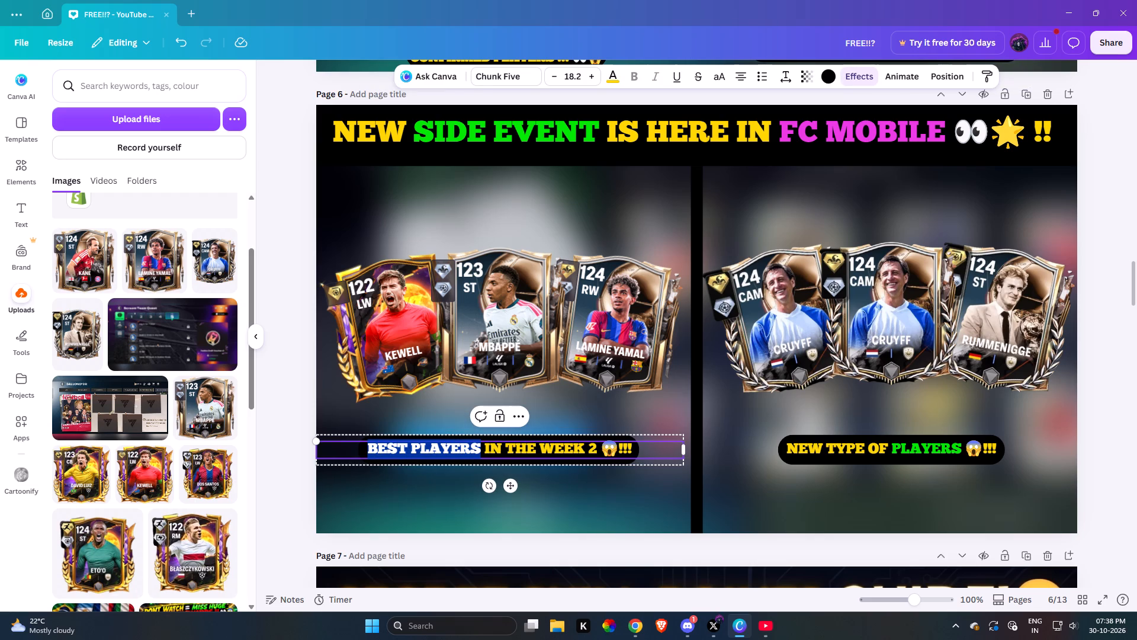
left_click_drag(480, 452, 497, 451)
left_click(610, 78)
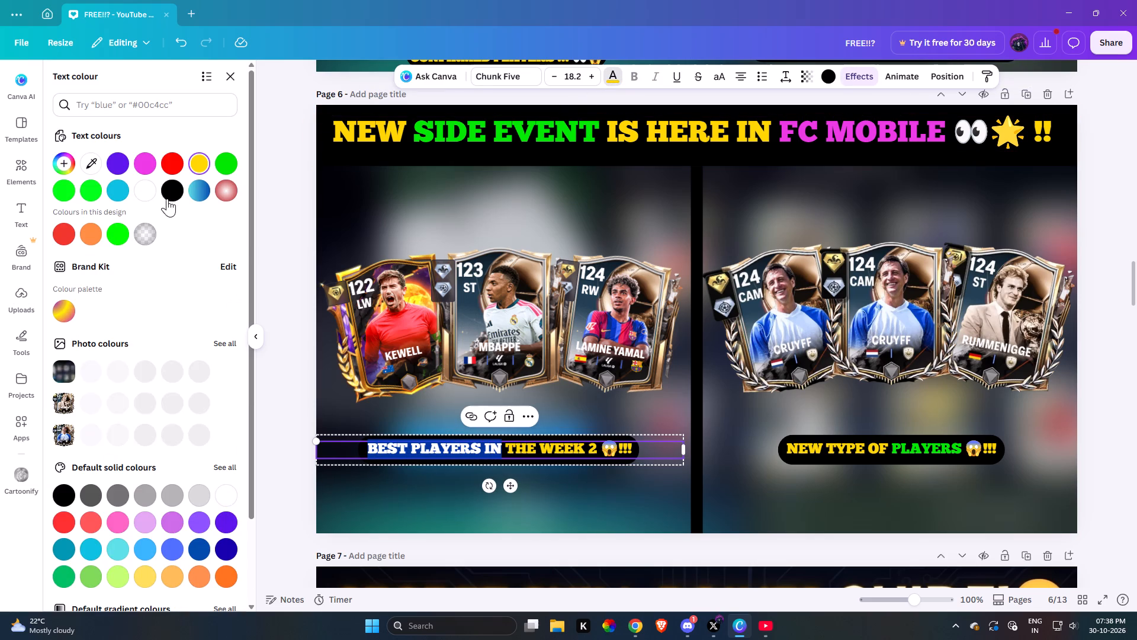
left_click(235, 158)
left_click(595, 400)
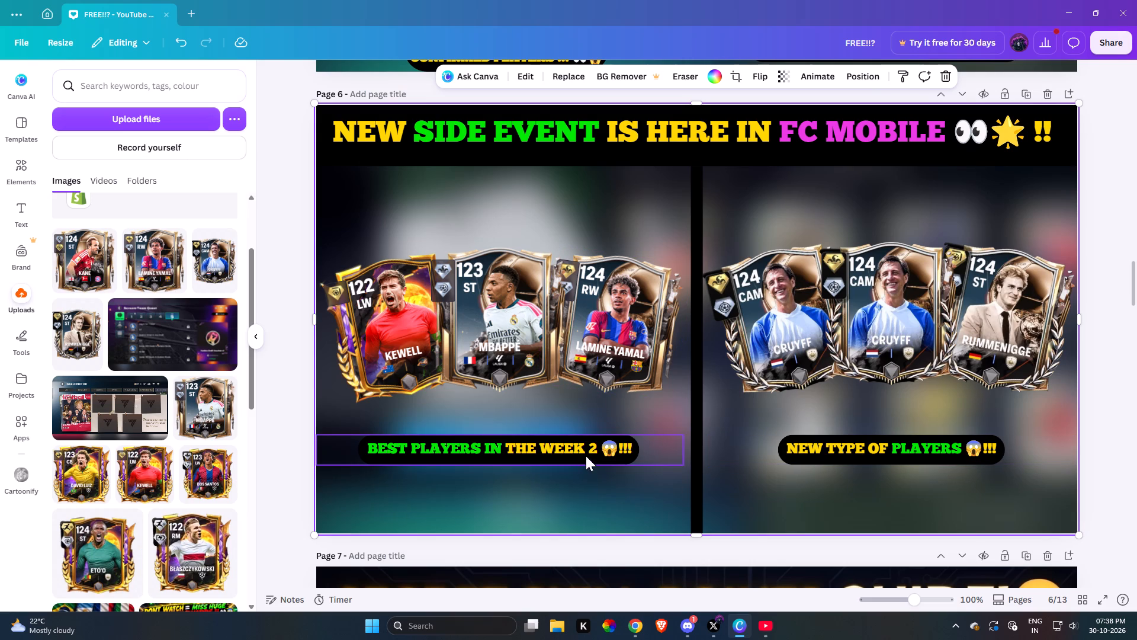
Select the NEW TYPE OF PLAYERS caption group in page 6's right half.
left_click(932, 449)
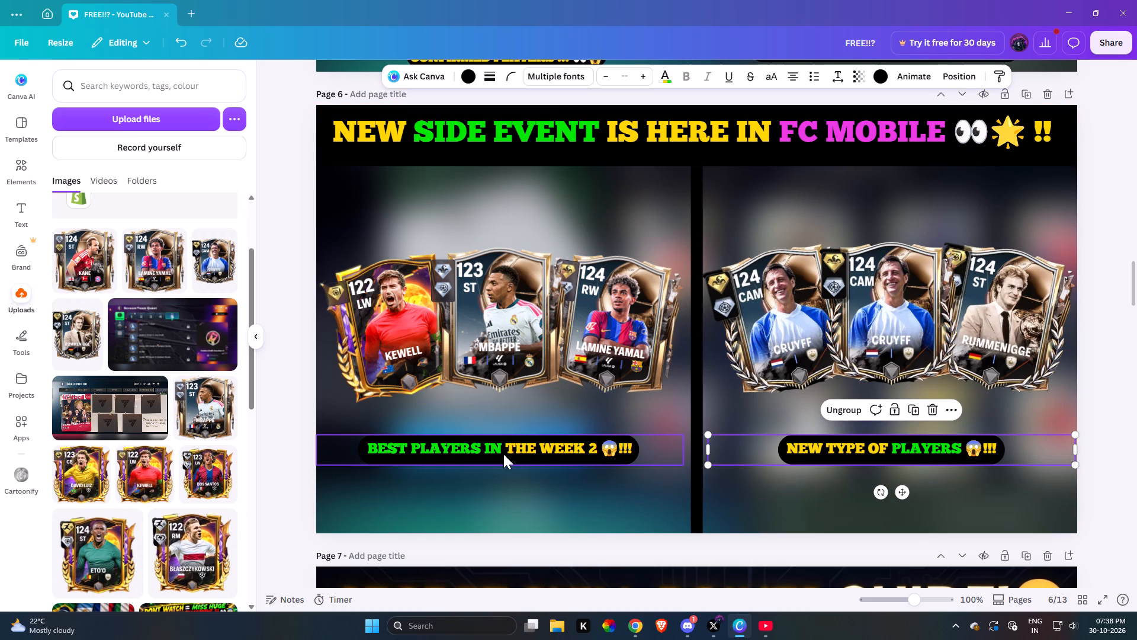
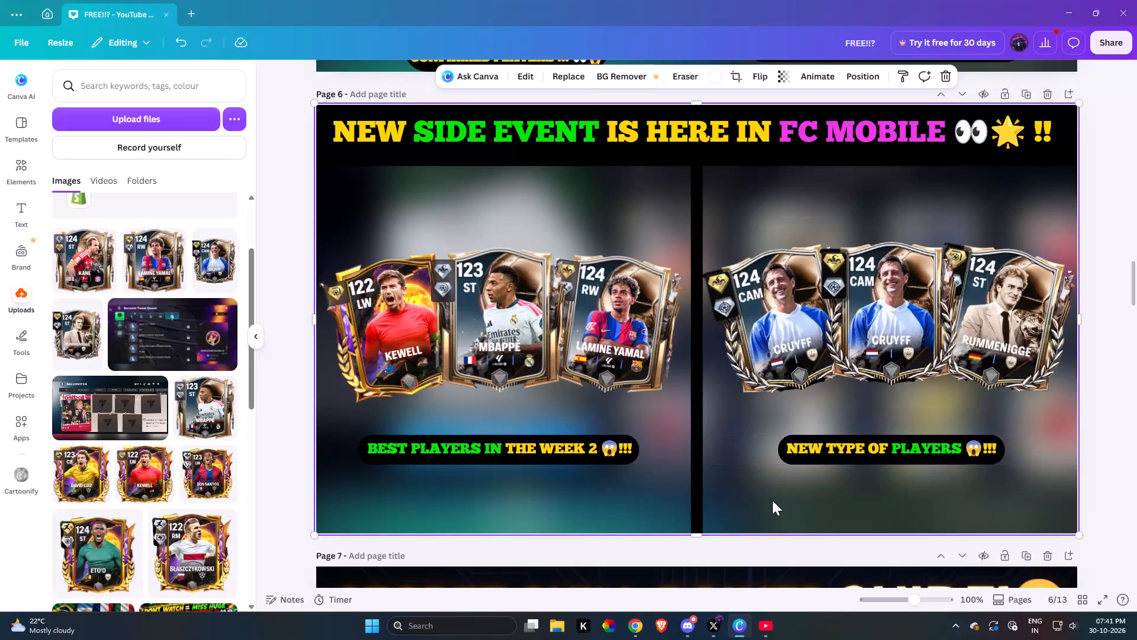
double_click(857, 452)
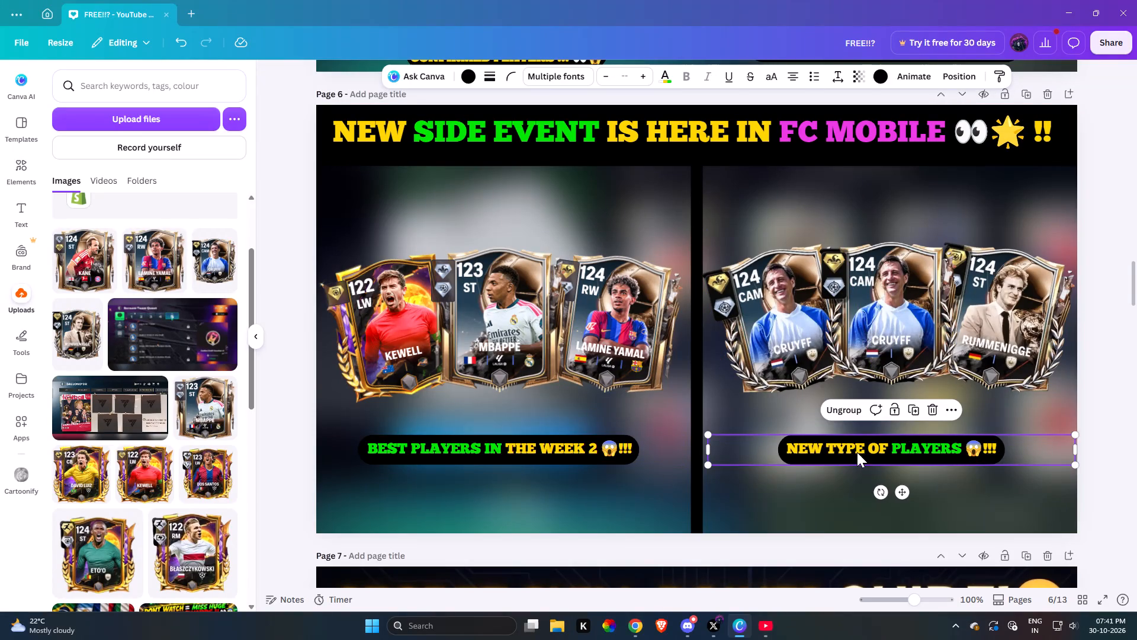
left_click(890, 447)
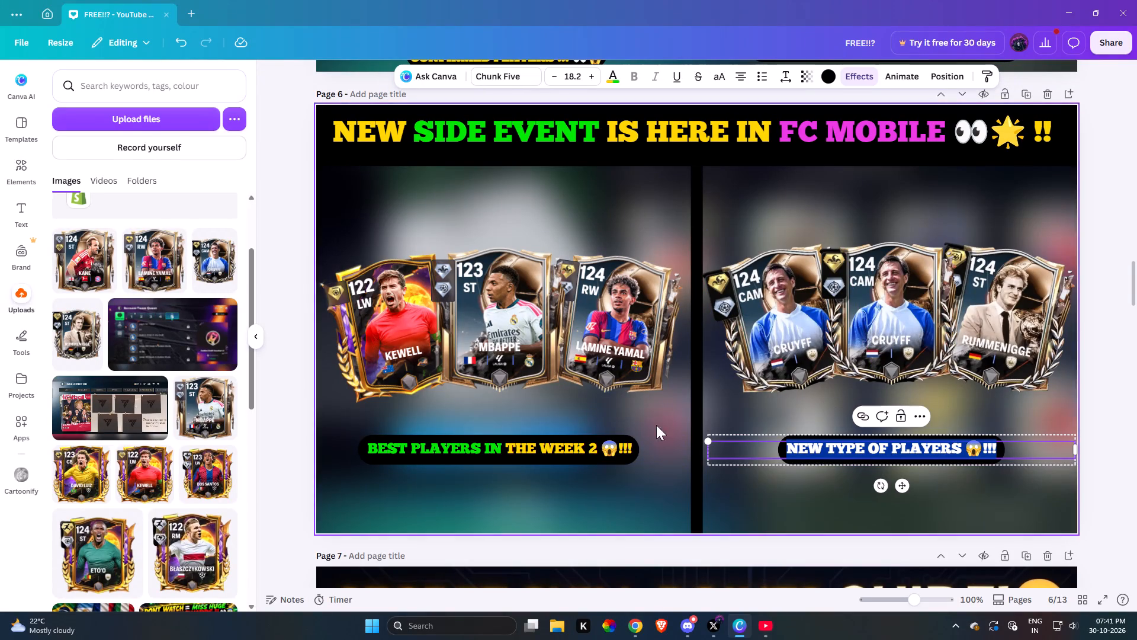
Move the BEST PLAYERS IN THE WEEK 2 caption group up so it sits just below the left-half player cards.
left_click(599, 443)
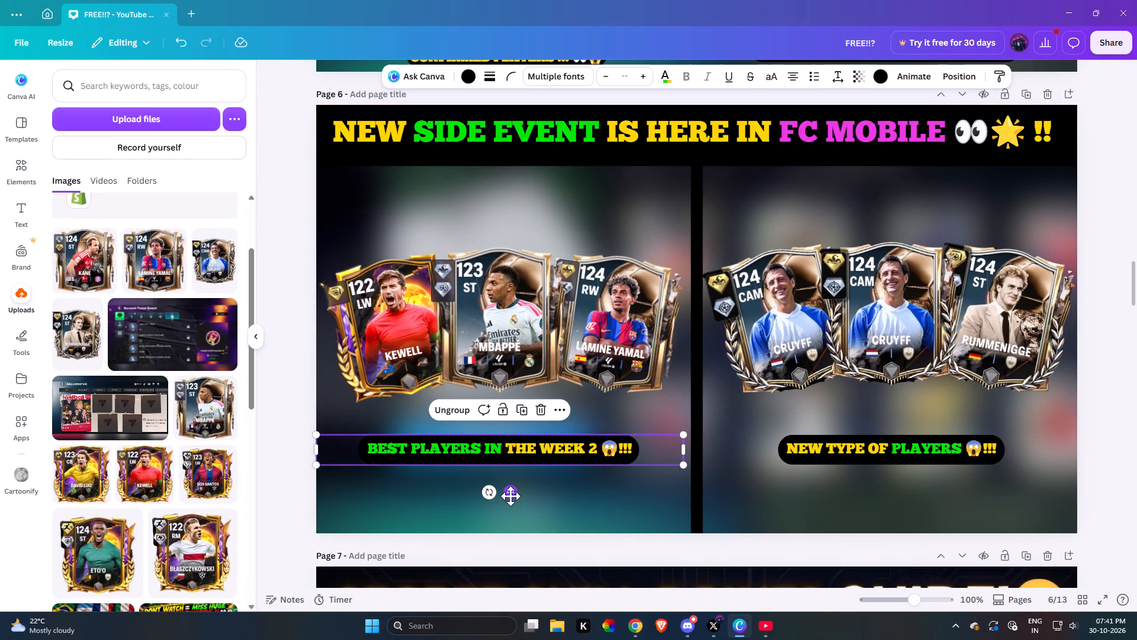
left_click_drag(511, 496, 509, 475)
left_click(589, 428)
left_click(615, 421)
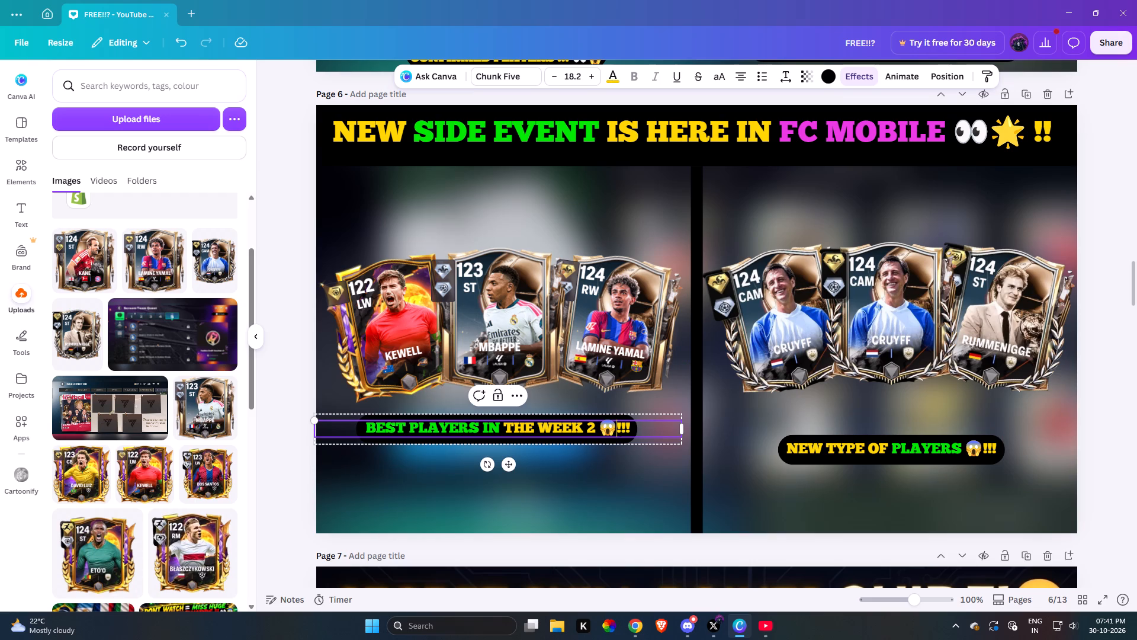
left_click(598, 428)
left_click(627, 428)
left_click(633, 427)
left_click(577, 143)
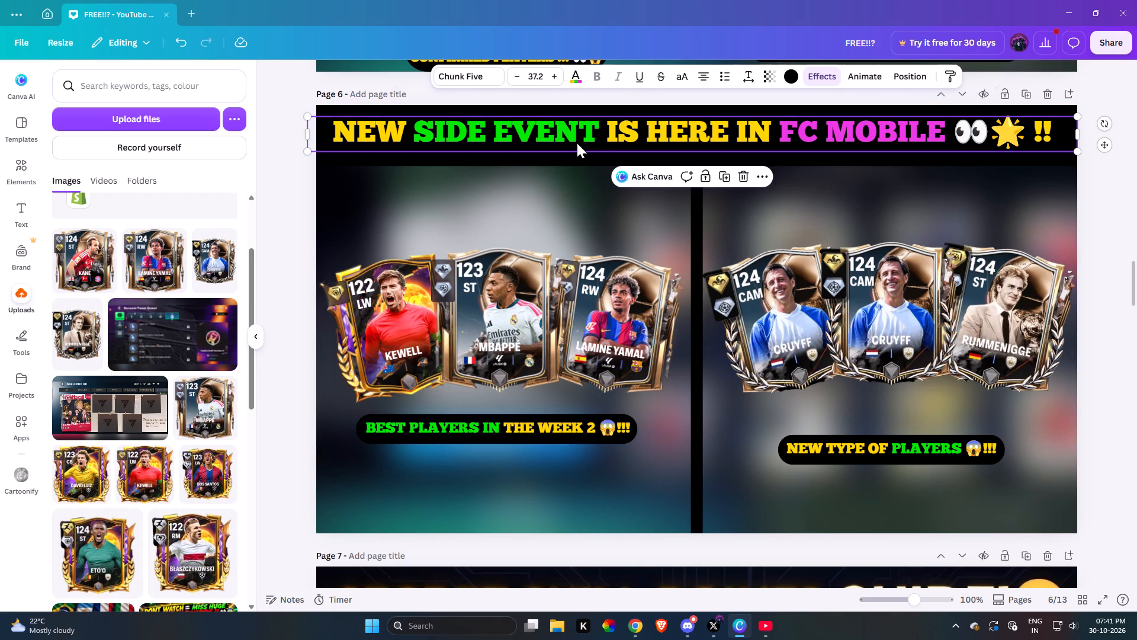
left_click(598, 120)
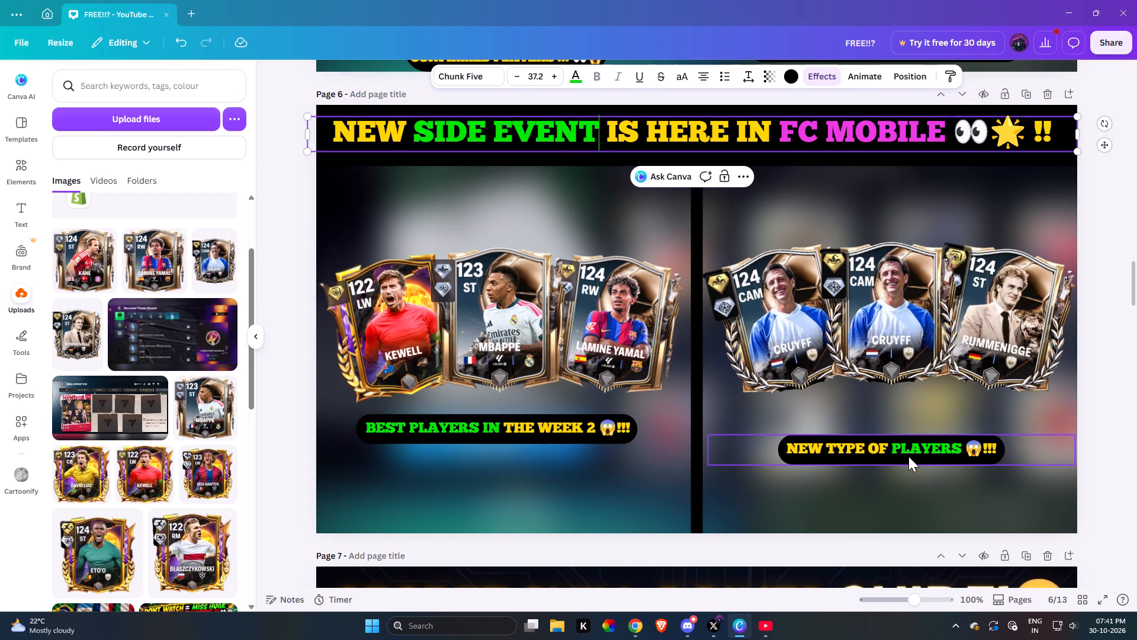
Reword the right-half caption as AMAZING PLAYERS COMING NEXT WEEK with an exploding-head emoji, keeping the exclamation marks.
double_click(907, 450)
left_click(945, 446)
left_click(983, 447)
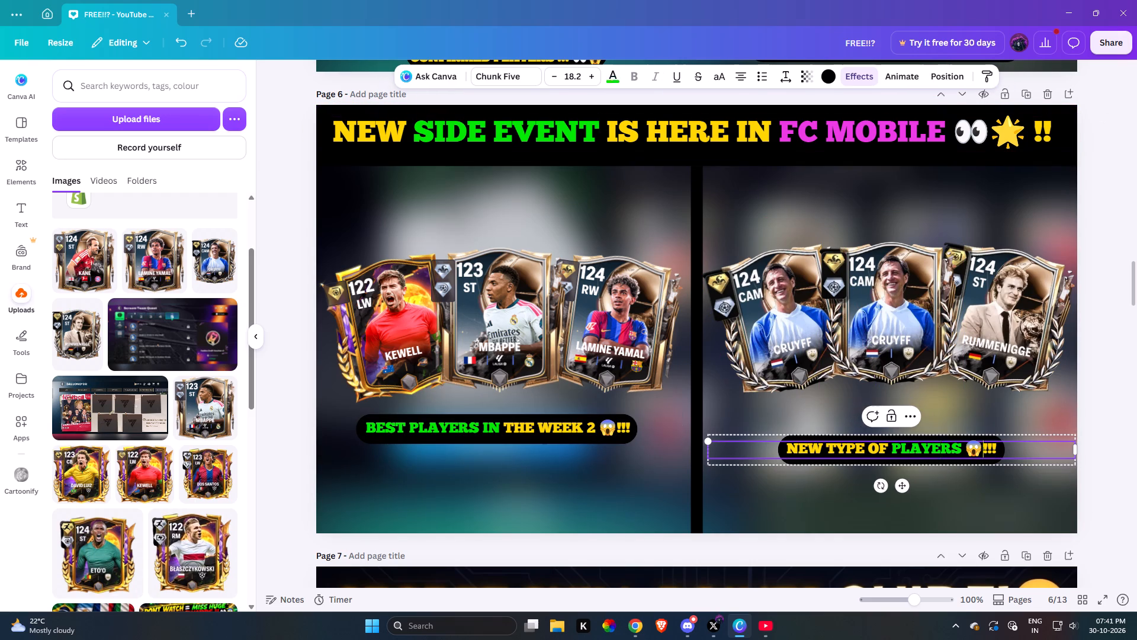
left_click_drag(981, 447, 763, 449)
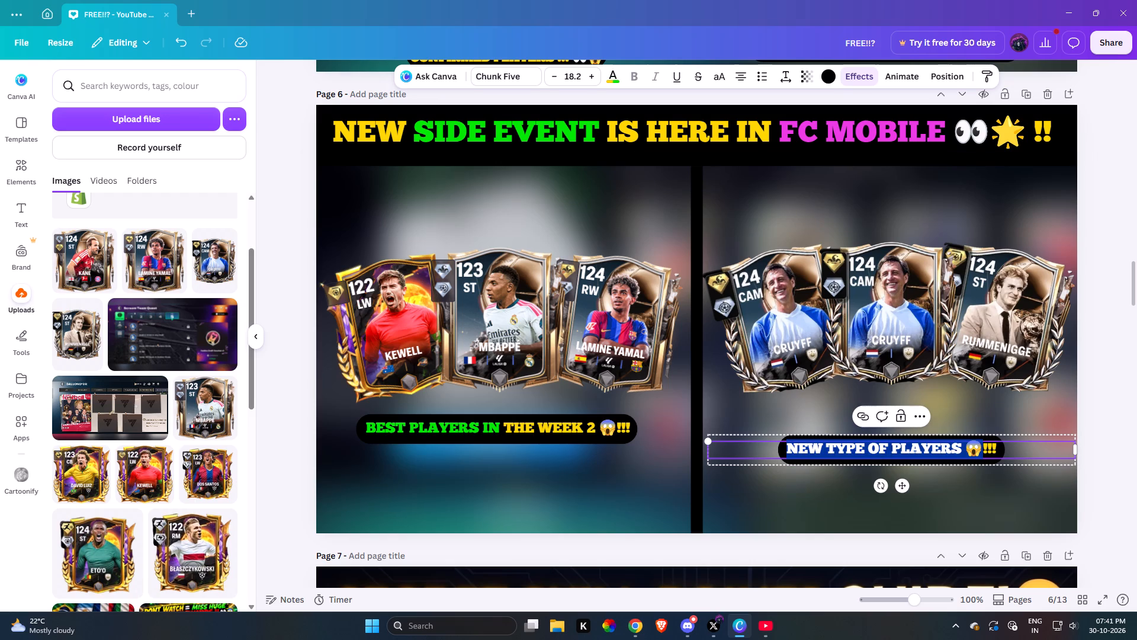
type("AMAZING")
key("space")
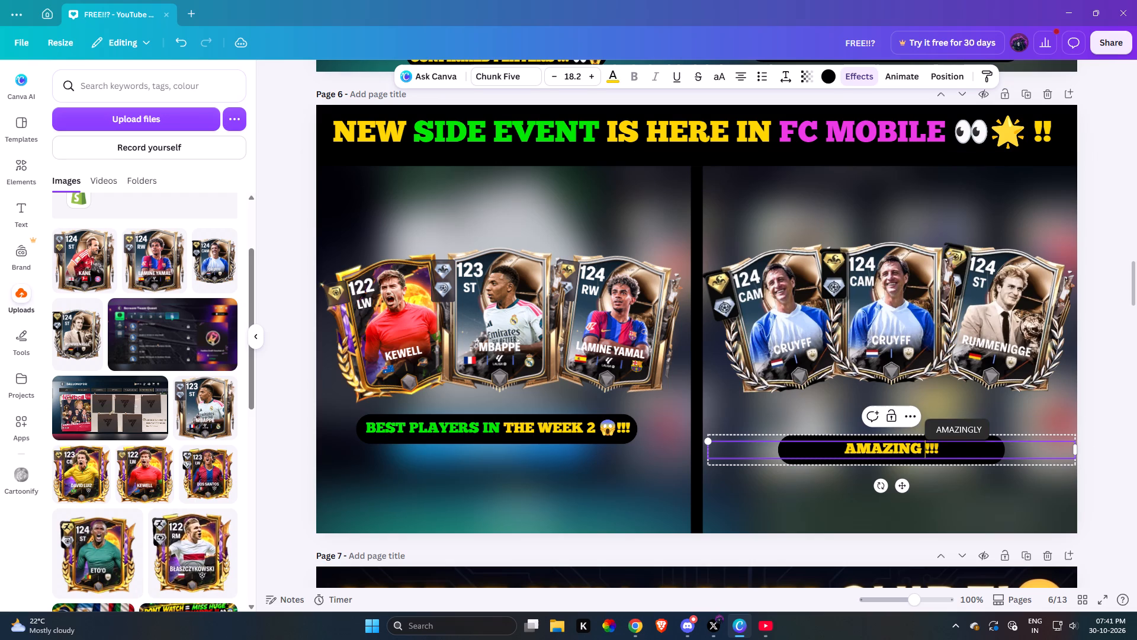
type("P[")
key("BackSpace")
type("LAYERS COMING NEXT WEEK")
key("space")
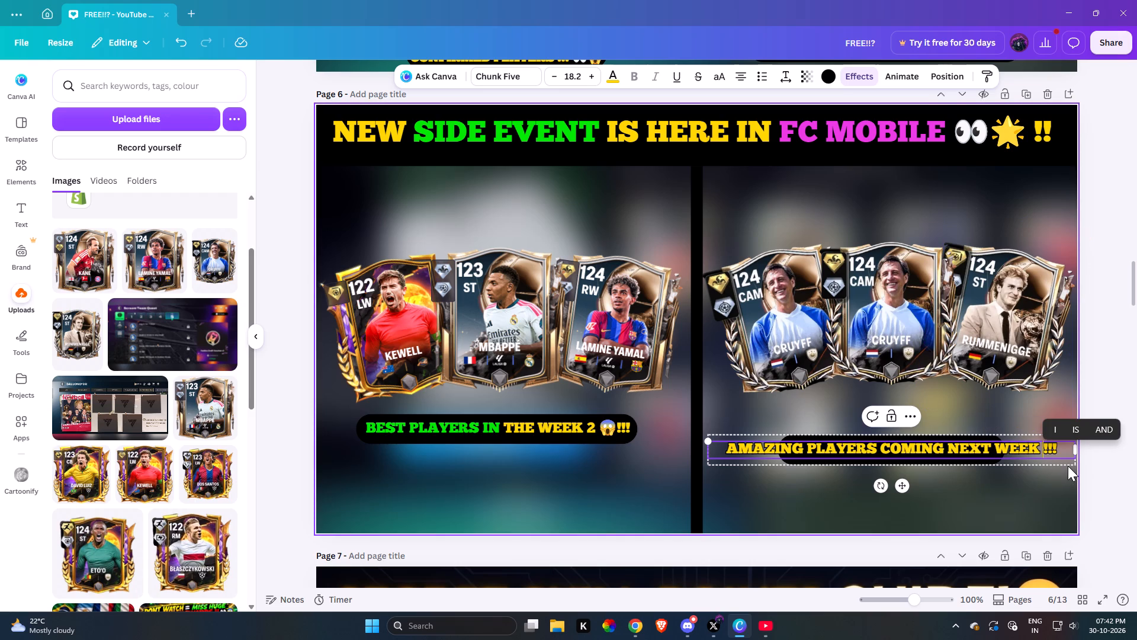
key("super+period")
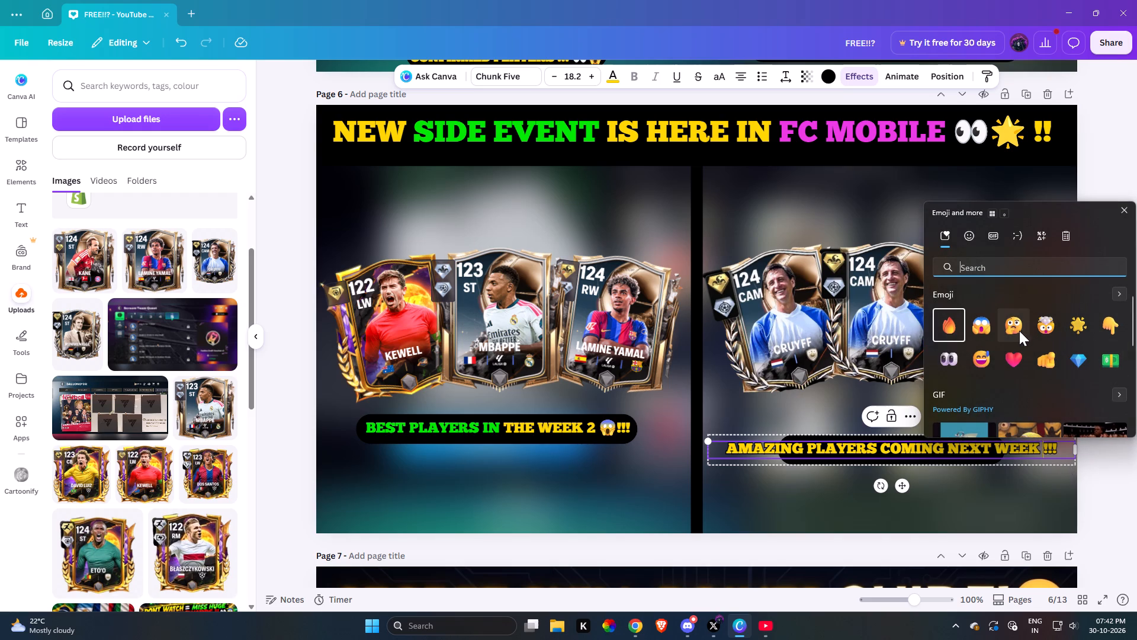
left_click(1042, 325)
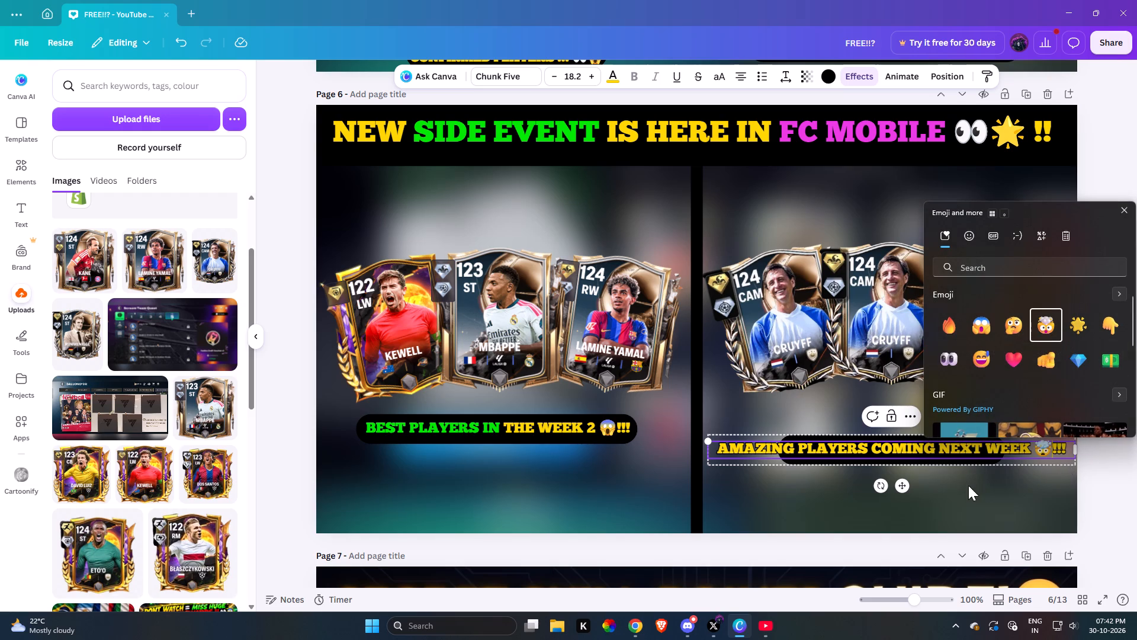
Replace the word WEEK with SOON in the right-half caption, keeping a space before the emoji.
left_click(997, 489)
double_click(1006, 448)
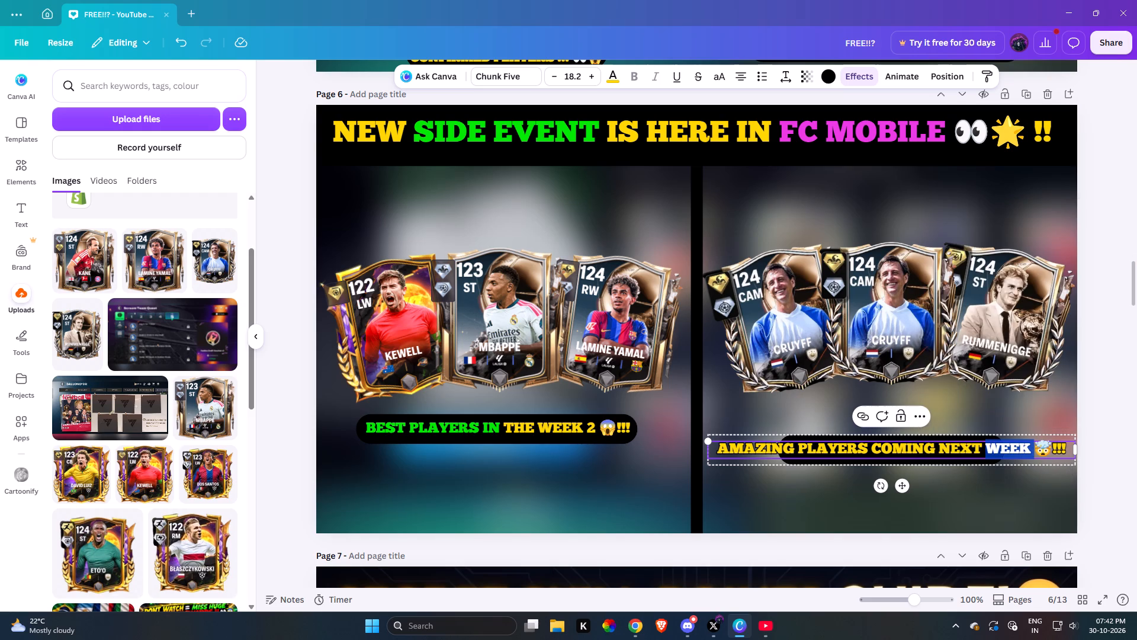
type("SOOM")
key("BackSpace")
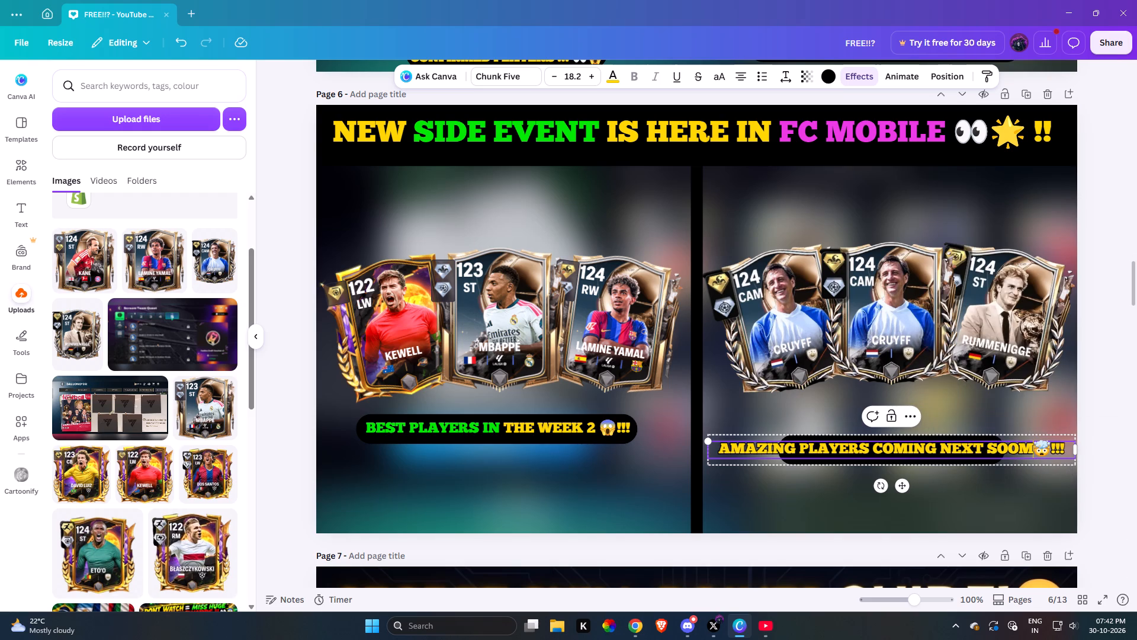
type("N")
key("space")
Widen the black rounded shape behind the right-half caption on both sides and centre it vertically on the text.
left_click(978, 409)
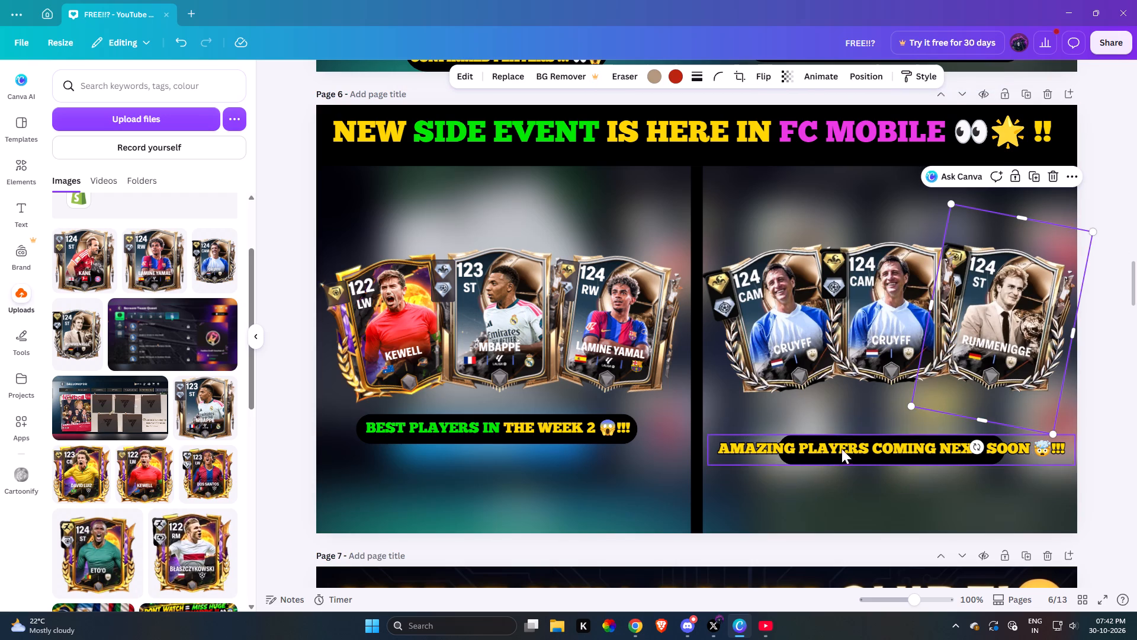
left_click(805, 435)
left_click(788, 436)
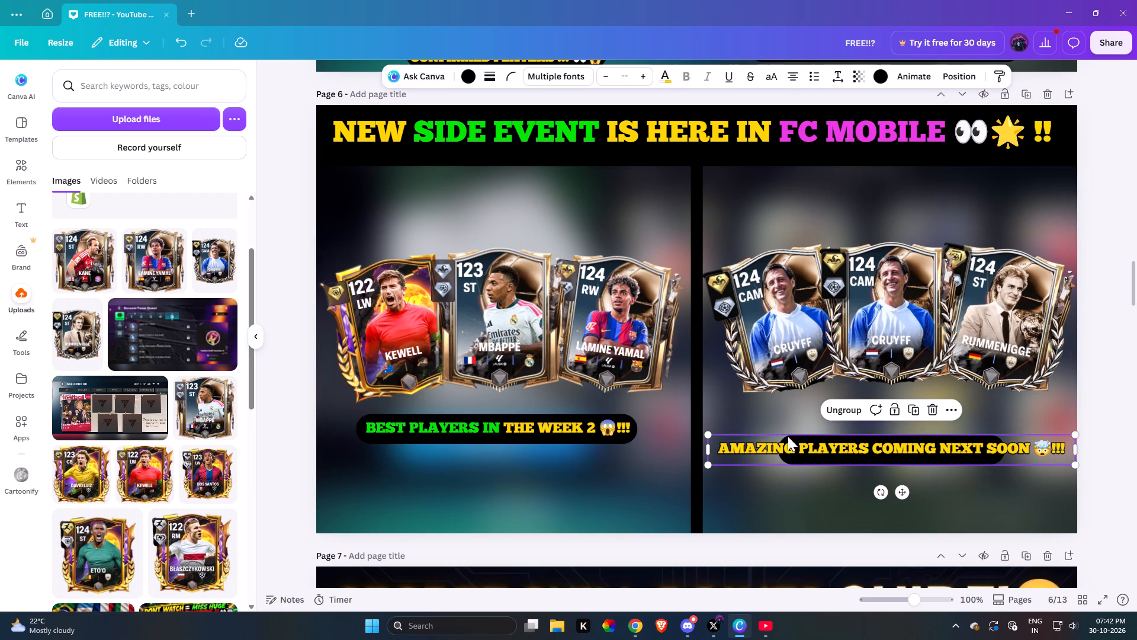
left_click_drag(779, 448, 714, 453)
left_click_drag(1004, 450, 1071, 458)
left_click(902, 489)
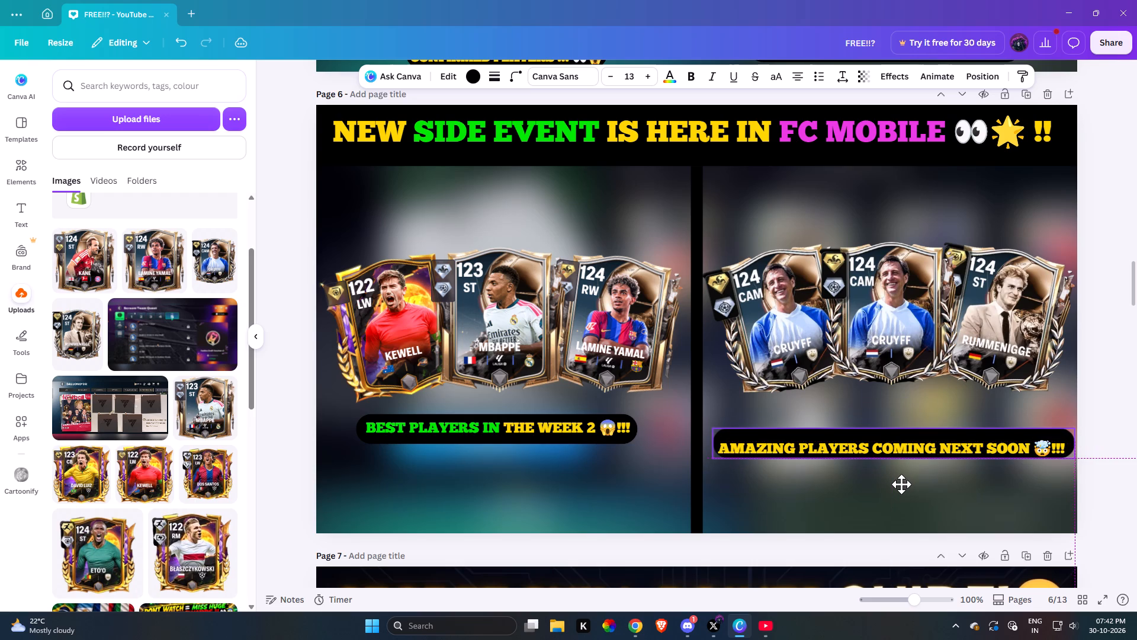
left_click(965, 494)
left_click(955, 487)
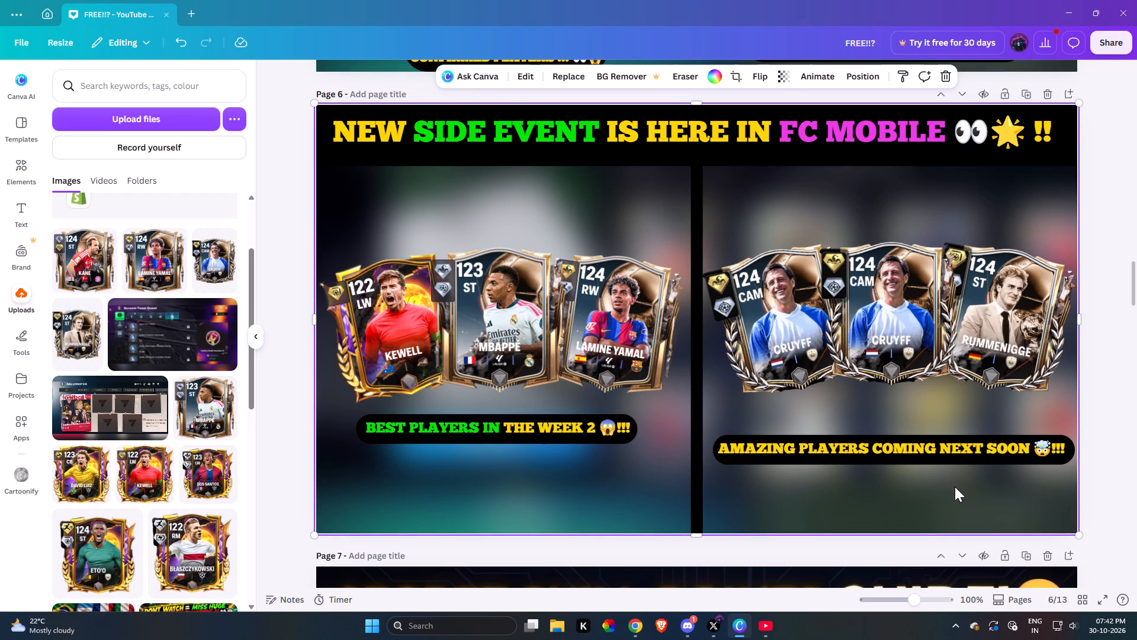
Move the right-half caption group up below its player cards, level with the left-half caption.
left_click_drag(974, 496, 934, 443)
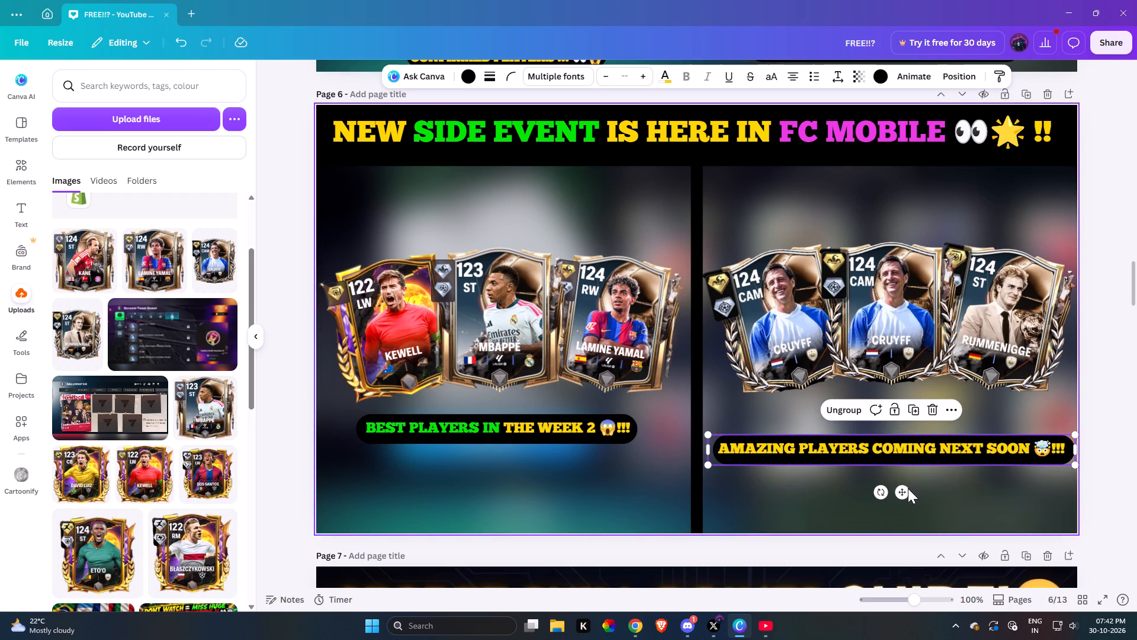
left_click_drag(905, 490, 904, 469)
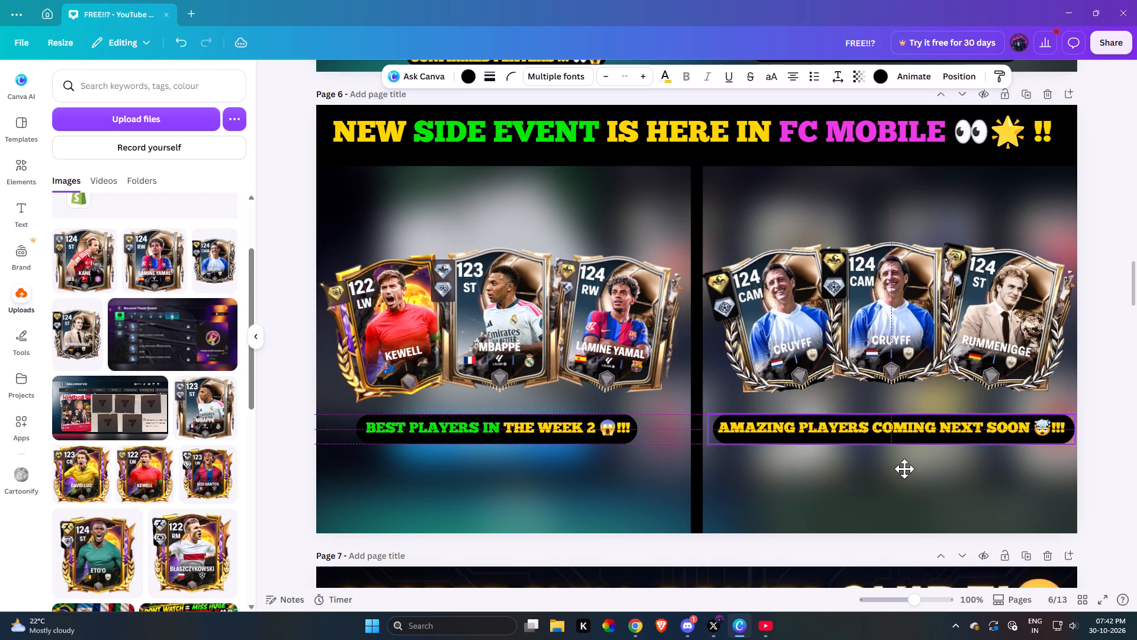
left_click_drag(904, 469, 904, 468)
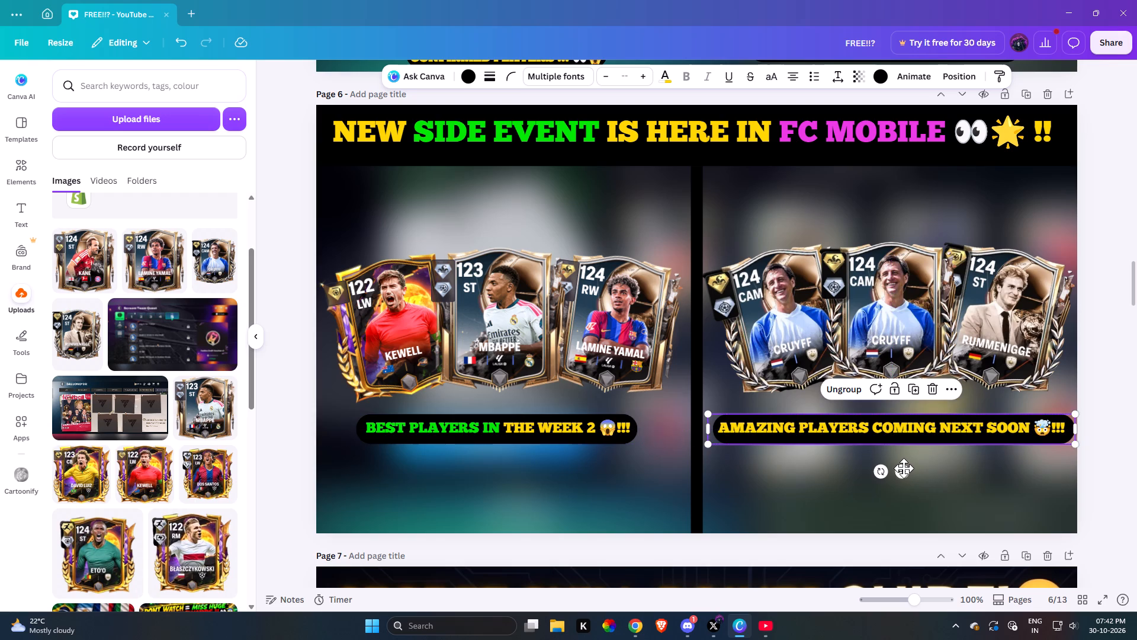
left_click(961, 476)
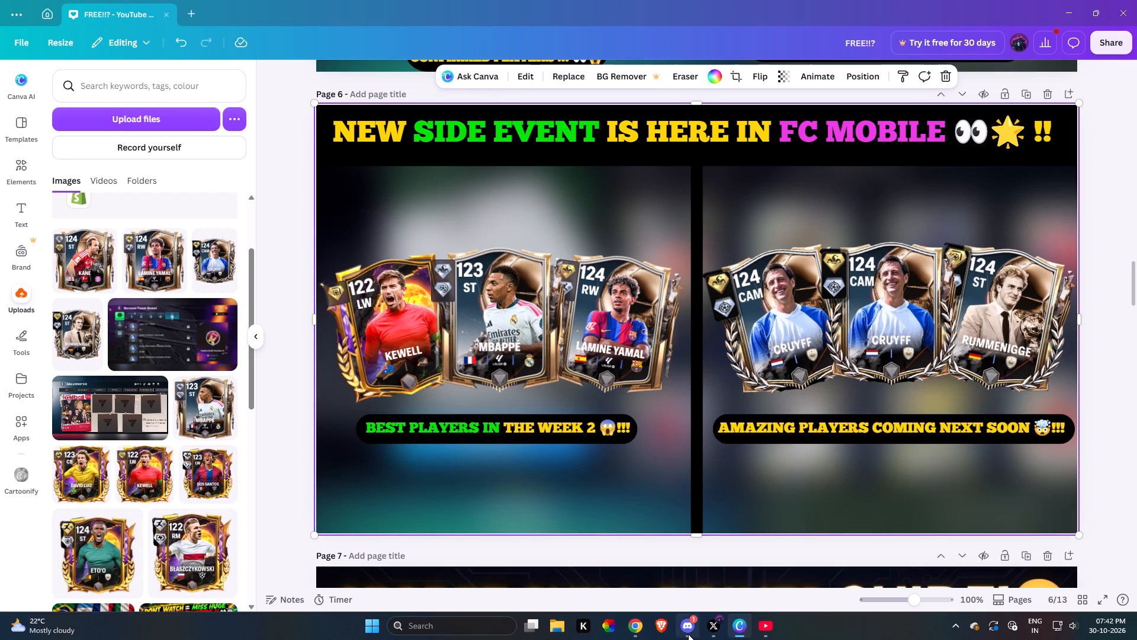
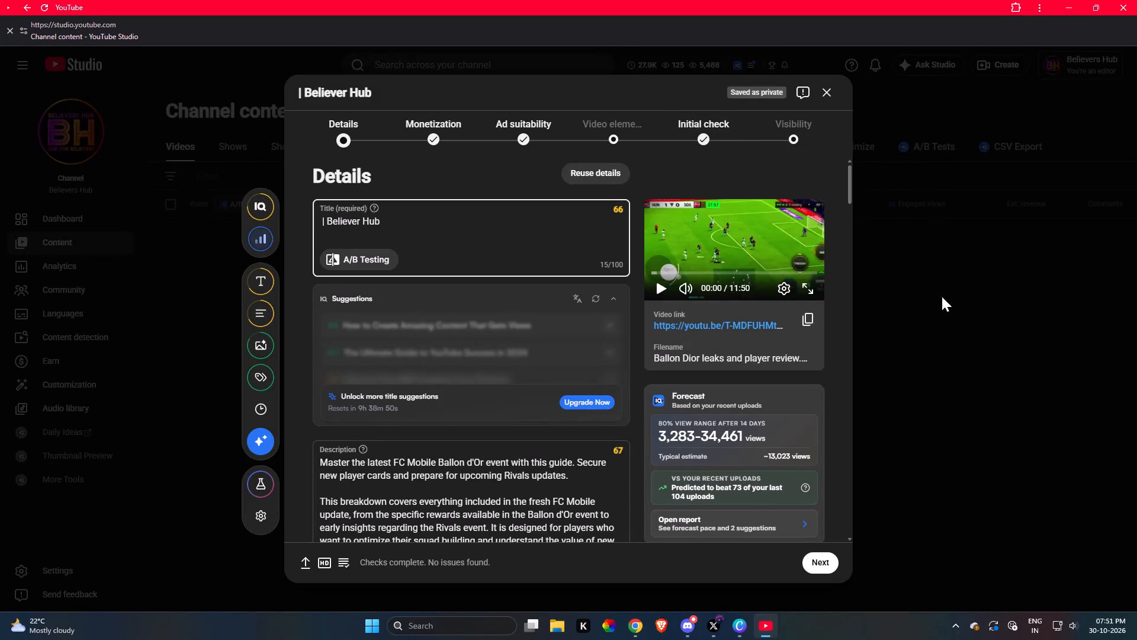
Switch to Canva and replace the leftmost Cruyff card in page 6's right half with the uploaded Kaká card.
left_click(733, 625)
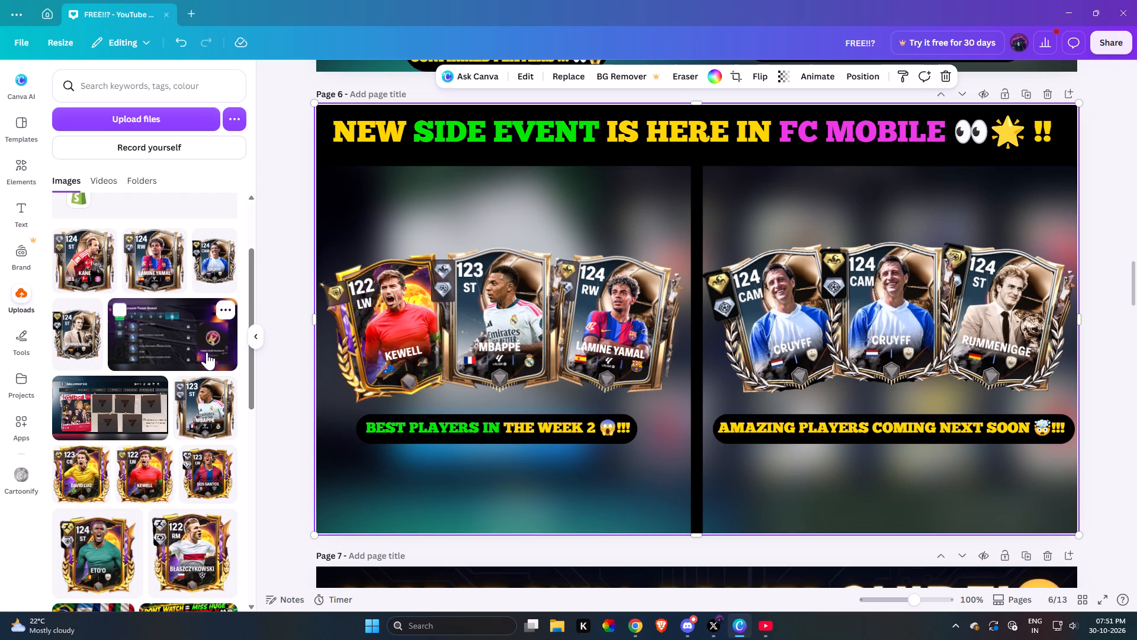
scroll(169, 399, "down", 3)
scroll(246, 325, "down", 2)
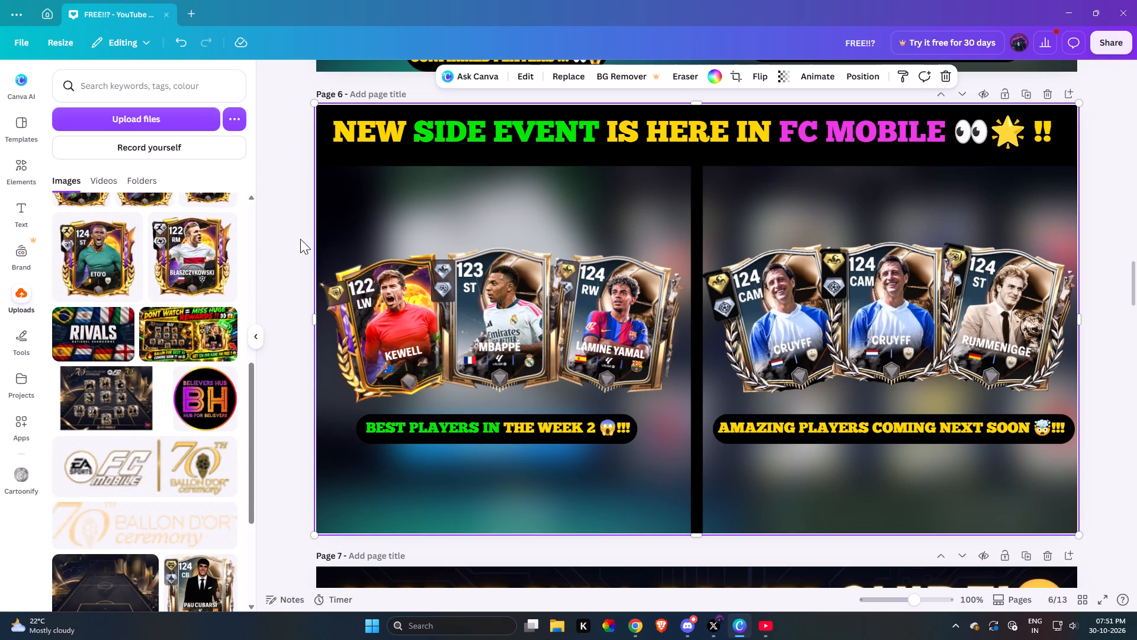
scroll(99, 213, "down", 4)
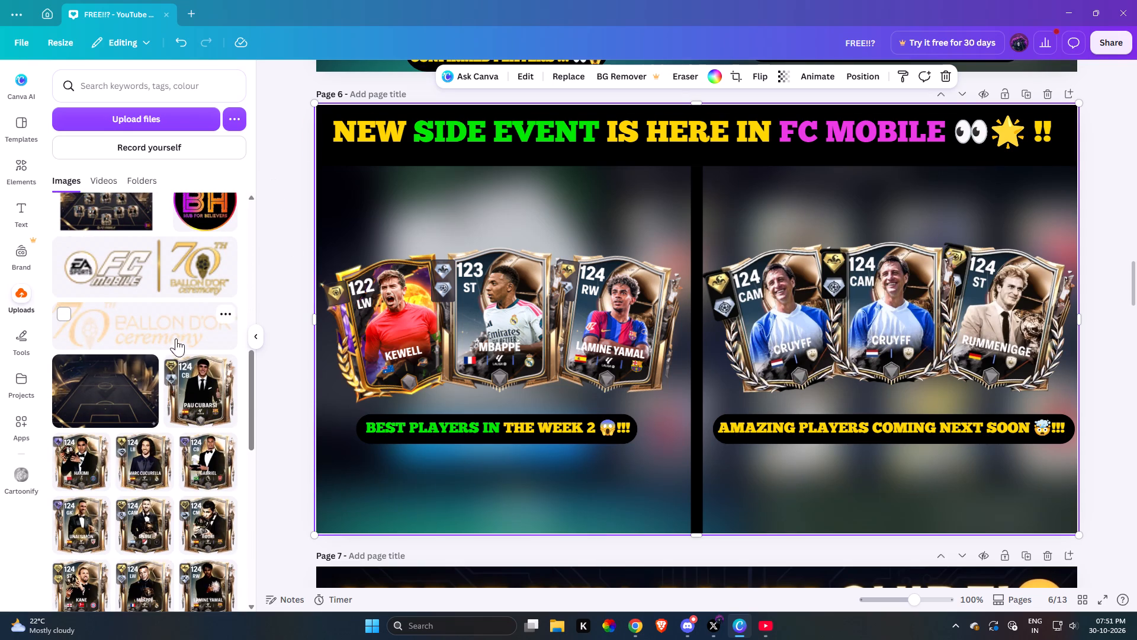
scroll(192, 284, "down", 3)
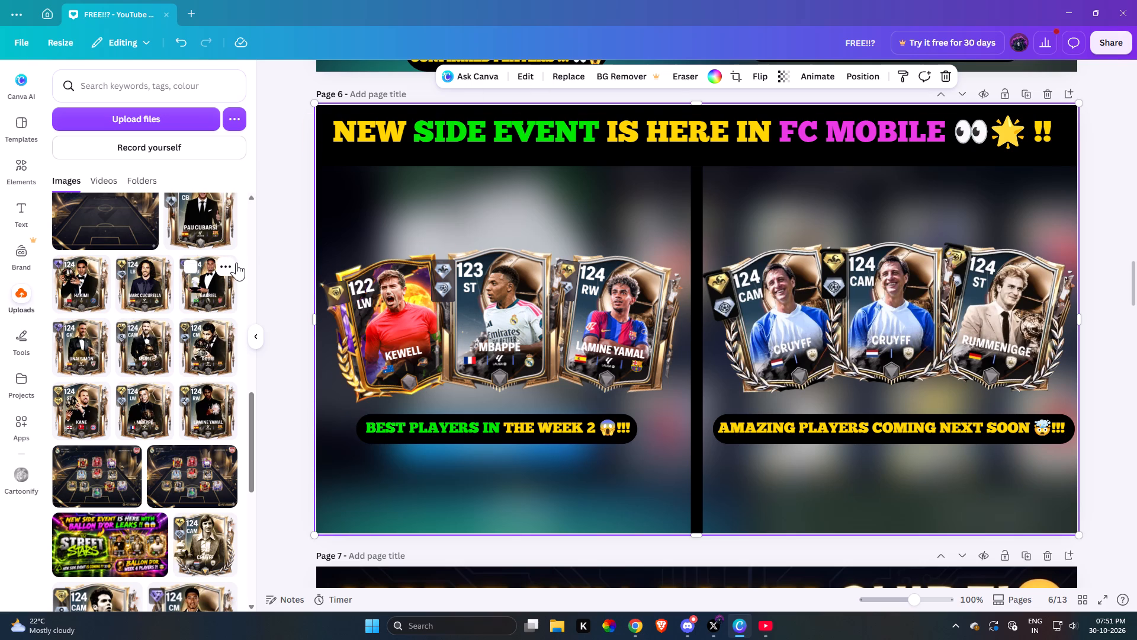
scroll(239, 264, "down", 4)
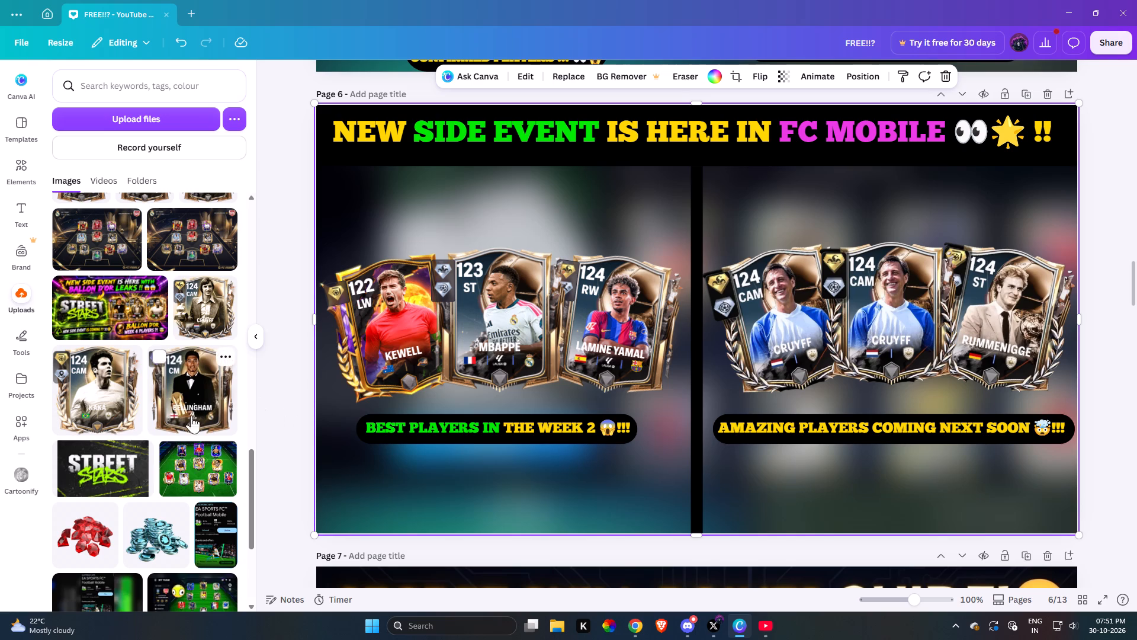
left_click_drag(102, 411, 754, 337)
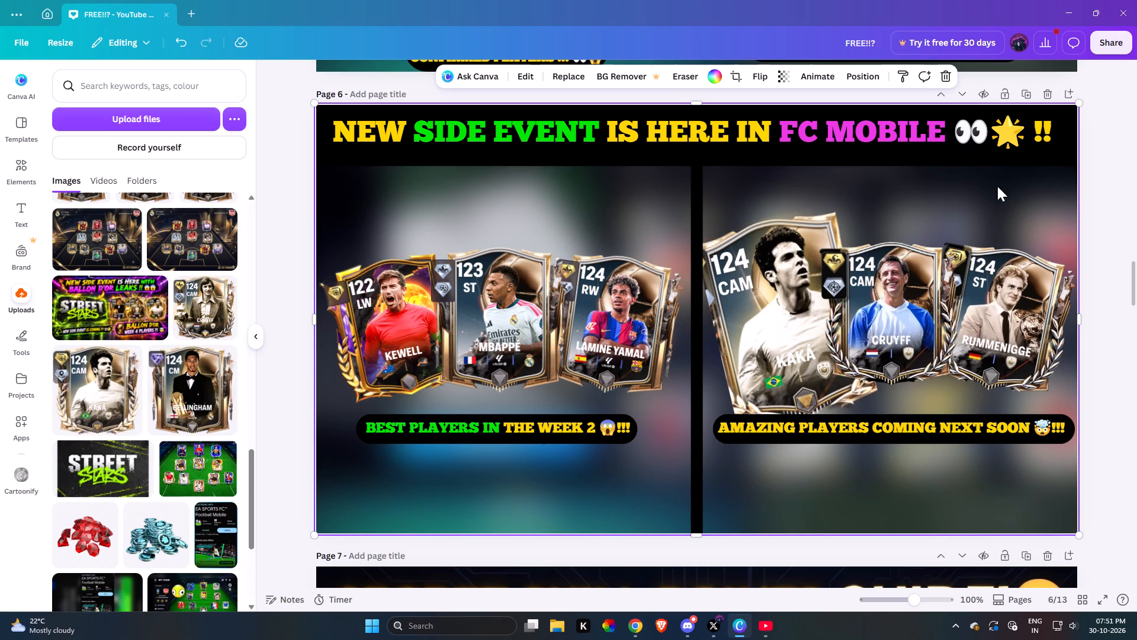
Move the oversized Kaká card away from the right-half card row and delete it.
left_click(778, 258)
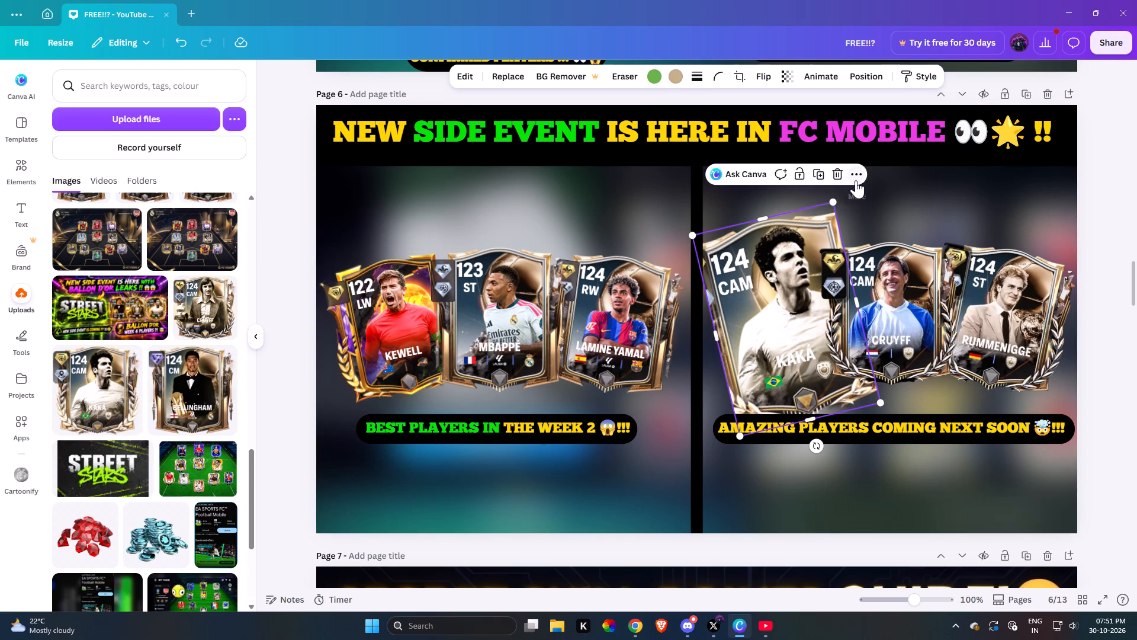
left_click_drag(796, 378, 762, 457)
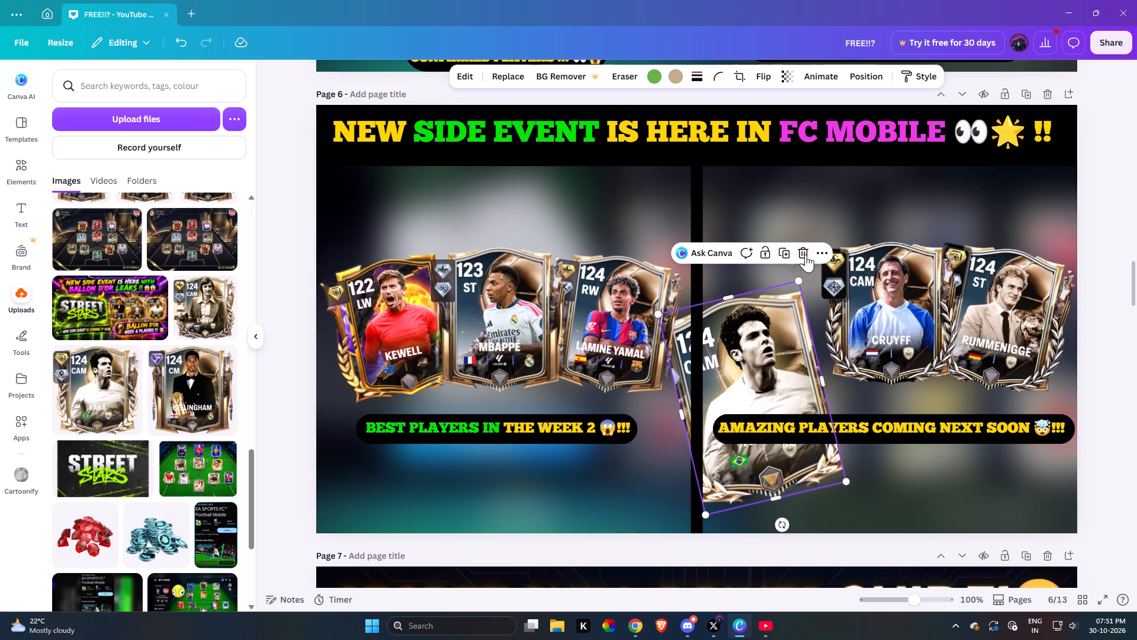
left_click(805, 254)
Add the uploaded Kaká card again, place it left of Cruyff in the right half and tilt it about -12°.
left_click(86, 399)
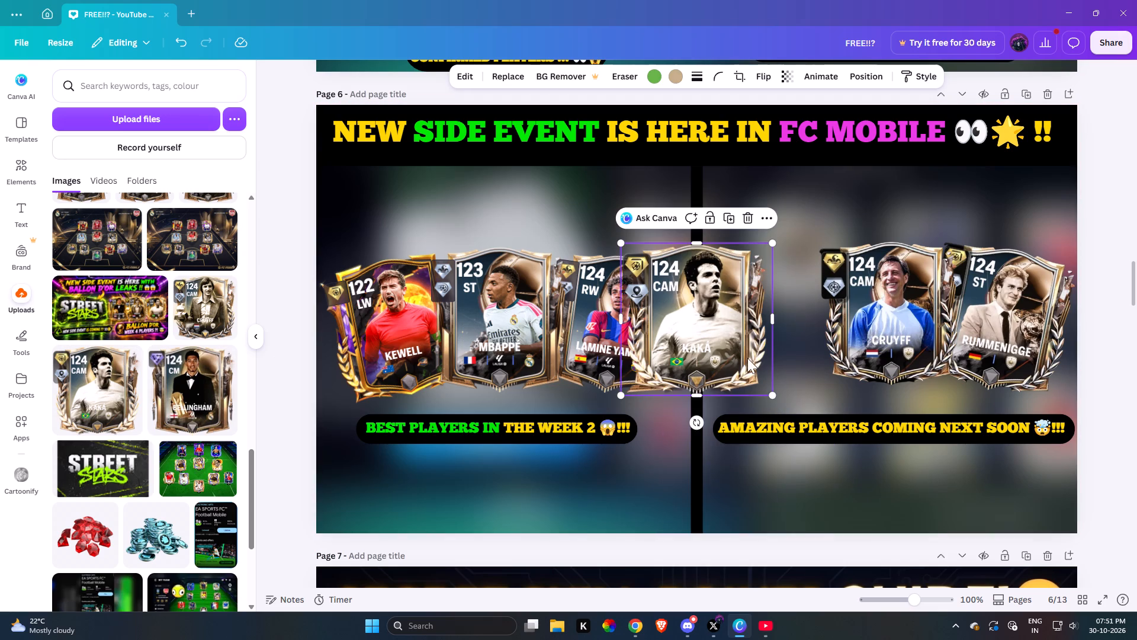
left_click_drag(731, 349, 830, 341)
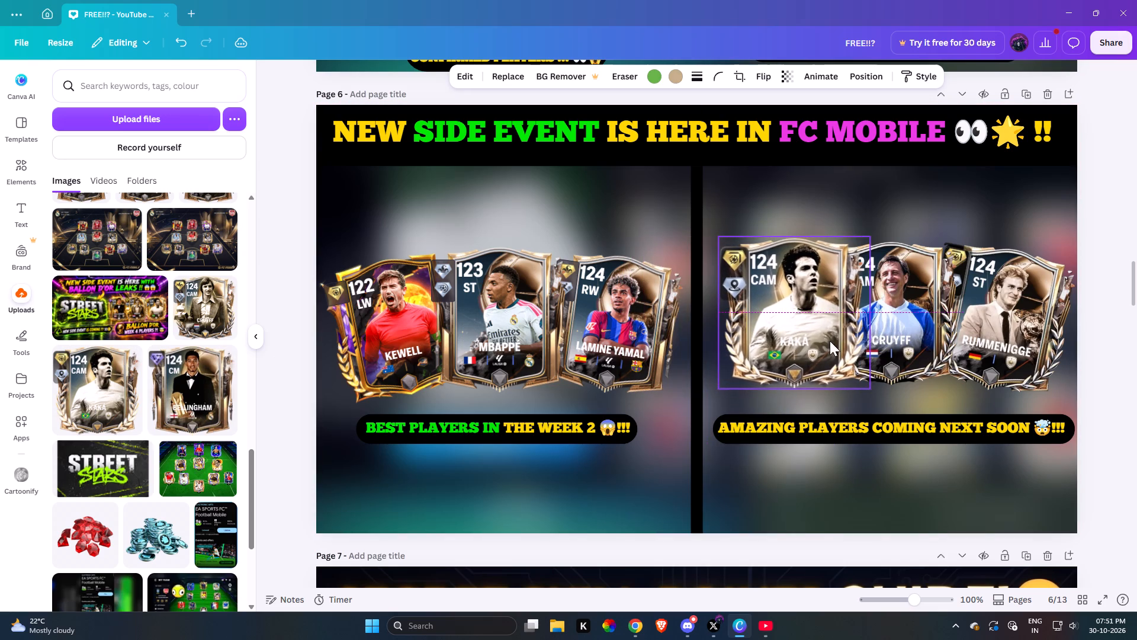
left_click_drag(794, 418, 815, 418)
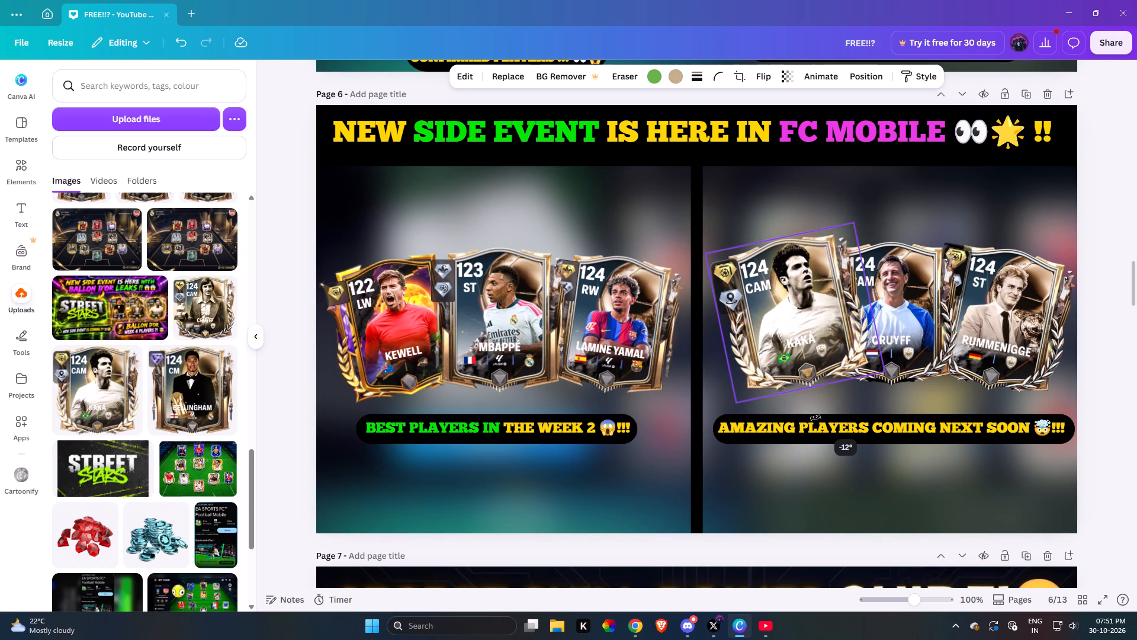
left_click_drag(815, 418, 818, 418)
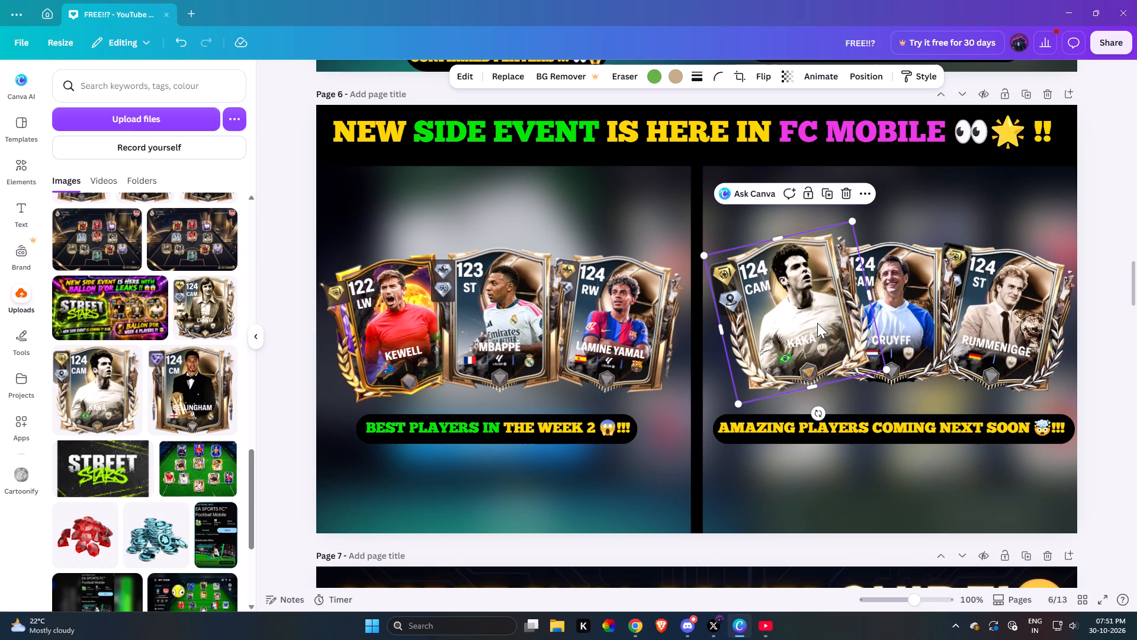
Bring the Cruyff card in the right half to the front so it overlaps the Kaká card.
left_click(909, 260)
left_click(959, 188)
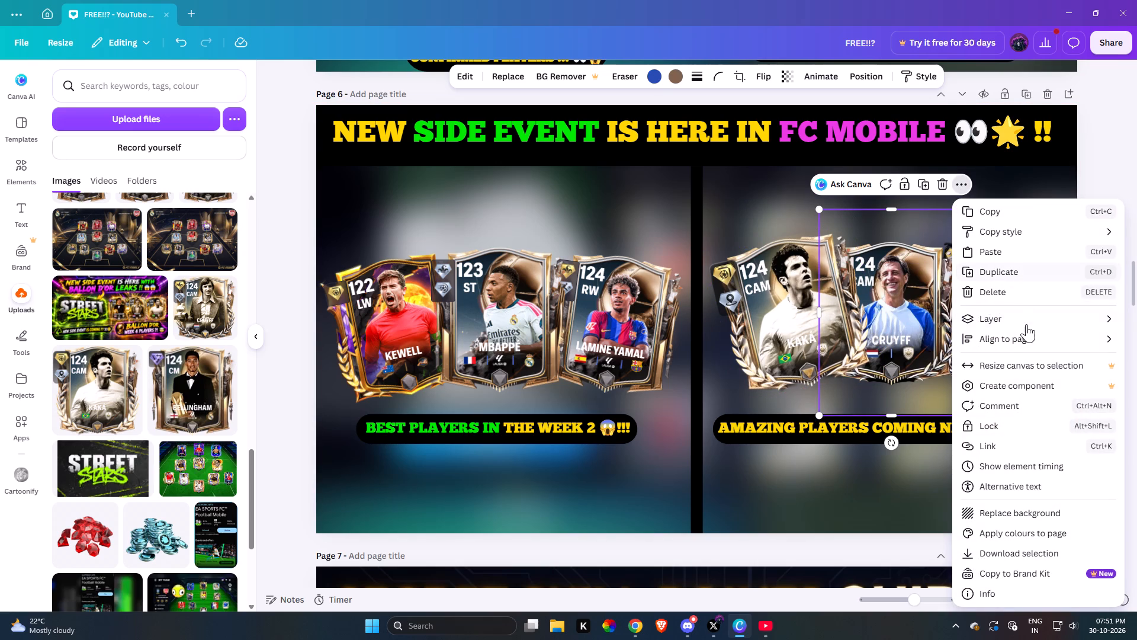
left_click(1027, 311)
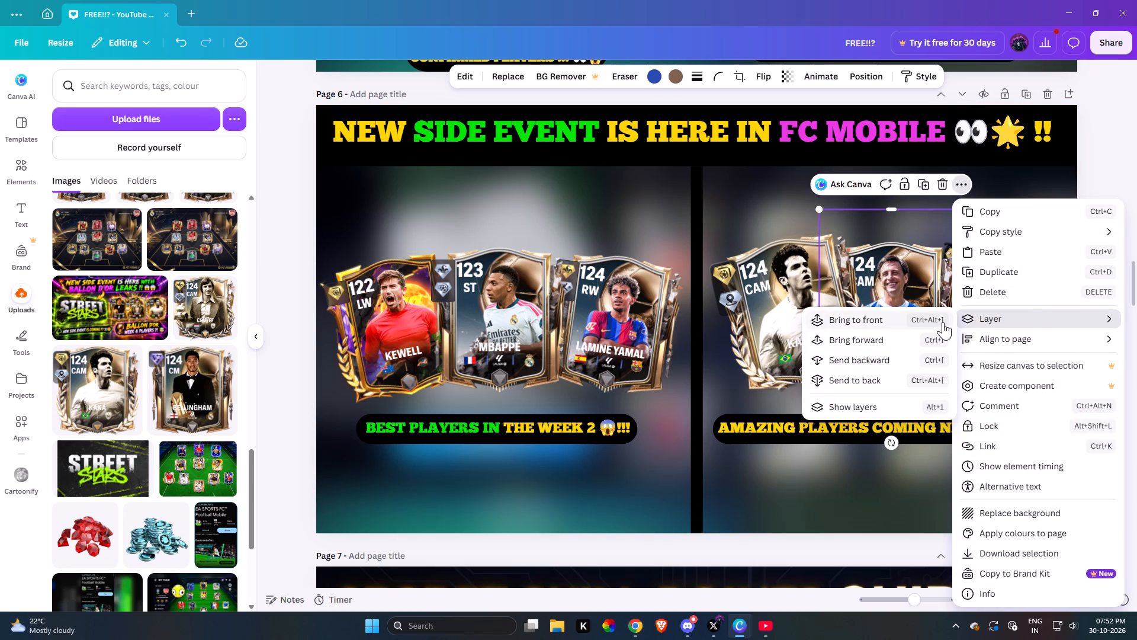
left_click(940, 321)
left_click(1039, 174)
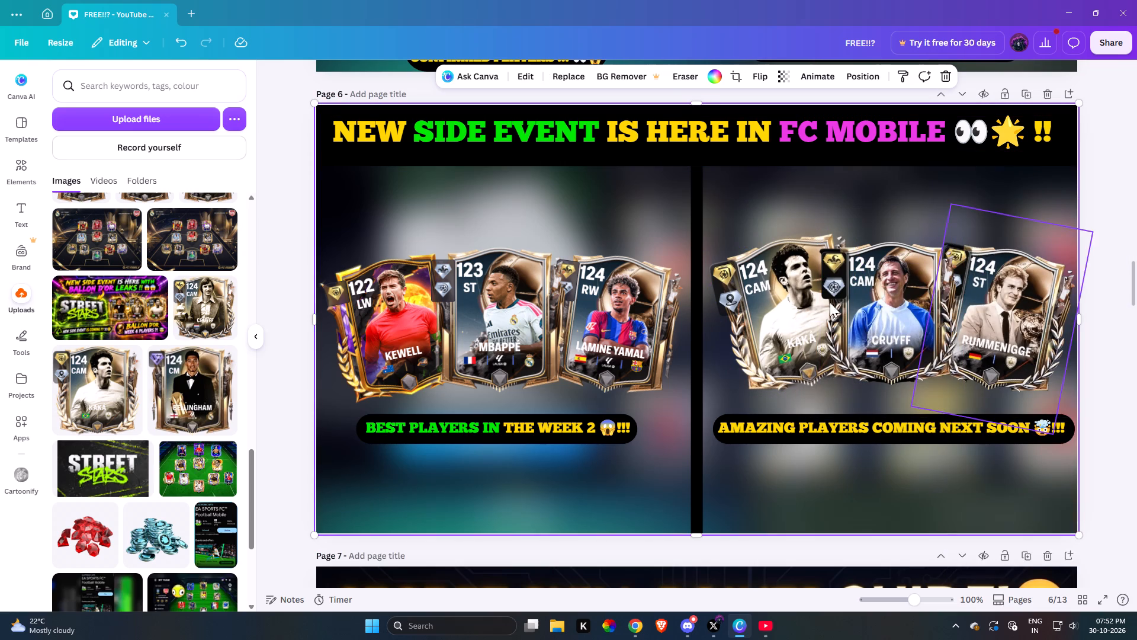
Shrink the Kaká card slightly and reposition it beside the Cruyff card, just inside the right half's divider.
left_click_drag(789, 319, 783, 319)
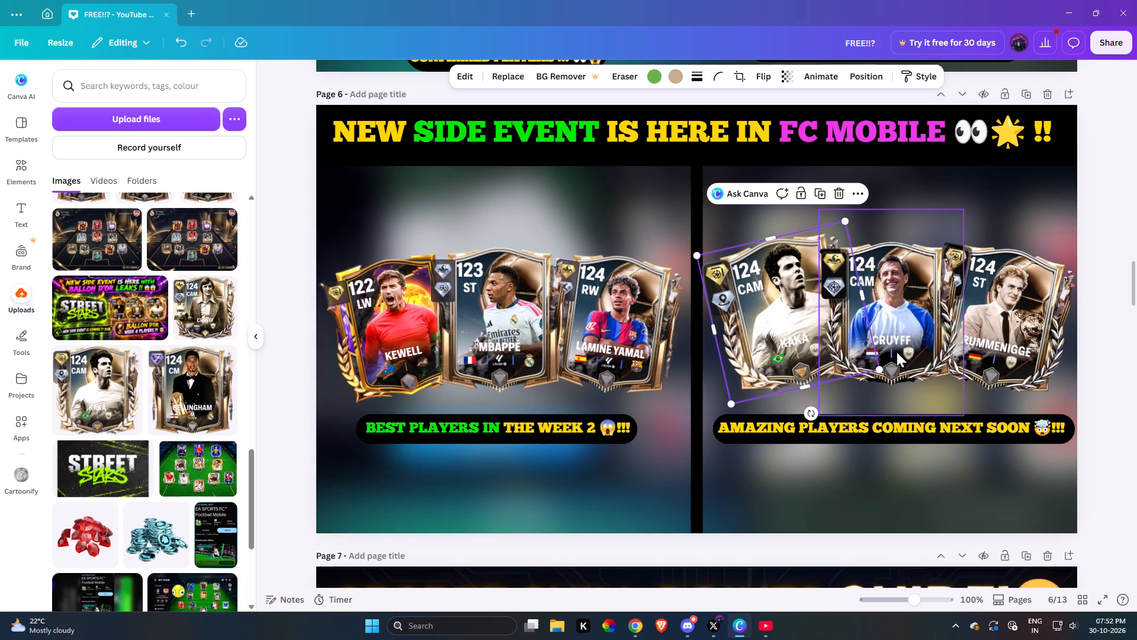
left_click_drag(878, 369, 860, 363)
left_click_drag(780, 316, 782, 320)
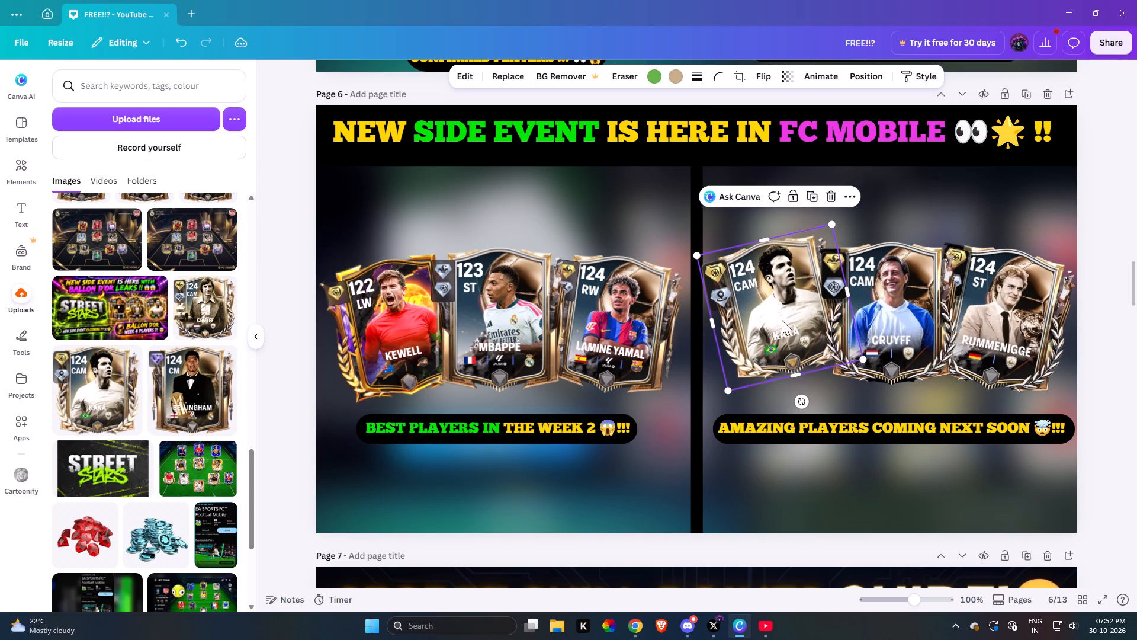
left_click_drag(782, 320, 778, 324)
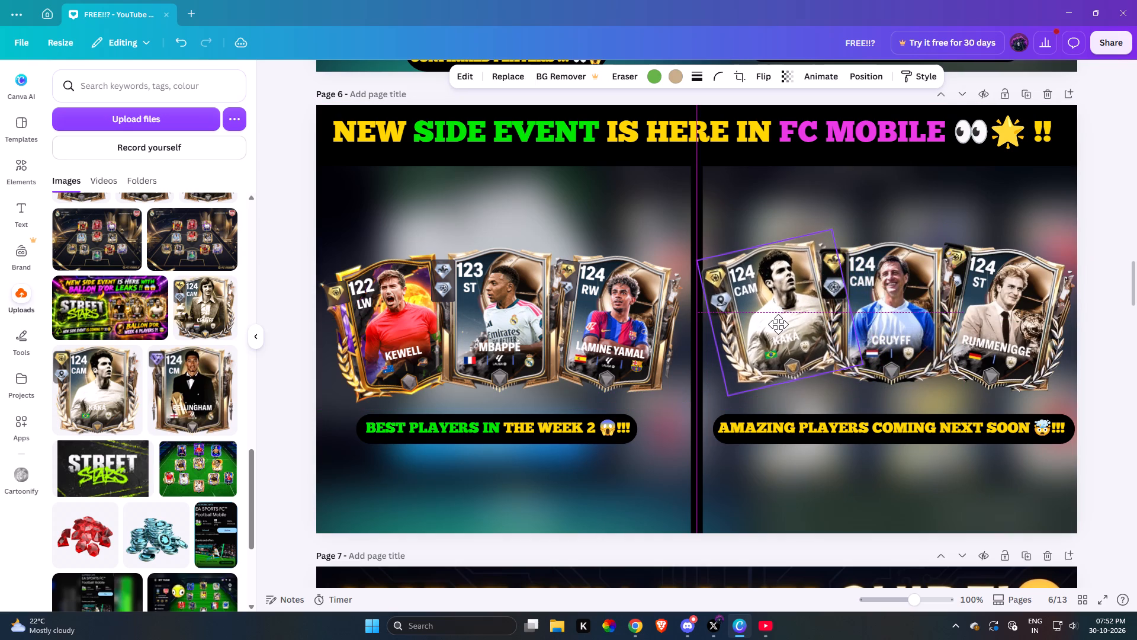
left_click_drag(778, 324, 786, 323)
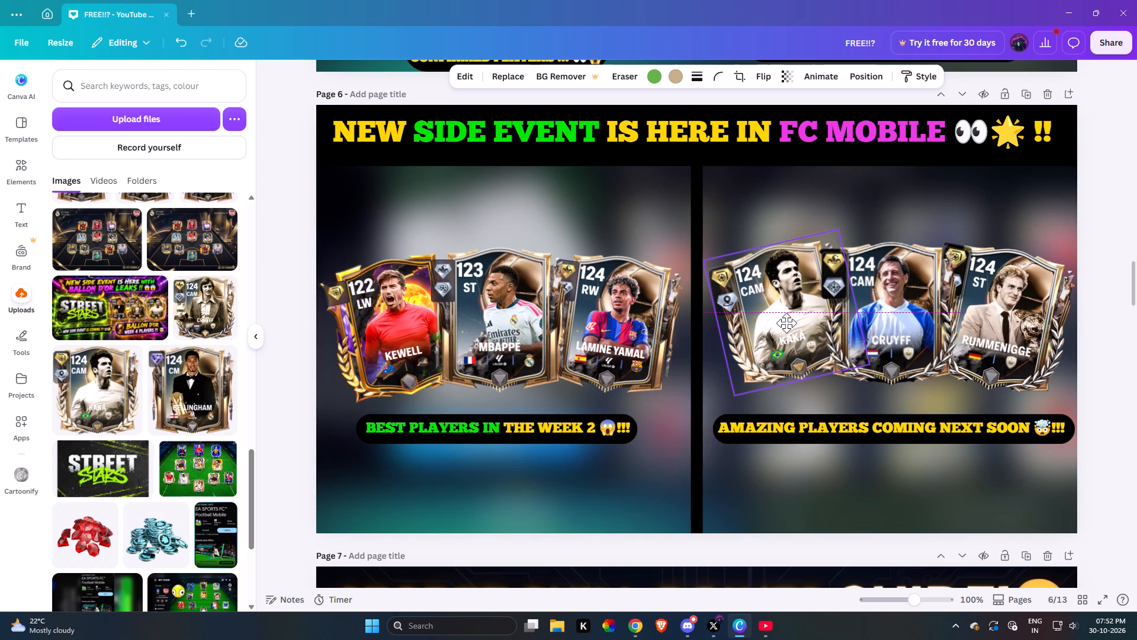
left_click_drag(786, 323, 786, 324)
left_click(959, 186)
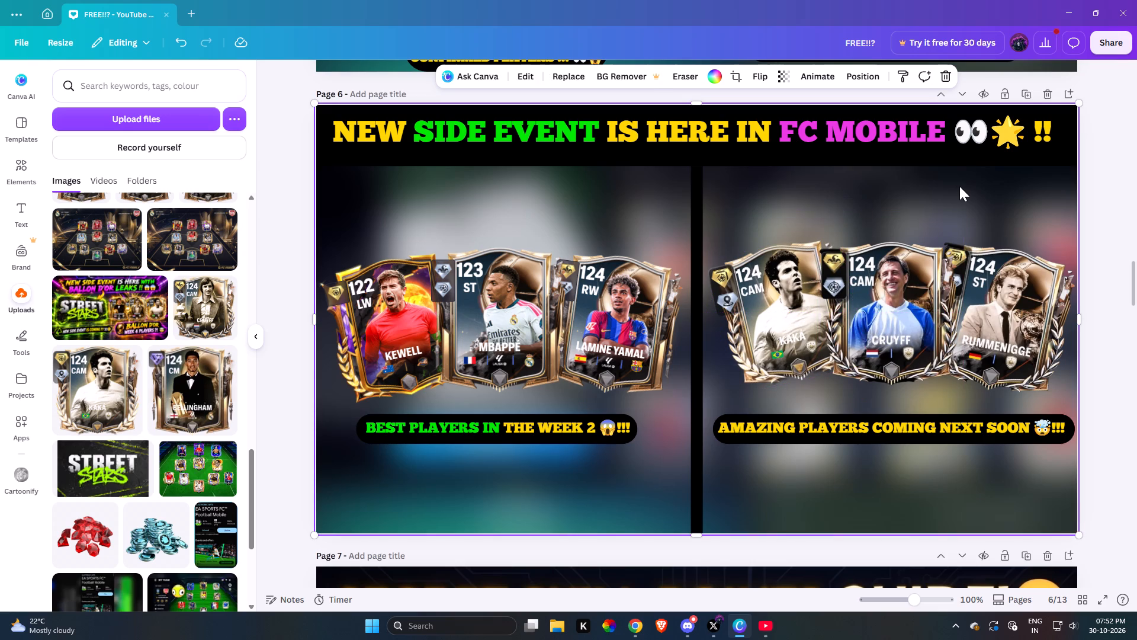
Enlarge the Kaká card very slightly and nudge it down to line up with the other right-half cards.
left_click(801, 345)
left_click(782, 352)
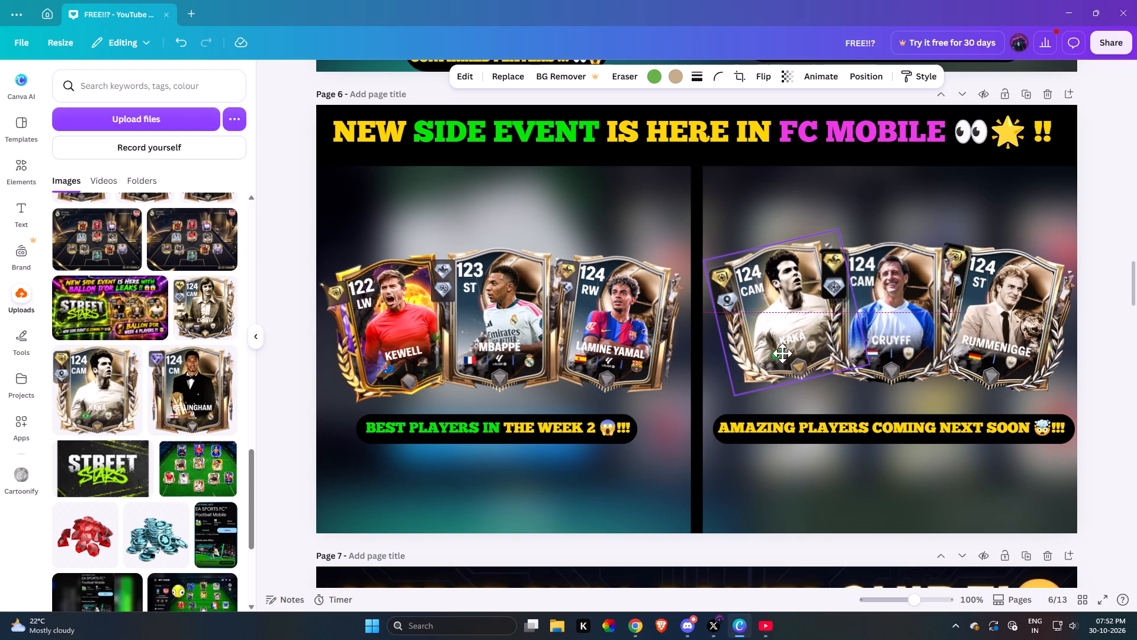
left_click(735, 393)
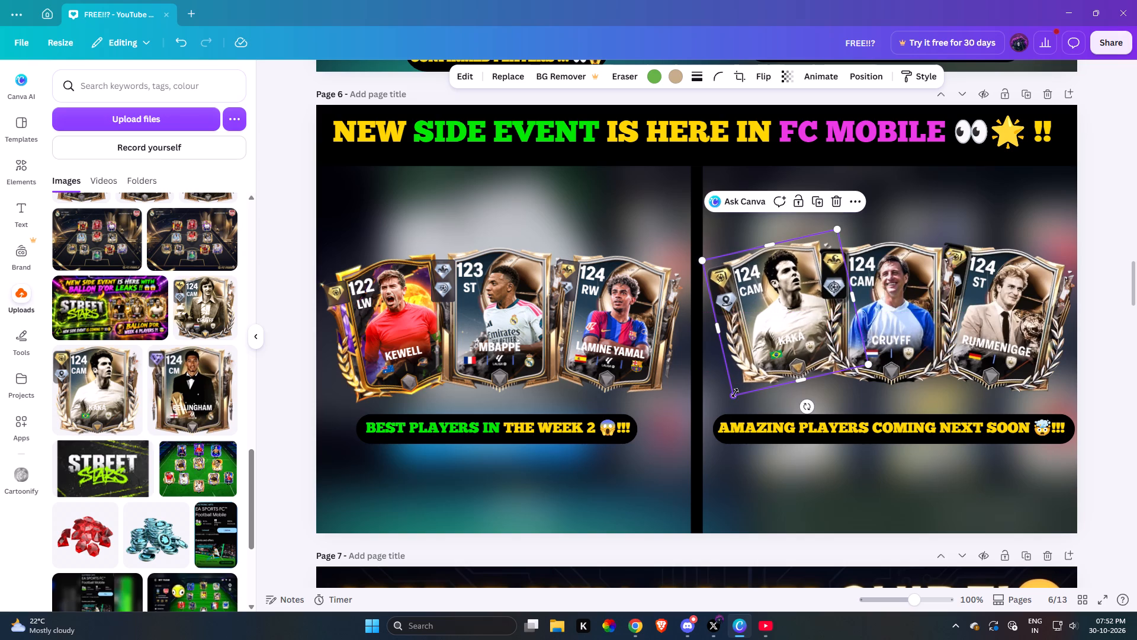
left_click(770, 355)
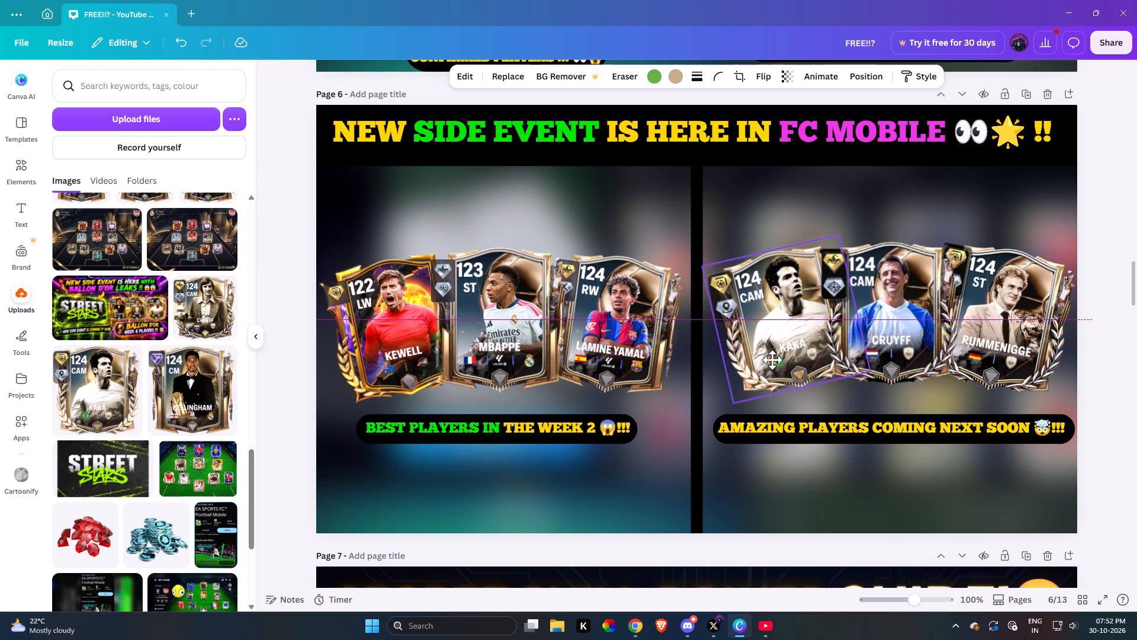
left_click(1045, 194)
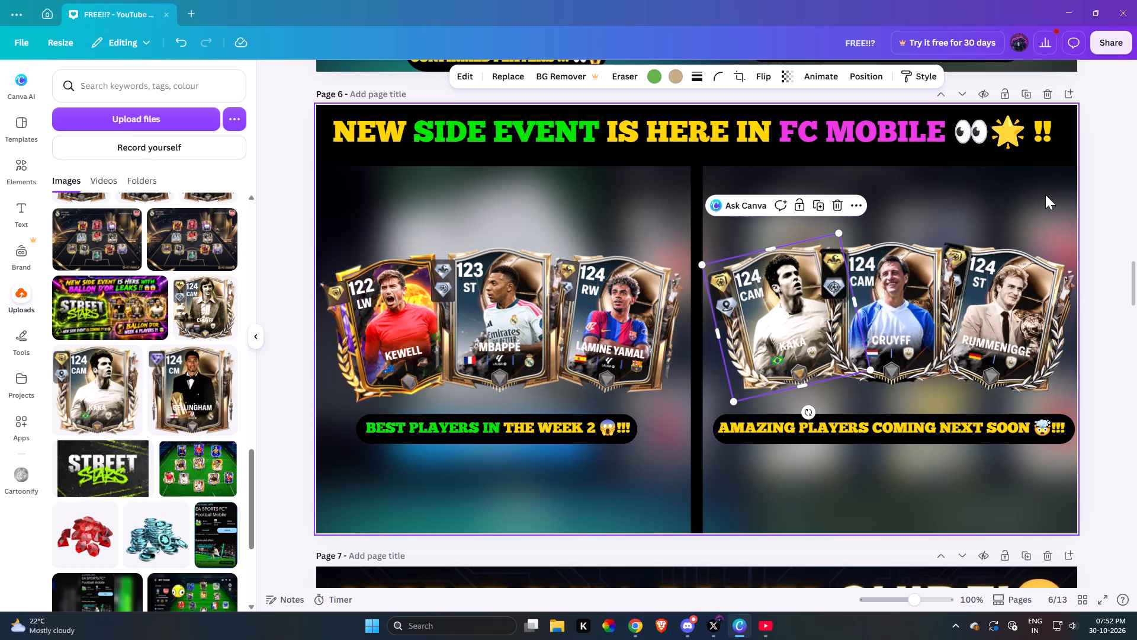
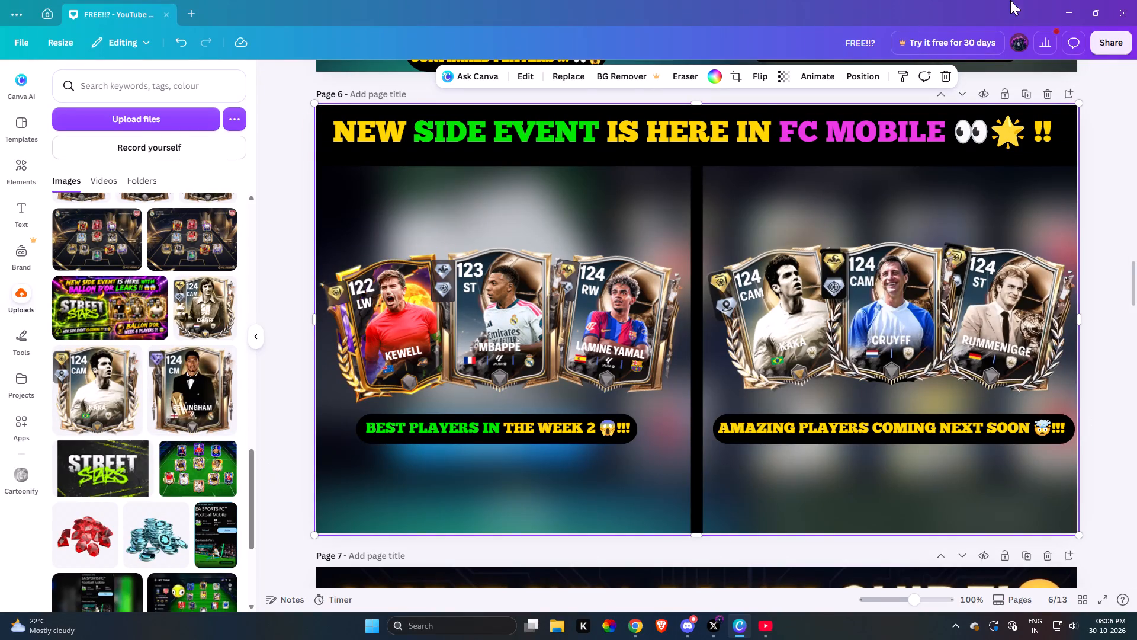
Replace the Kaká card in the right half with the uploaded Eto'o card.
scroll(145, 342, "up", 4)
scroll(176, 380, "up", 3)
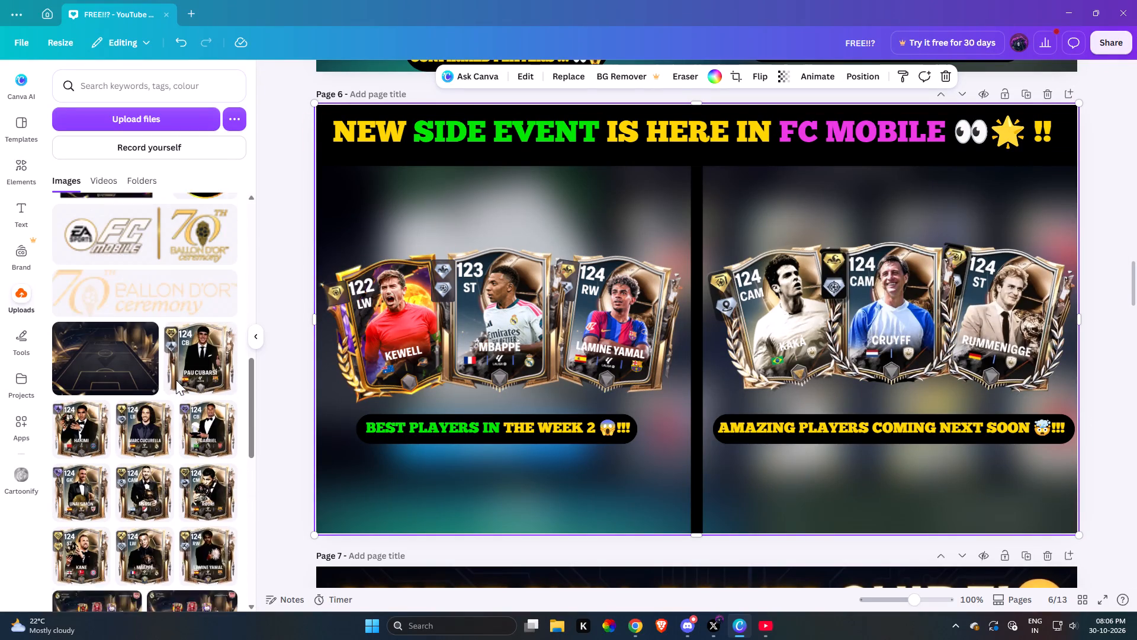
scroll(187, 297, "down", 1)
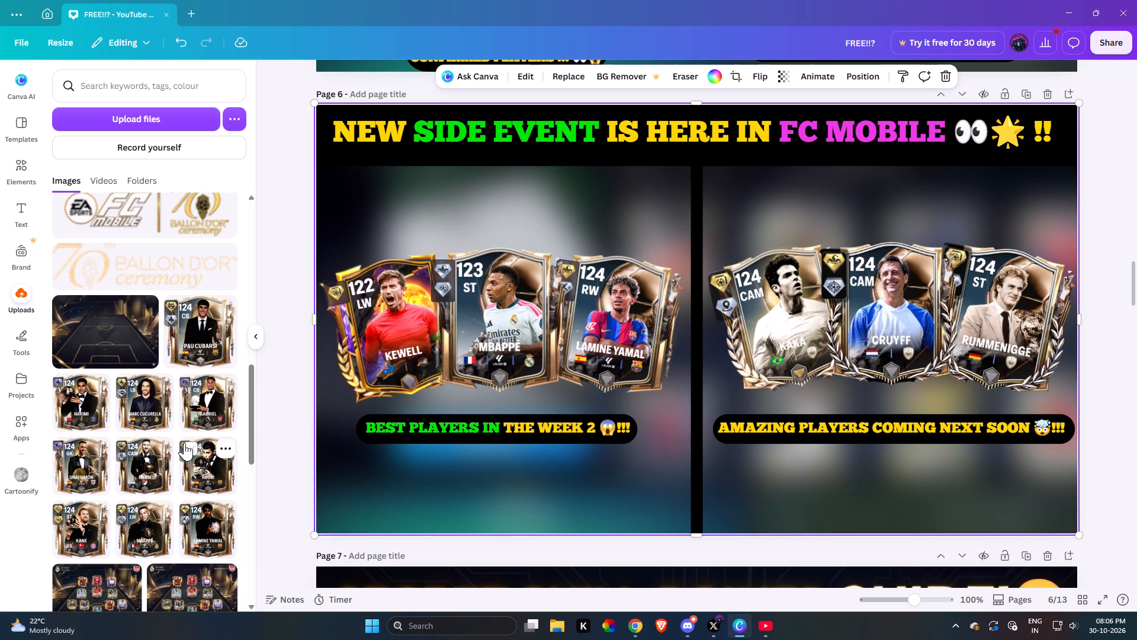
scroll(184, 443, "up", 5)
scroll(128, 418, "up", 2)
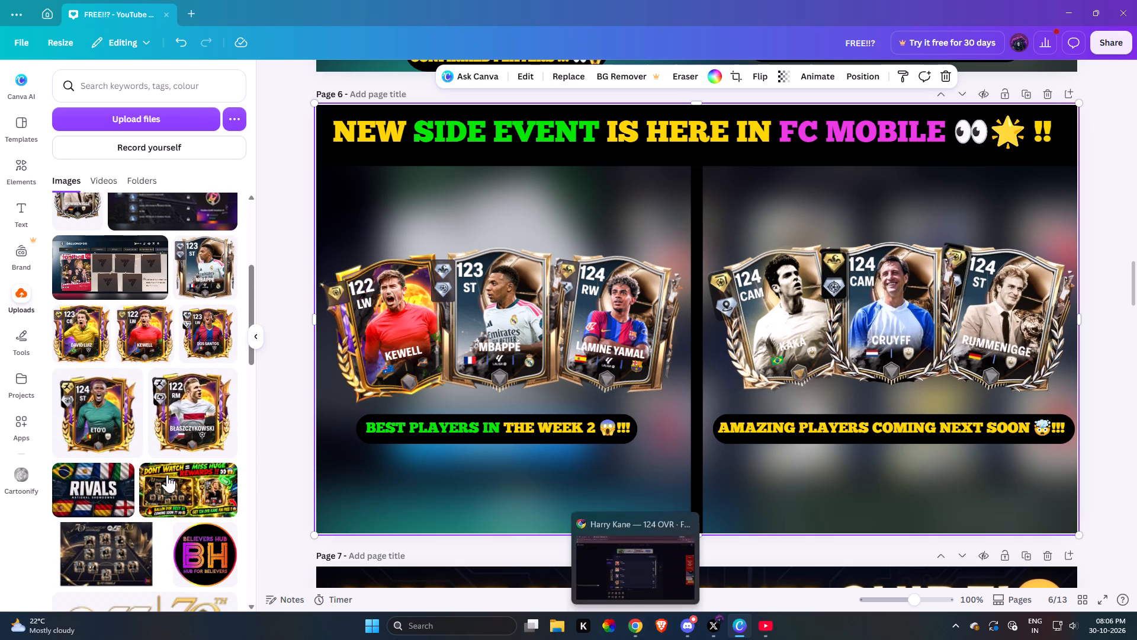
left_click_drag(81, 419, 776, 310)
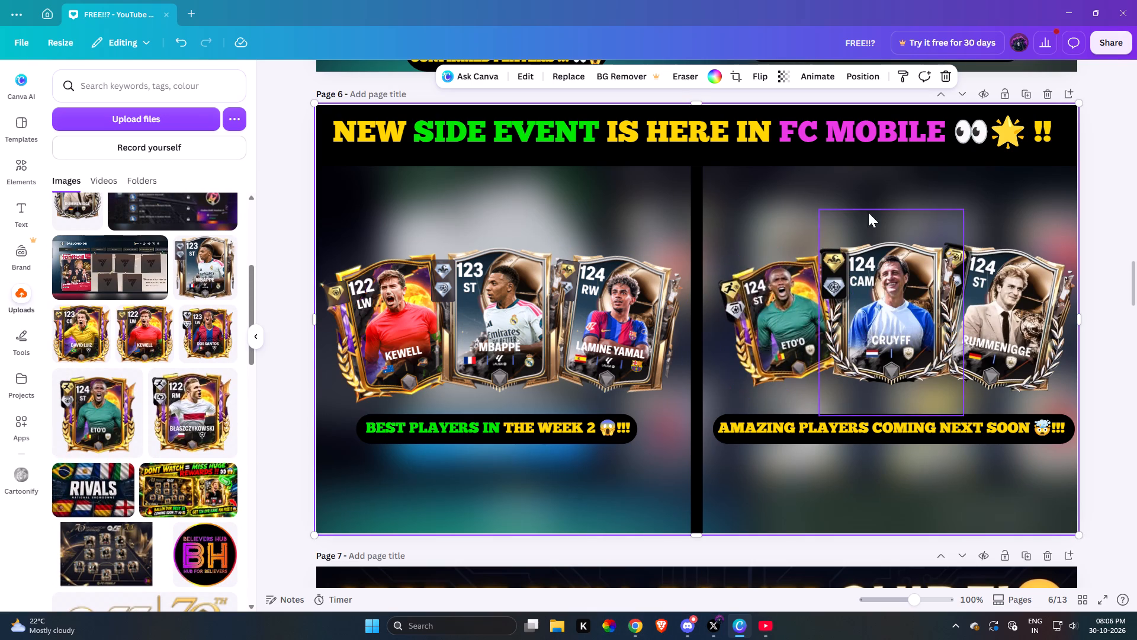
Enlarge the tilted Eto'o card to about 265 × 265 and position it beside Cruyff, just inside the right half's divider.
left_click(778, 324)
left_click_drag(736, 404, 733, 413)
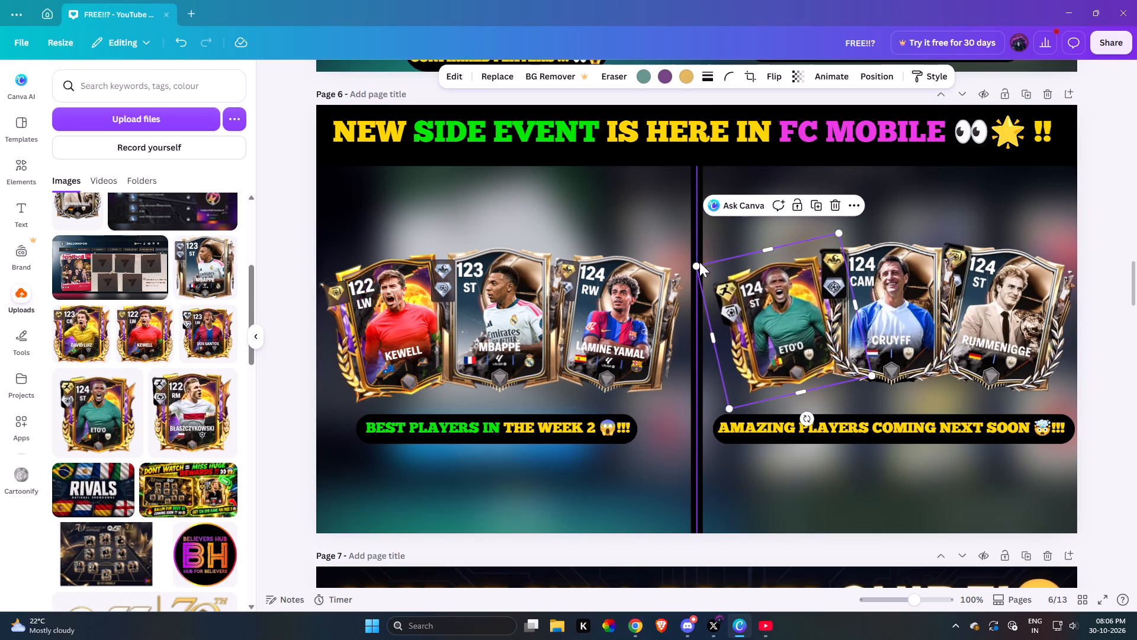
left_click_drag(695, 265, 684, 261)
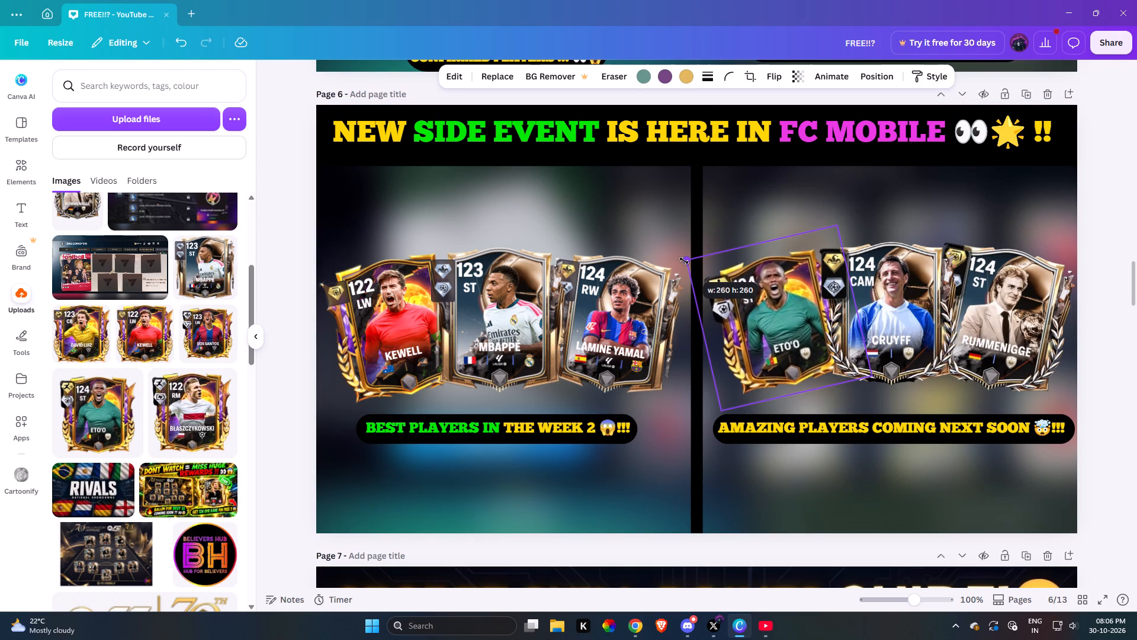
left_click_drag(684, 261, 685, 260)
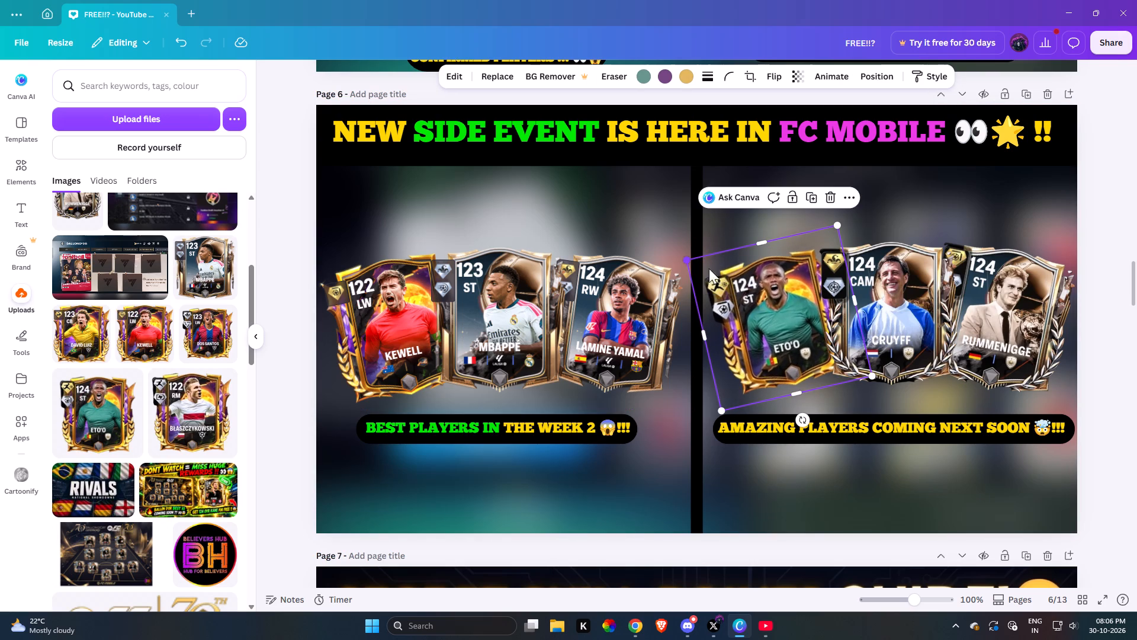
left_click_drag(769, 313, 776, 311)
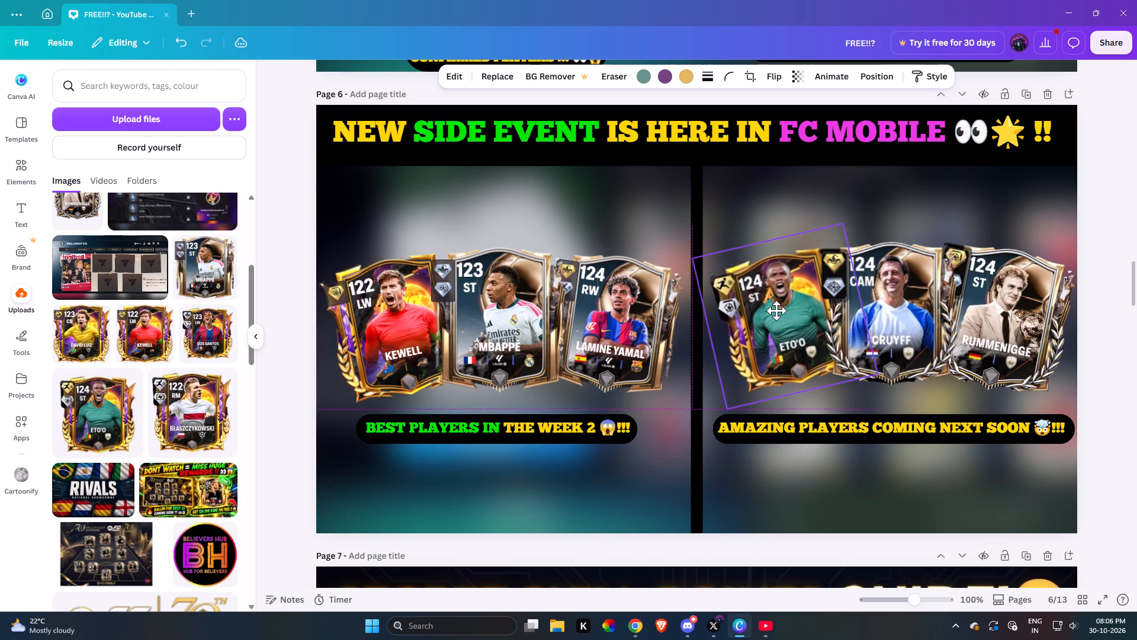
left_click_drag(776, 311, 775, 307)
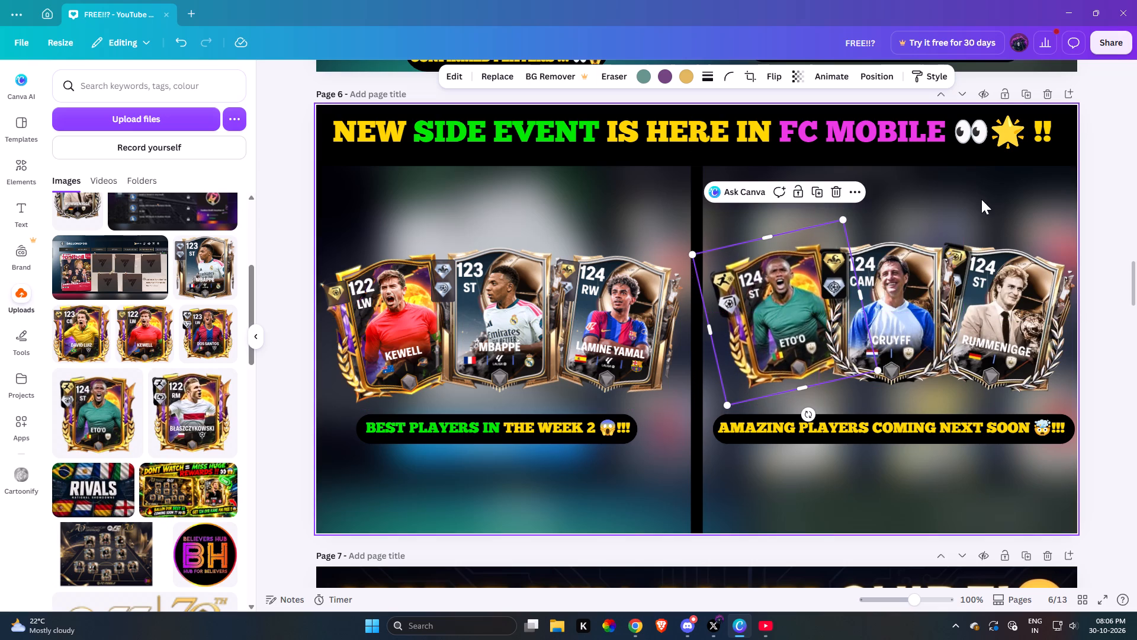
left_click(996, 190)
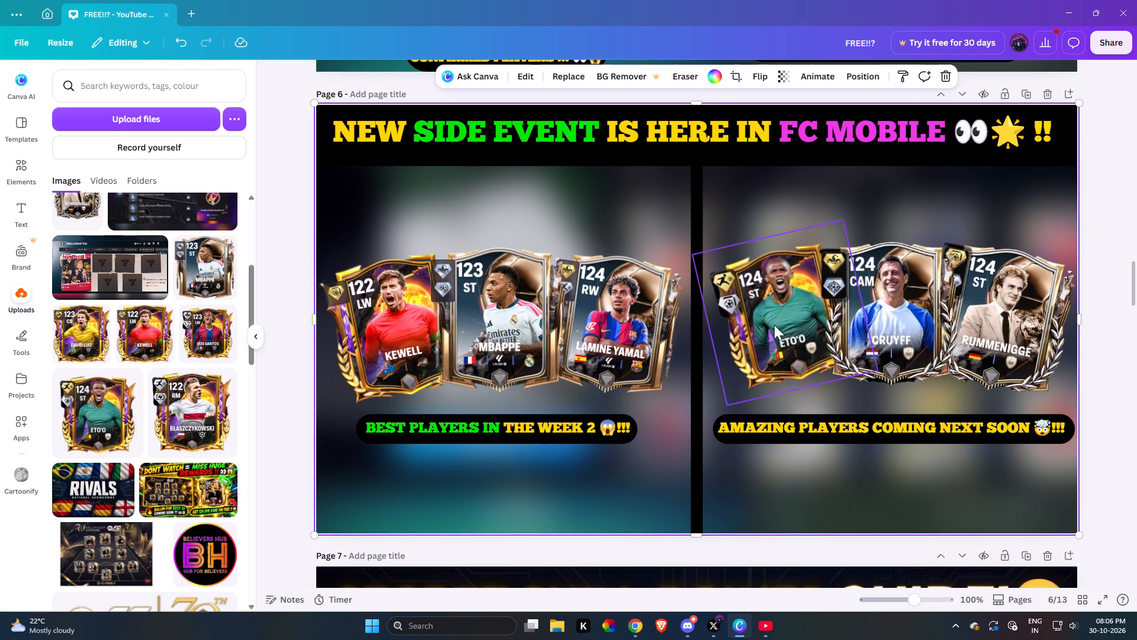
left_click(774, 325)
left_click(727, 407)
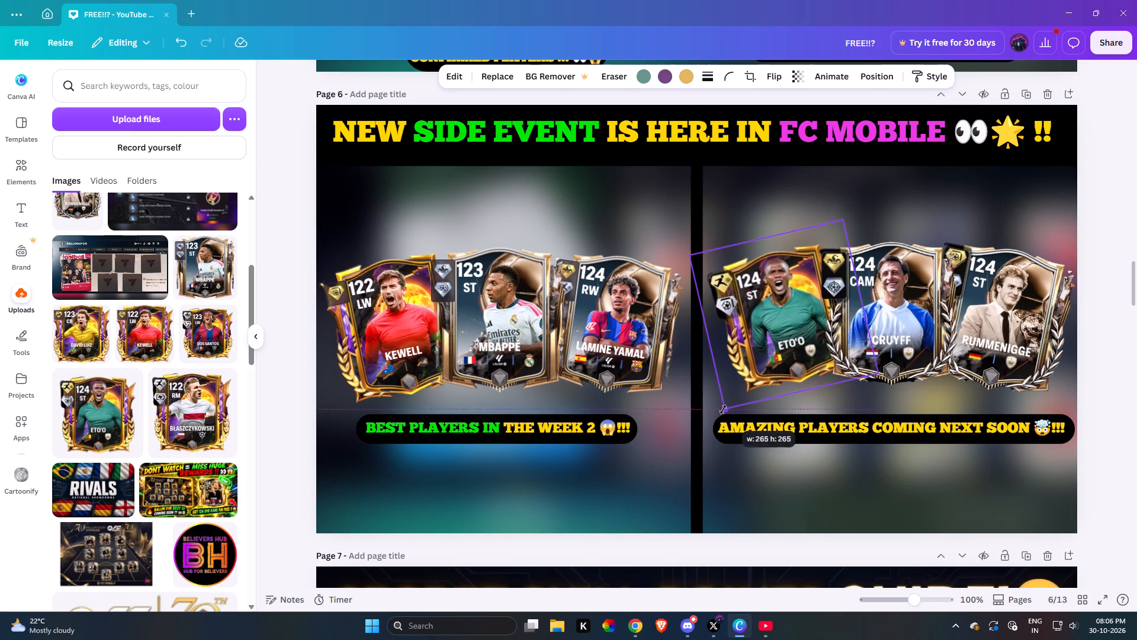
left_click(960, 185)
Colour the words "COMING NEXT SOON 🤯!!!" in the right half's caption green.
left_click(905, 465)
left_click(876, 421)
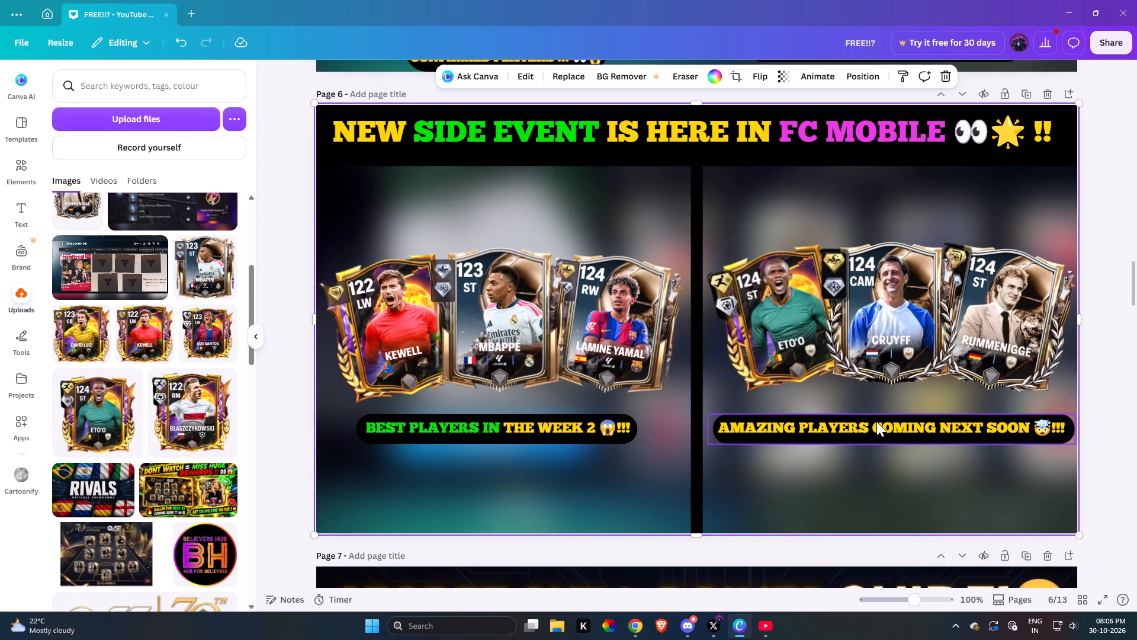
left_click(862, 421)
left_click(880, 426)
left_click_drag(876, 426, 1016, 421)
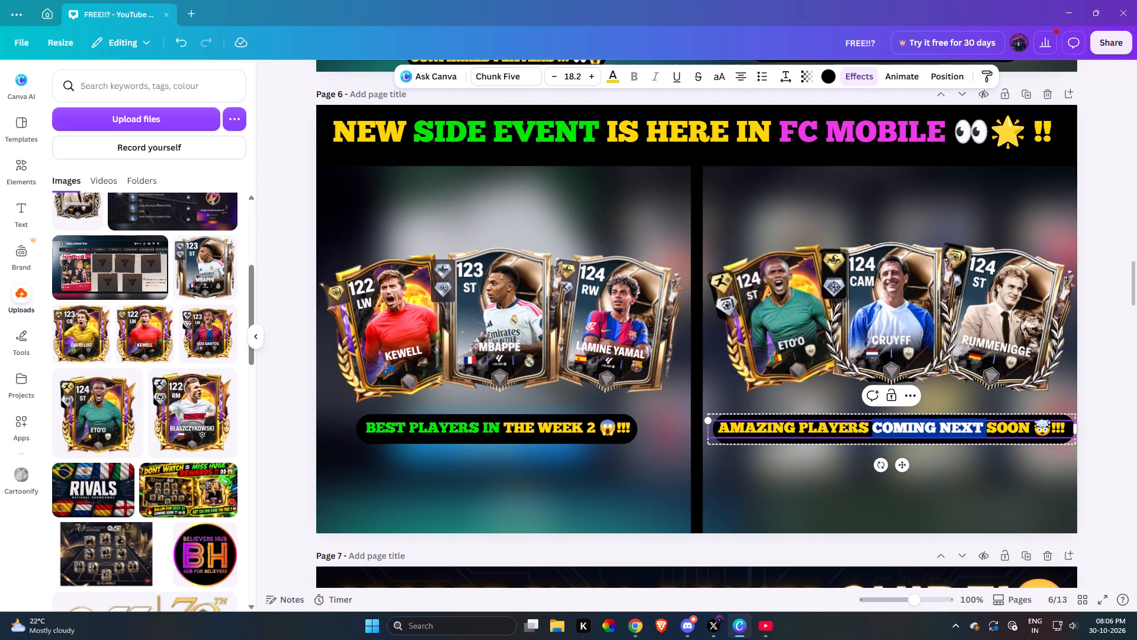
left_click_drag(1016, 421, 1075, 426)
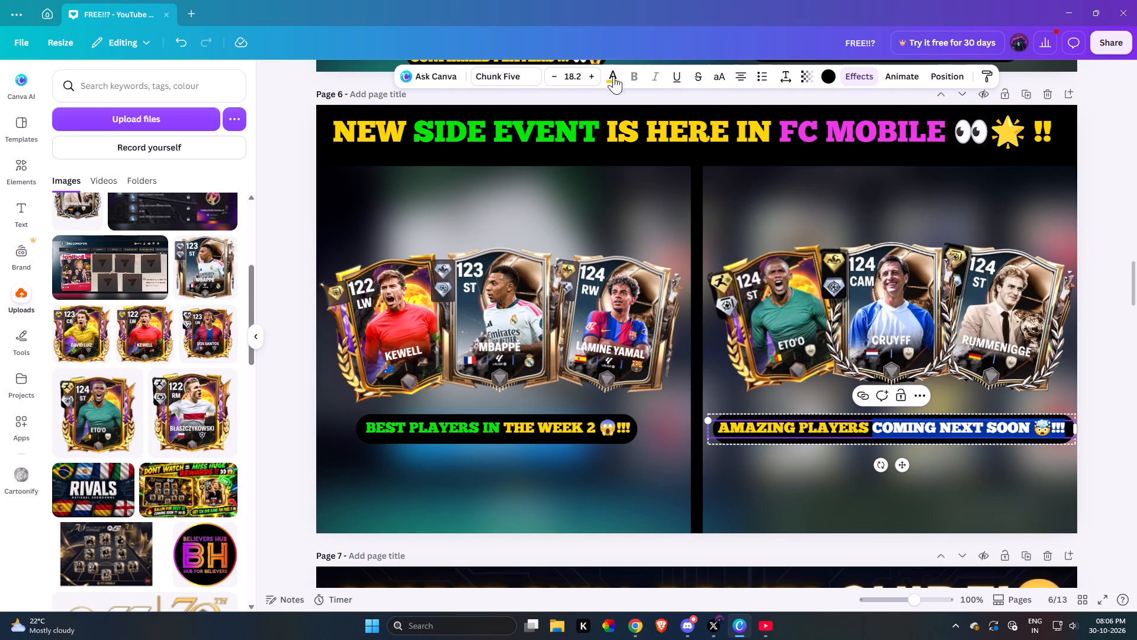
left_click(611, 74)
left_click(226, 160)
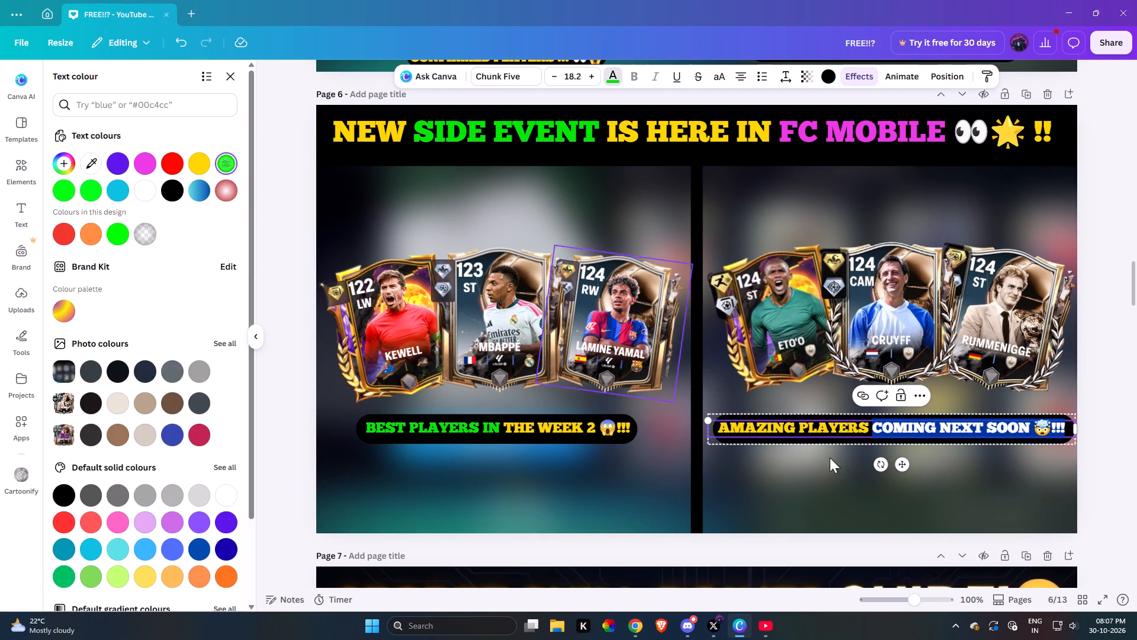
left_click(854, 504)
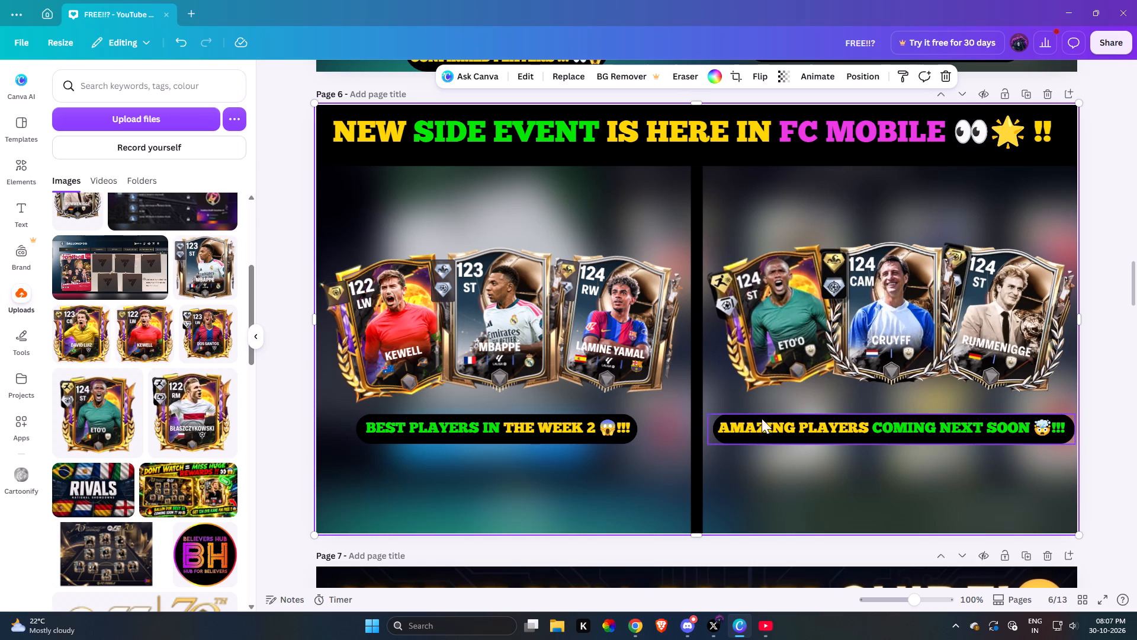
Lower the right half's caption beneath its cards and lower the left half's caption to line up with it.
left_click_drag(879, 471, 826, 420)
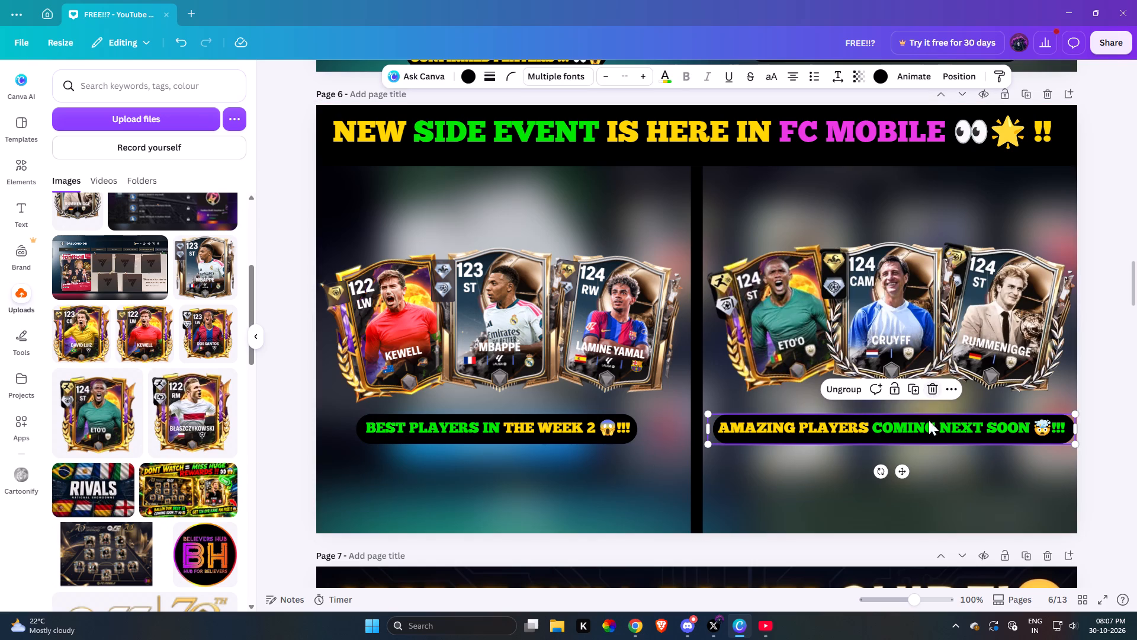
left_click(969, 493)
left_click_drag(898, 430, 896, 476)
left_click_drag(451, 420, 452, 463)
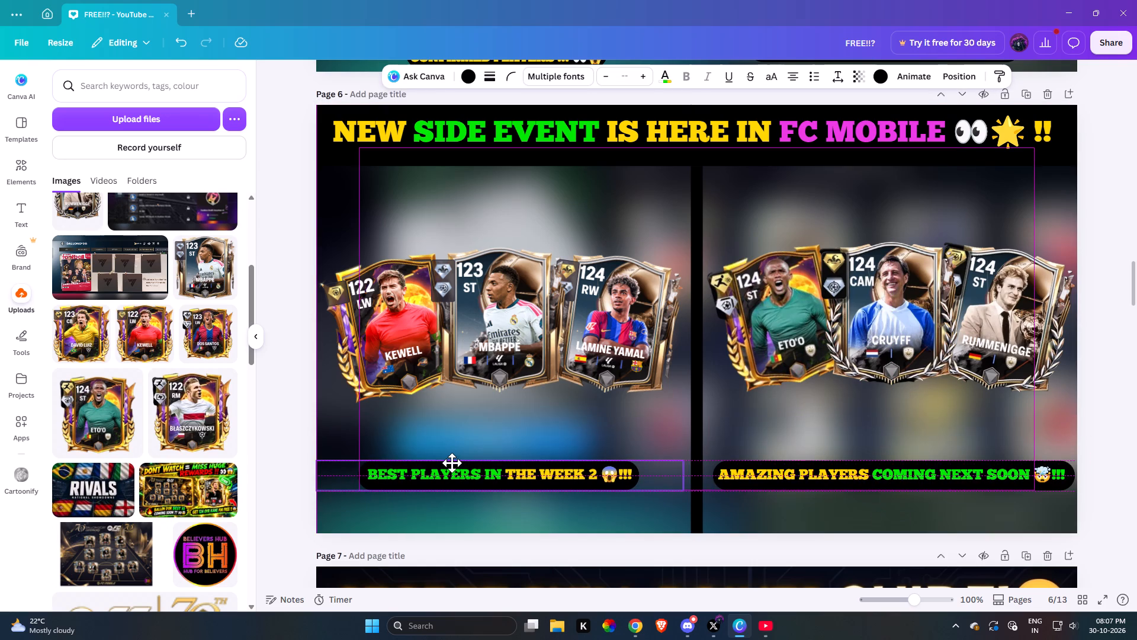
left_click_drag(452, 463, 452, 466)
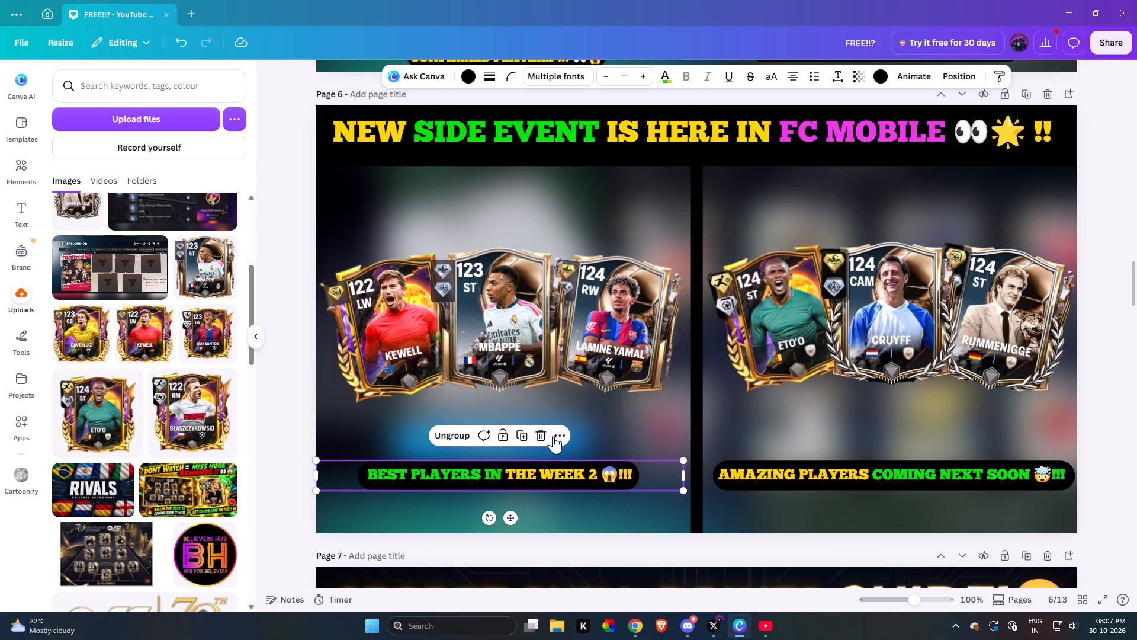
Duplicate the "BEST PLAYERS IN THE WEEK 2" caption and place the copy directly above the original, between it and the cards.
left_click(554, 435)
left_click(613, 162)
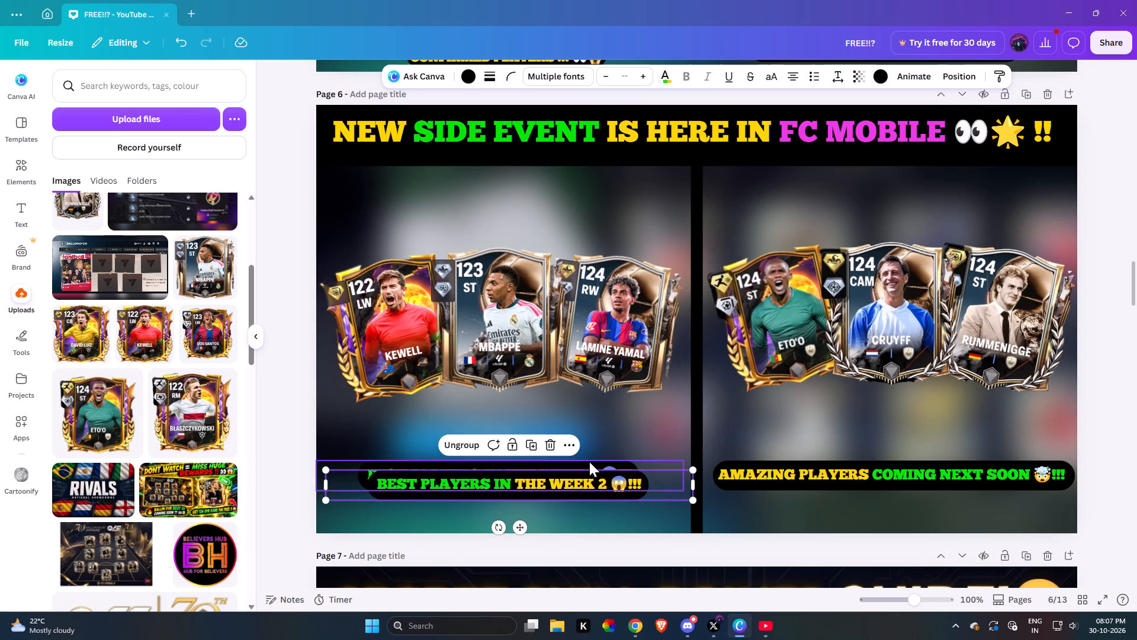
left_click_drag(580, 487, 567, 426)
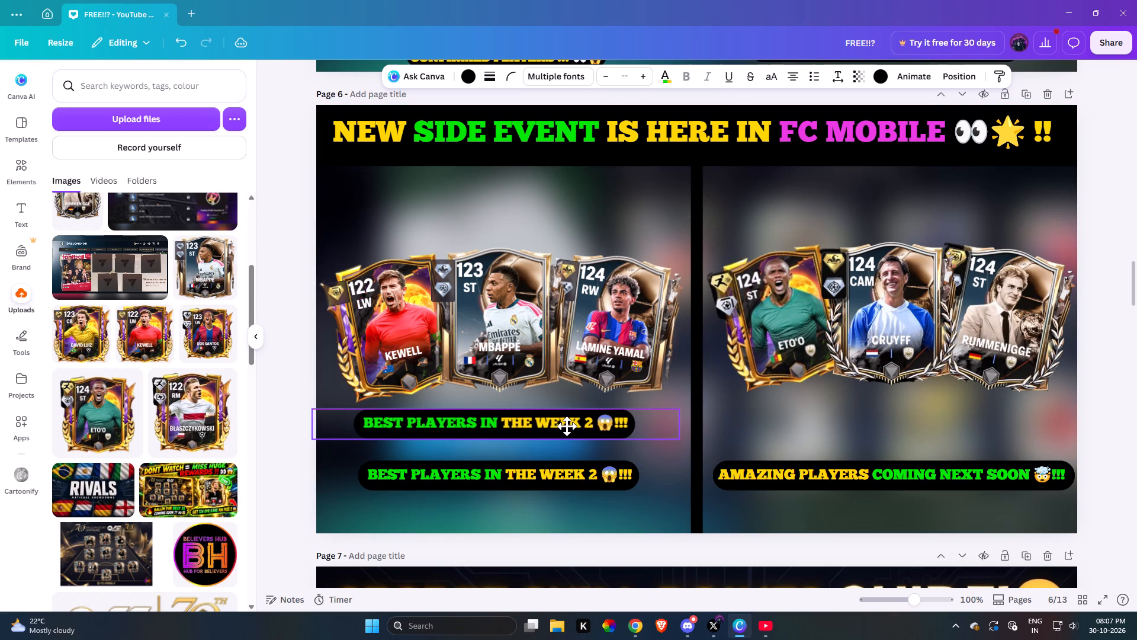
left_click_drag(567, 426, 568, 426)
Move the left half's Kewell, Mbappé and Lamine Yamal cards up together and slightly towards the divider.
left_click_drag(406, 209, 593, 316)
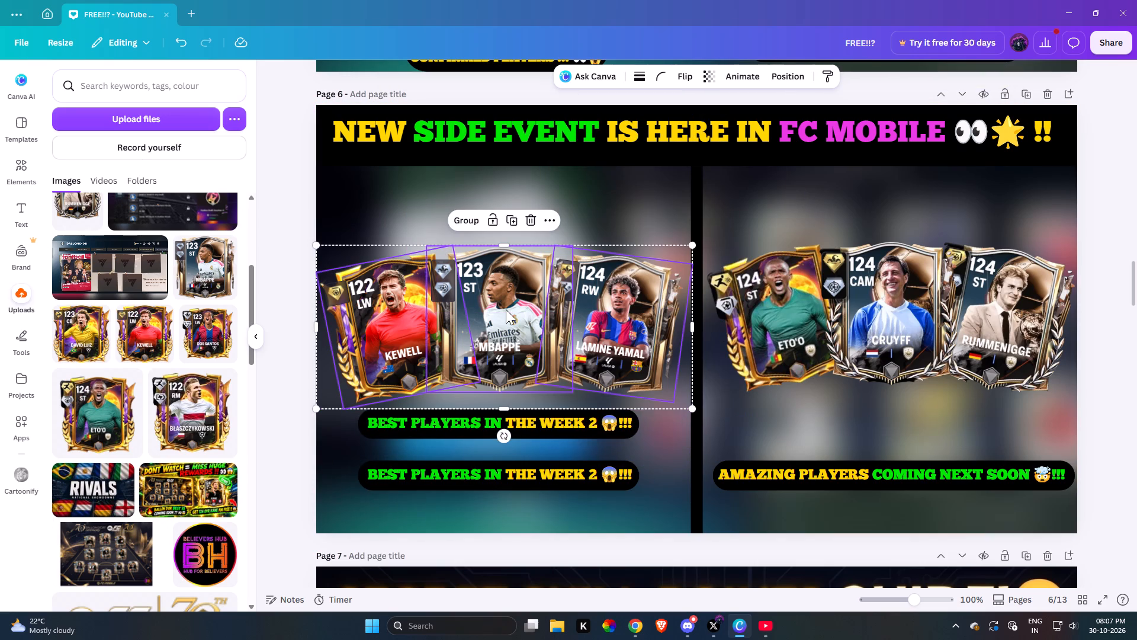
left_click_drag(505, 309, 505, 295)
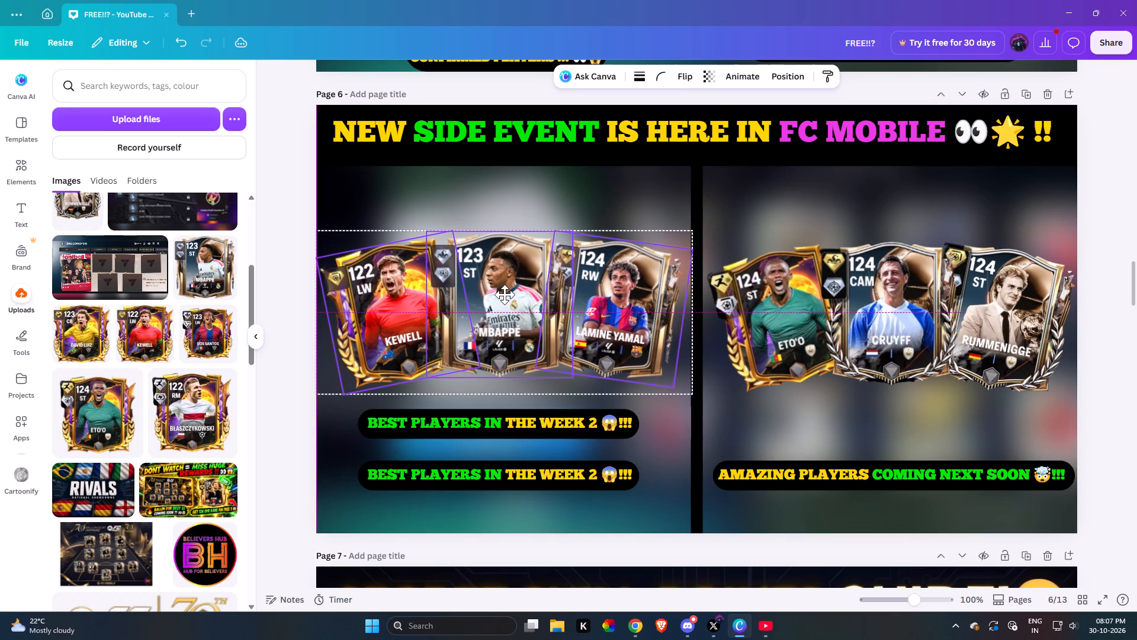
left_click_drag(505, 295, 507, 287)
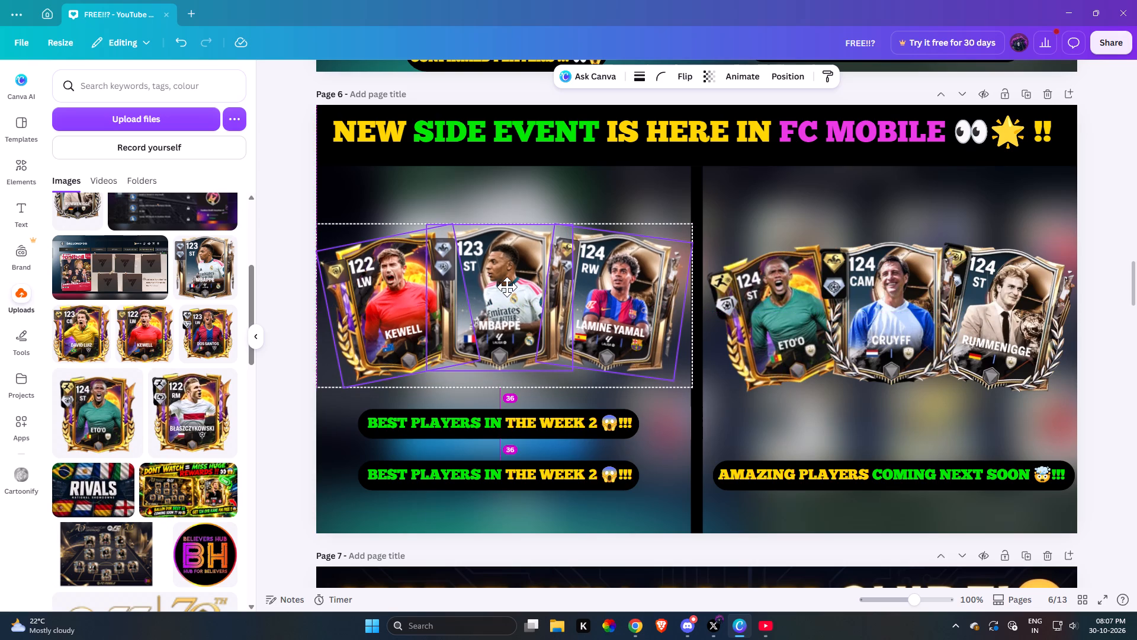
left_click_drag(507, 287, 508, 287)
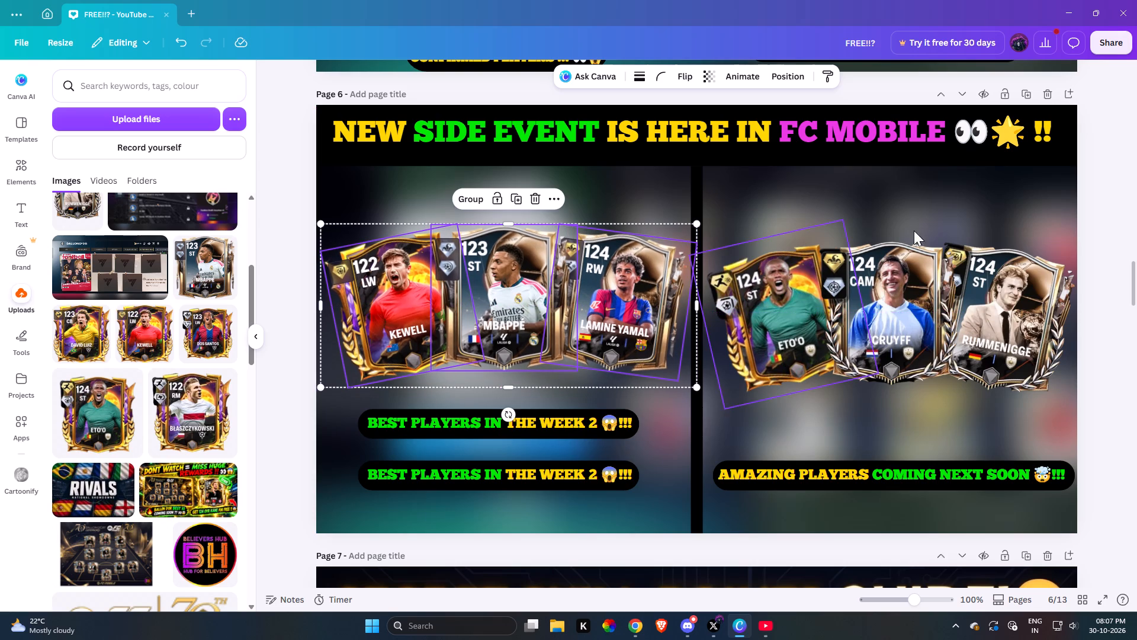
Move the right half's Eto'o, Cruyff and Rummenigge cards up together to line up with the left half's cards.
left_click_drag(775, 200, 1005, 319)
left_click_drag(901, 321, 900, 306)
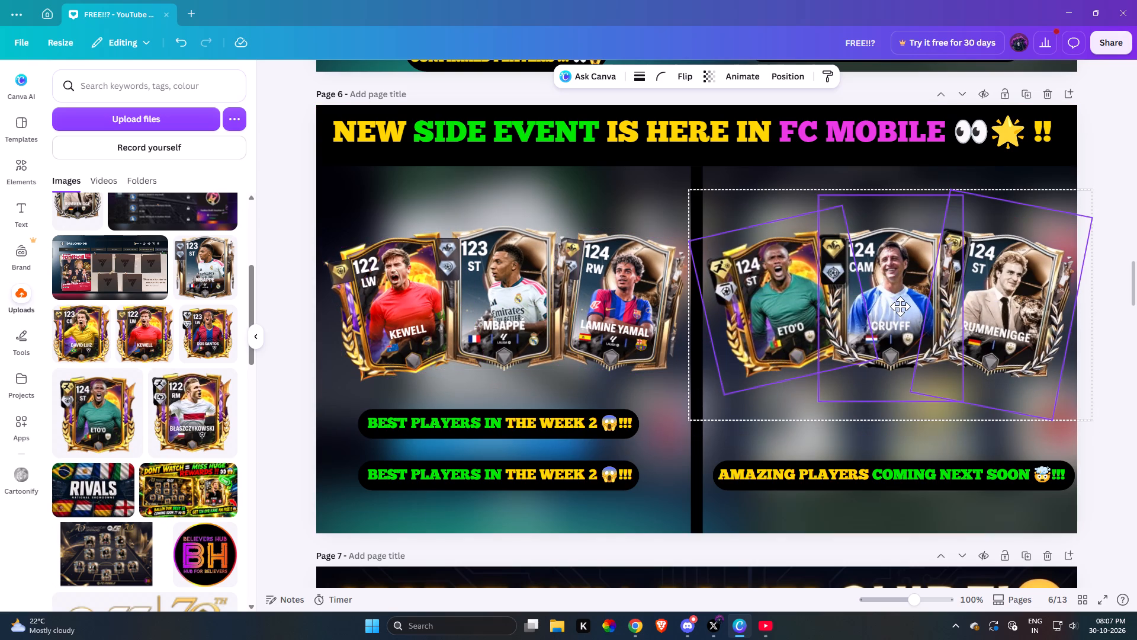
left_click_drag(900, 306, 895, 303)
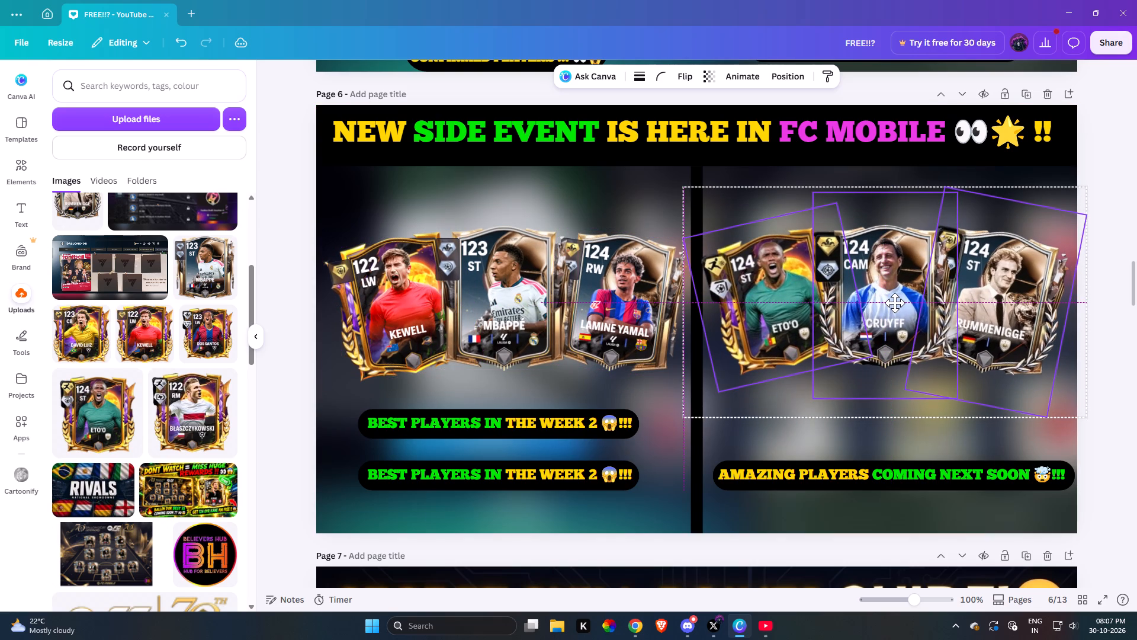
left_click_drag(895, 303, 894, 304)
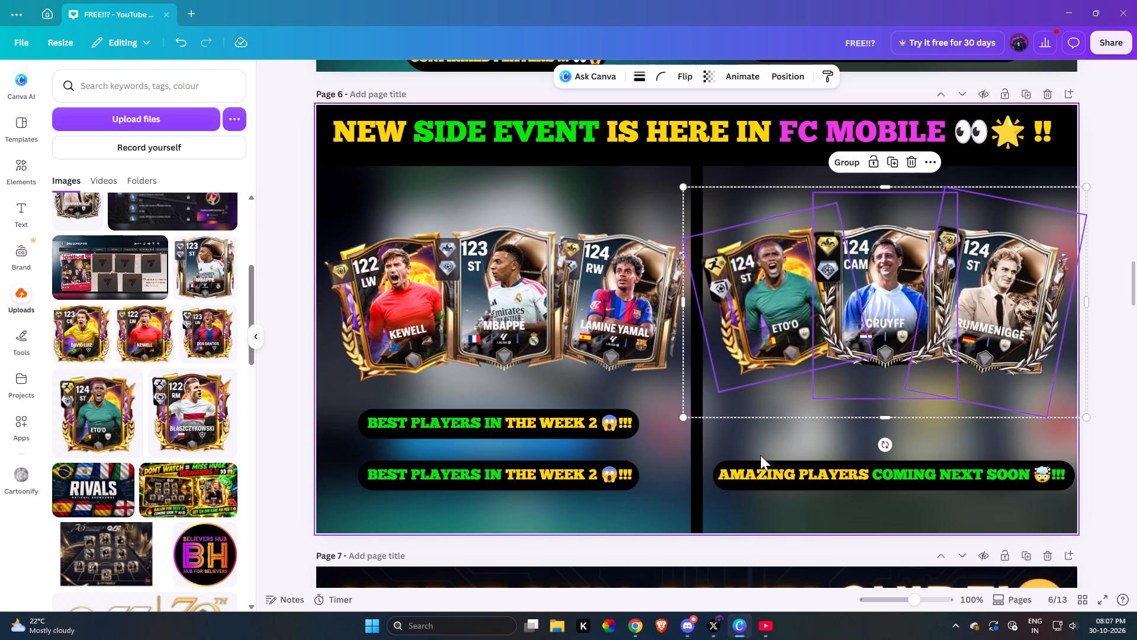
left_click(741, 441)
Clear all the text from the upper copy of the left half's caption, leaving its black pill empty.
double_click(526, 420)
left_click(567, 423)
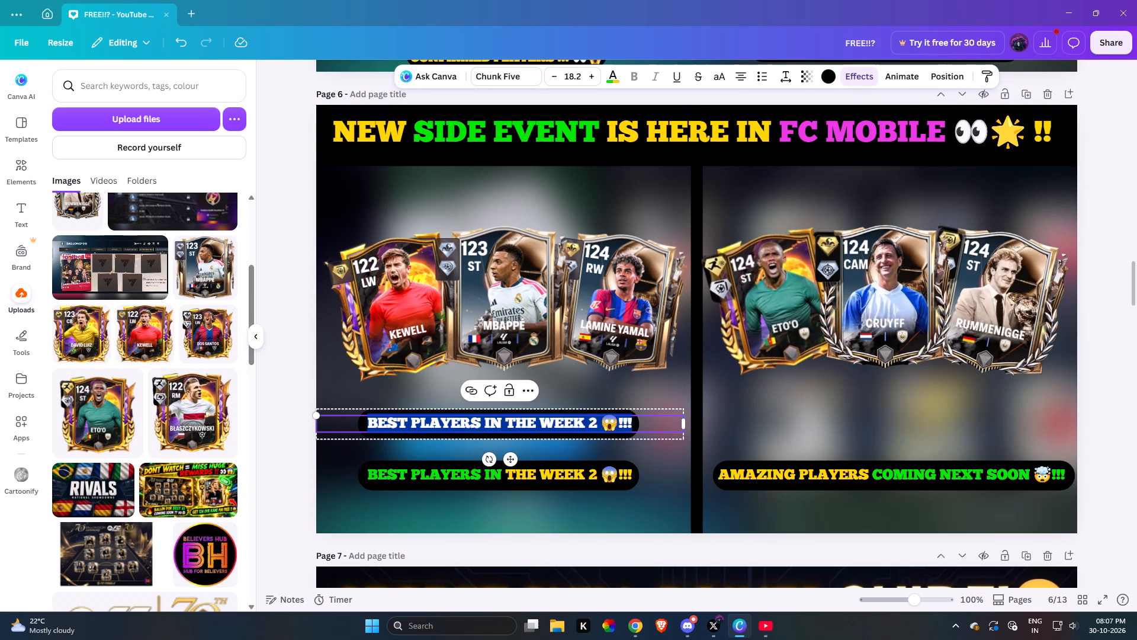
key("BackSpace")
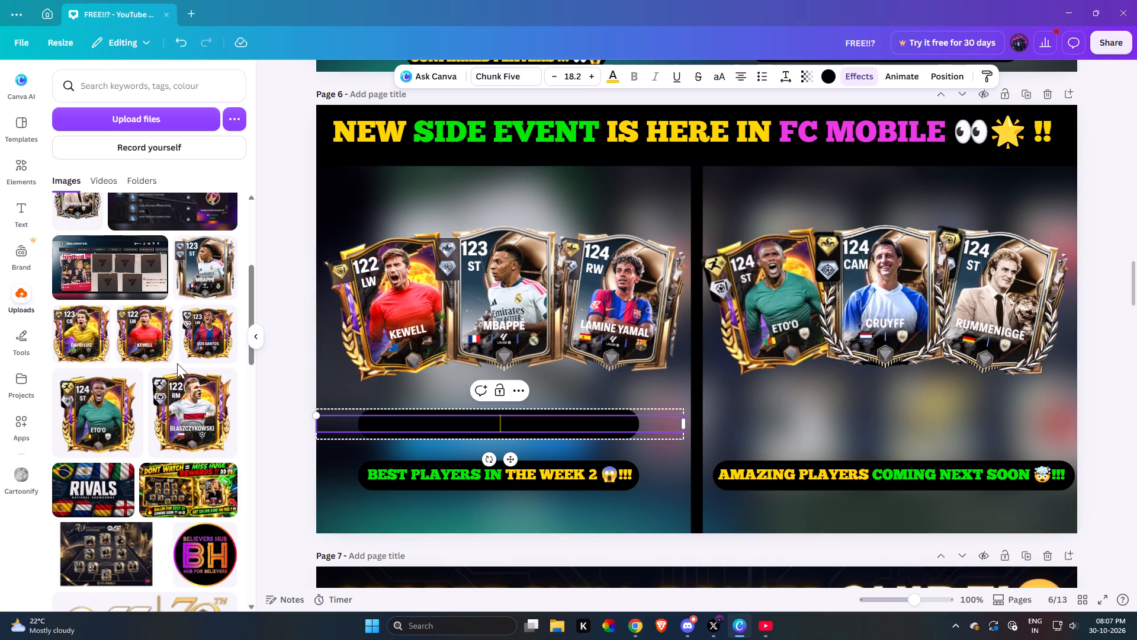
Add the uploaded blue puzzle-piece token, shrink it to icon size and place it near the start of the left half's empty upper pill.
scroll(177, 363, "down", 6)
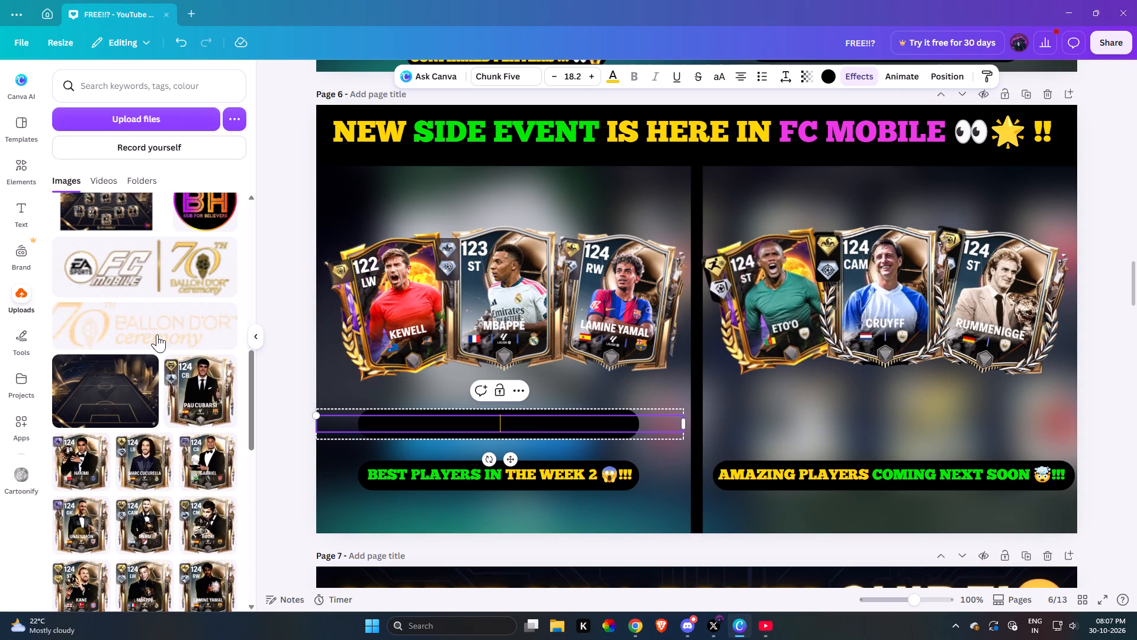
scroll(95, 388, "up", 1)
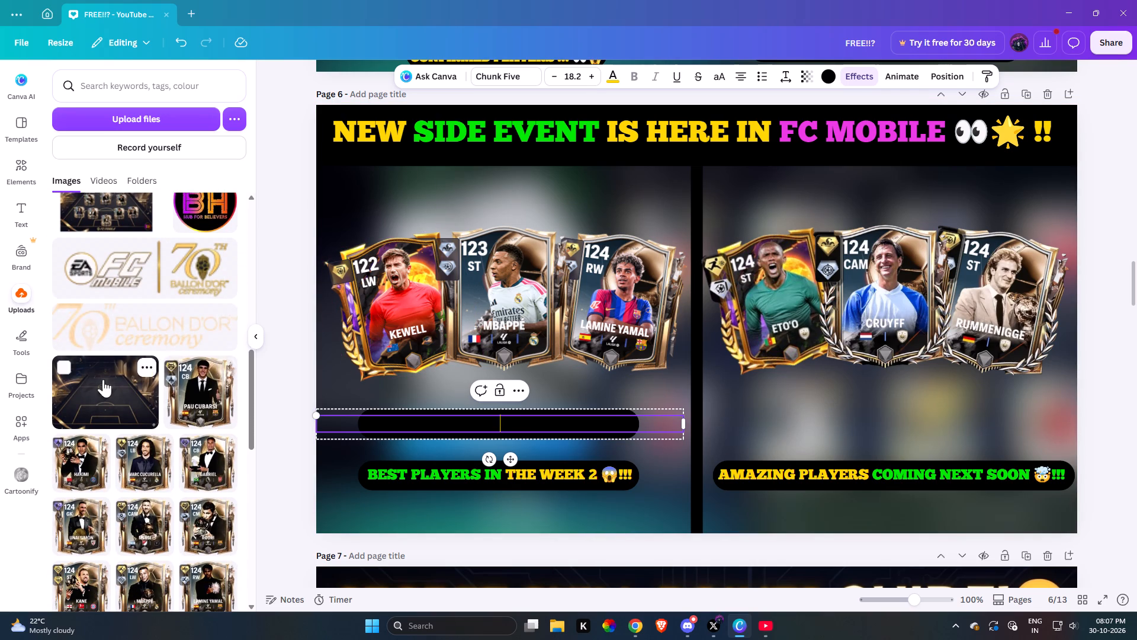
scroll(103, 379, "up", 10)
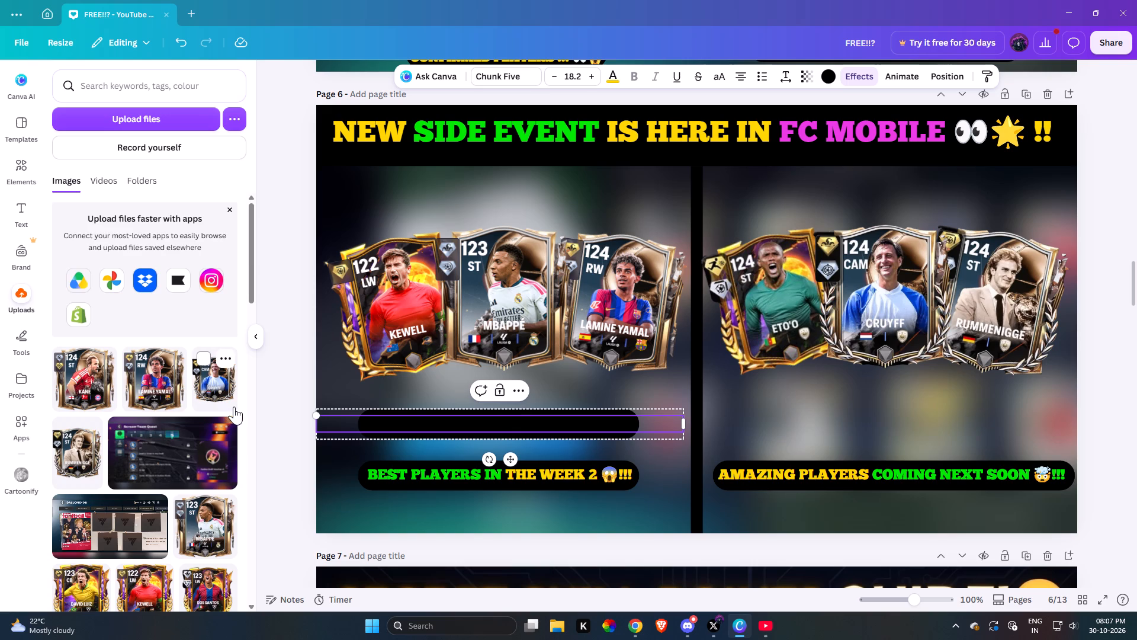
scroll(235, 407, "up", 3)
scroll(227, 402, "down", 19)
scroll(221, 401, "down", 2)
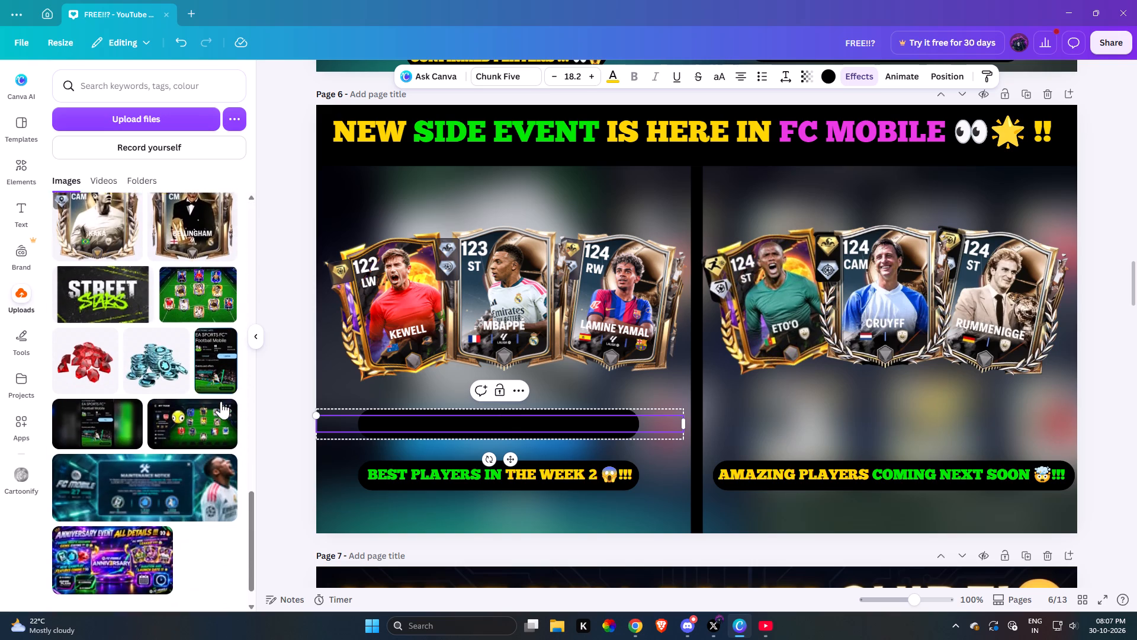
scroll(223, 408, "down", 6)
scroll(227, 404, "up", 3)
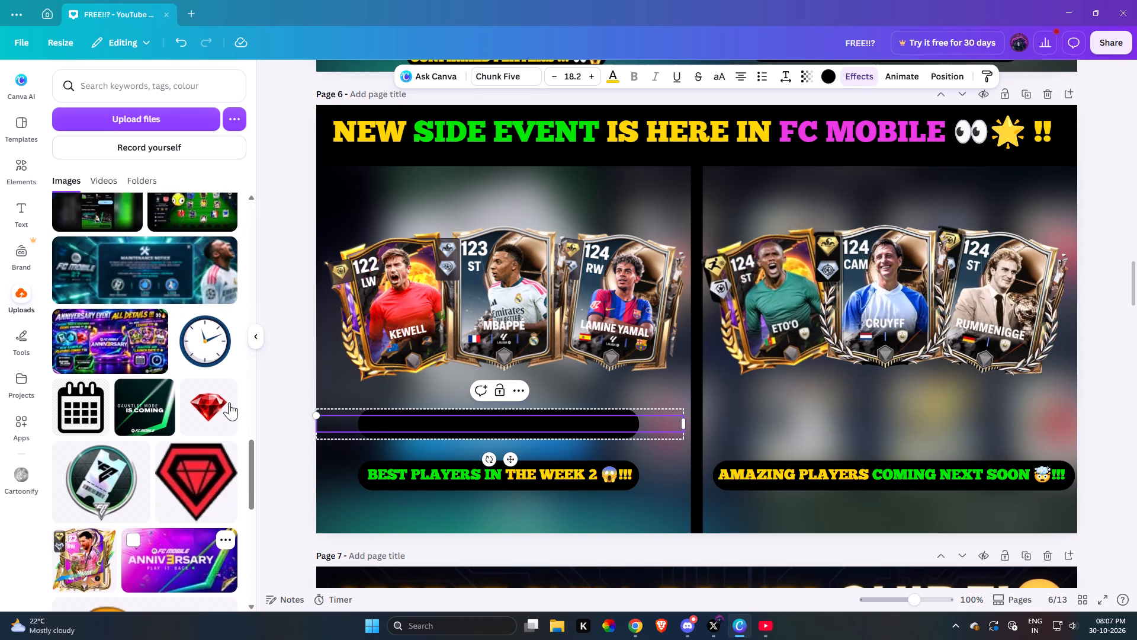
scroll(228, 405, "down", 13)
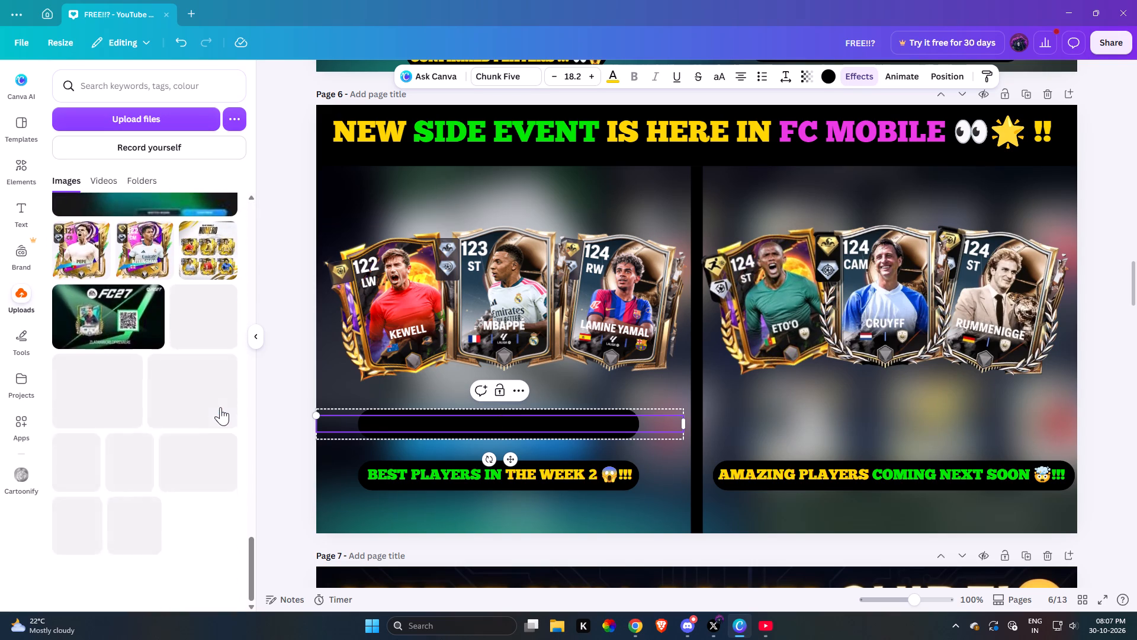
scroll(220, 407, "down", 10)
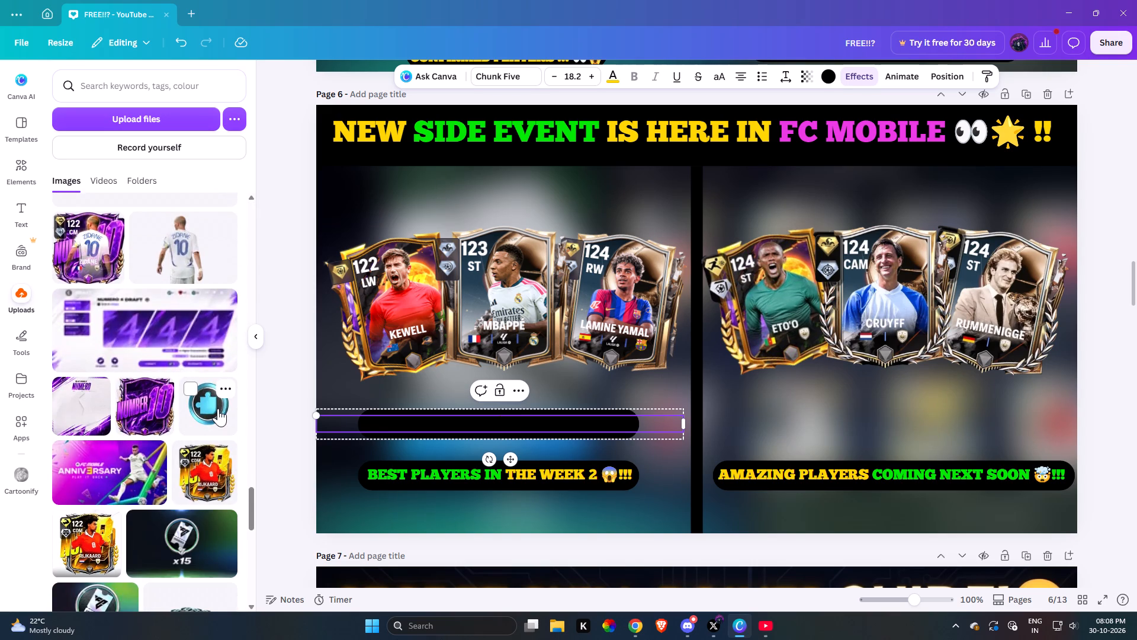
left_click(218, 408)
left_click_drag(804, 426, 630, 264)
left_click_drag(618, 232, 404, 427)
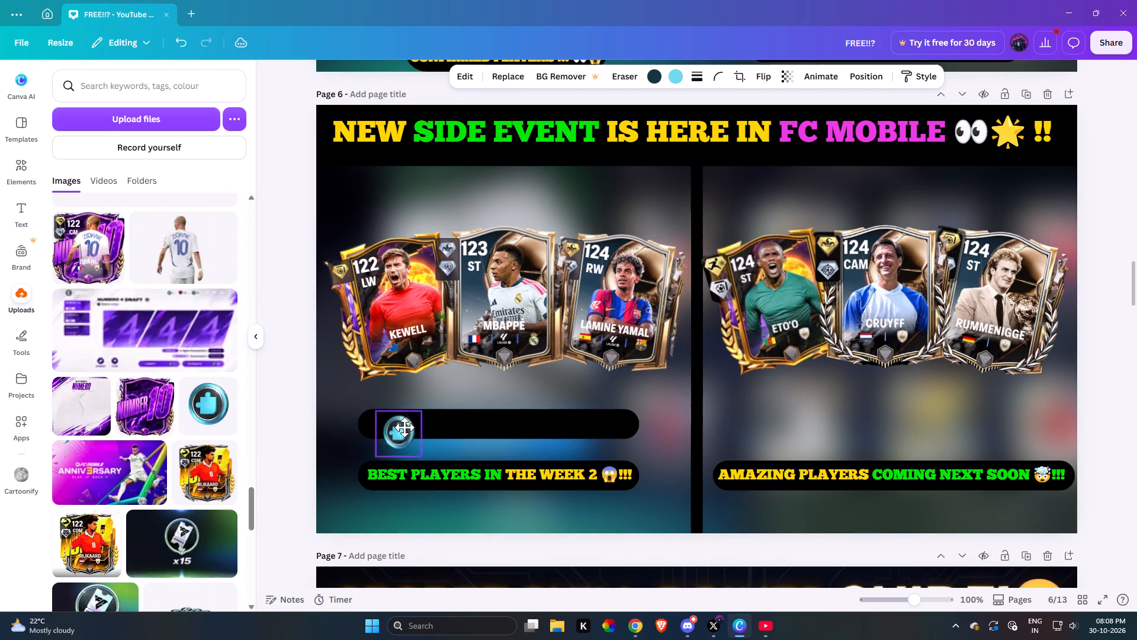
left_click_drag(404, 427, 406, 419)
Narrow the empty upper caption group to about 524 wide and move it up, centred just beneath the left half's cards.
left_click(485, 418)
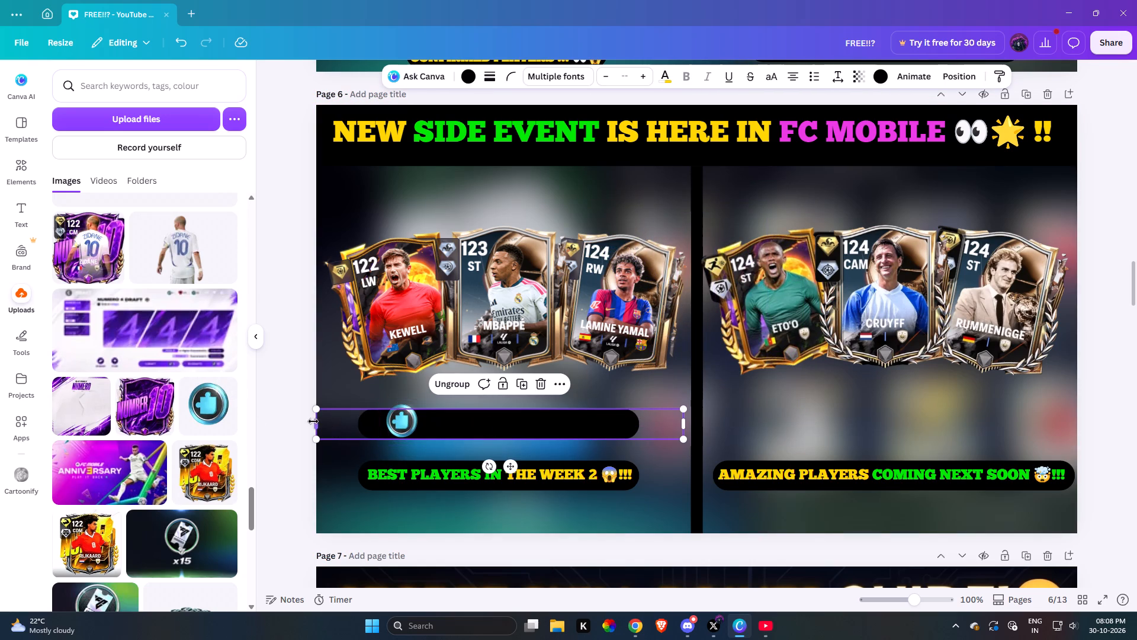
left_click_drag(313, 421, 529, 408)
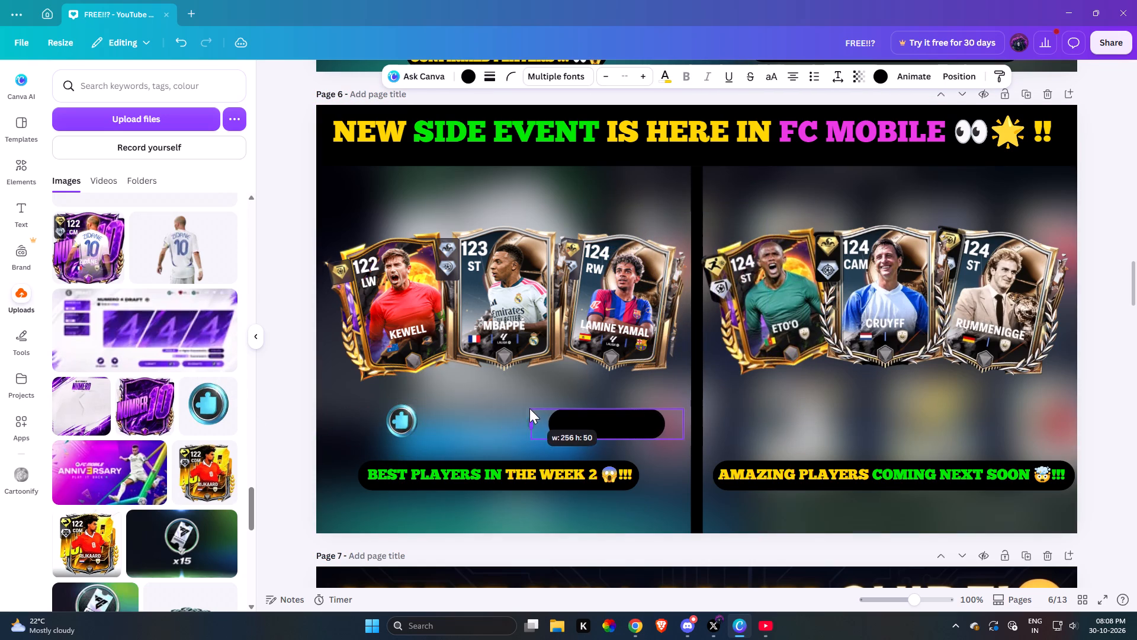
left_click_drag(529, 408, 556, 401)
left_click_drag(617, 427, 497, 405)
left_click_drag(561, 406, 656, 411)
left_click_drag(438, 402, 346, 422)
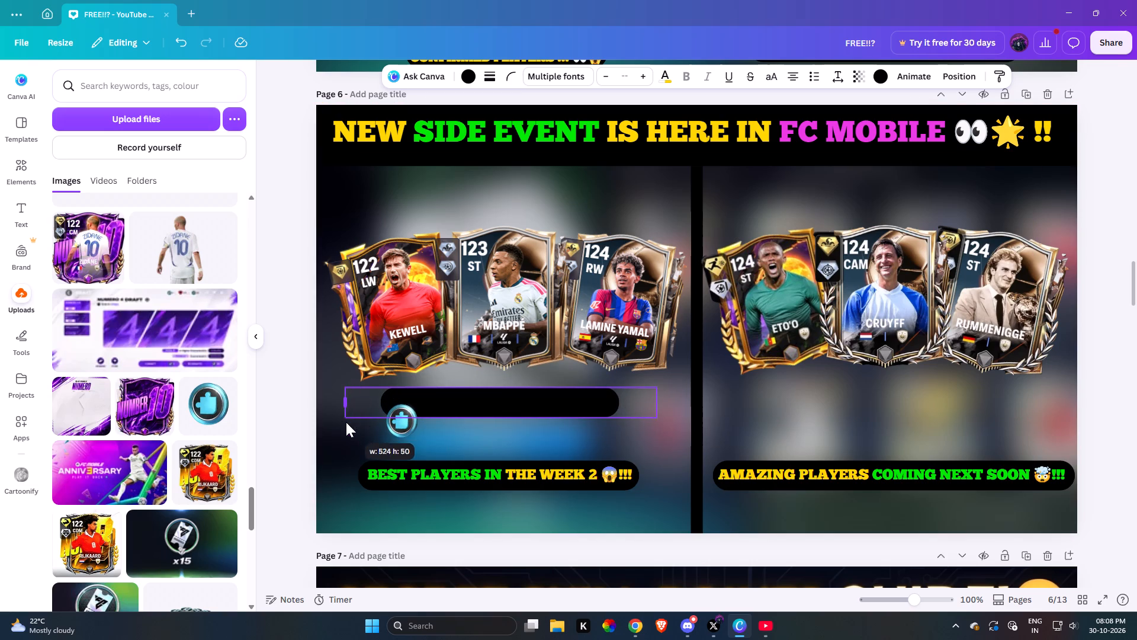
left_click_drag(346, 422, 345, 422)
Make the upper caption's black pill slightly taller.
left_click(544, 415)
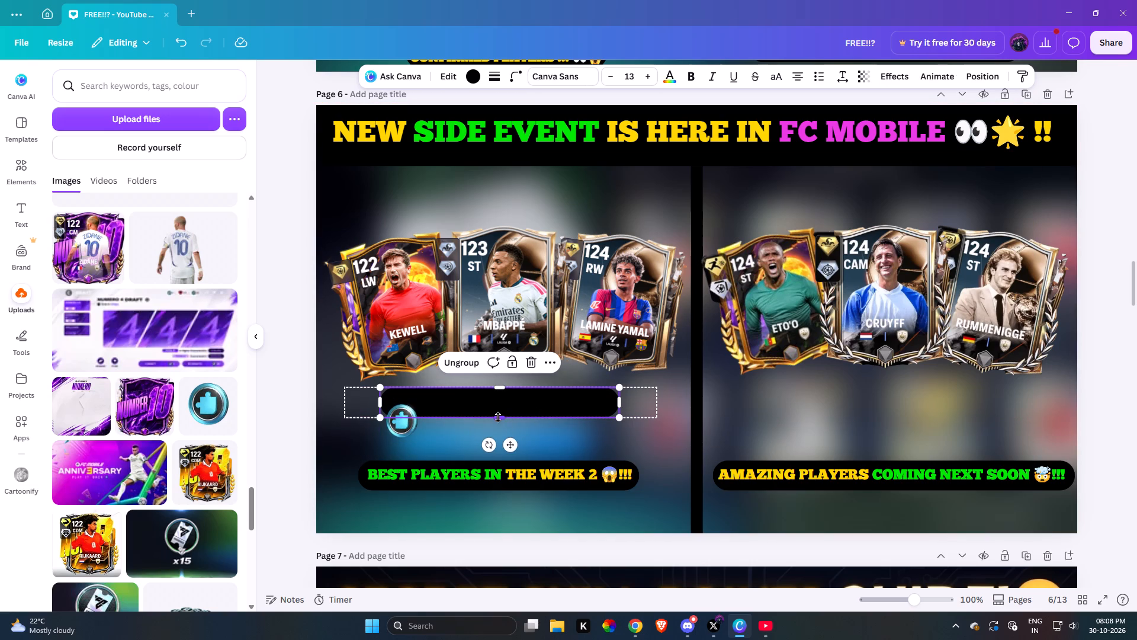
left_click_drag(498, 417, 501, 423)
left_click(499, 391)
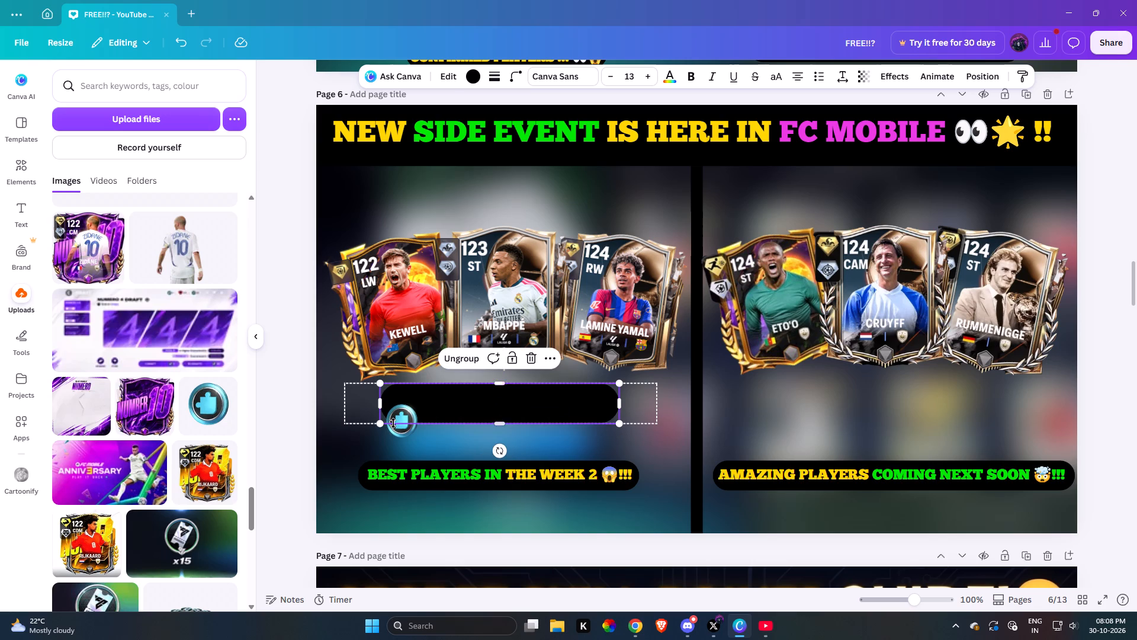
Move the puzzle-piece token inside the upper pill, near its right end.
left_click(401, 418)
left_click_drag(404, 417, 414, 399)
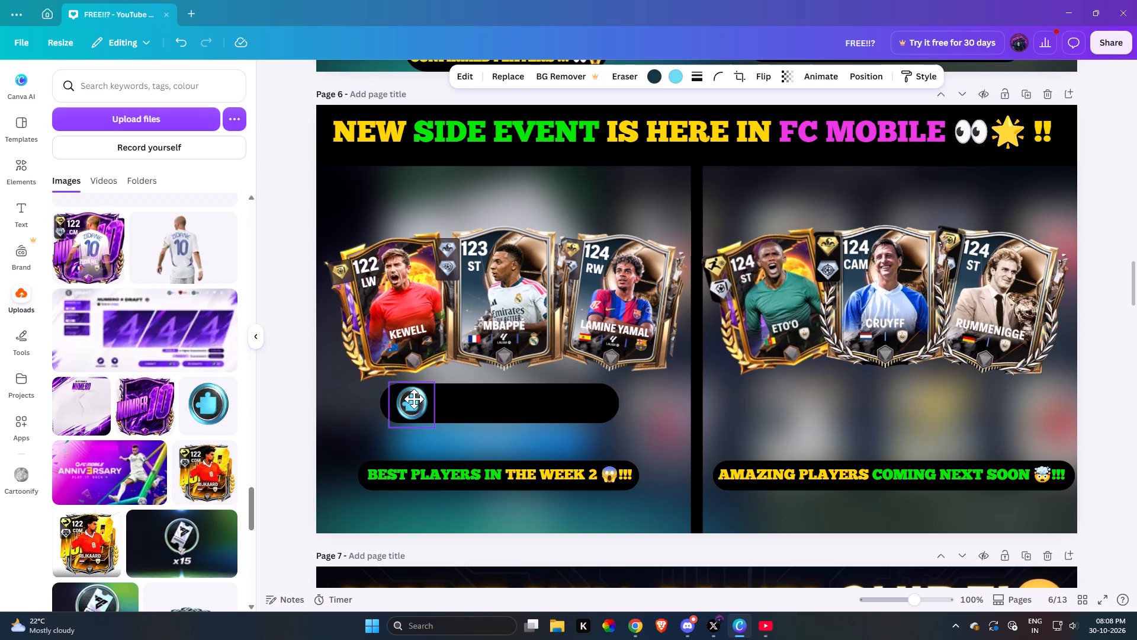
left_click_drag(414, 399, 499, 402)
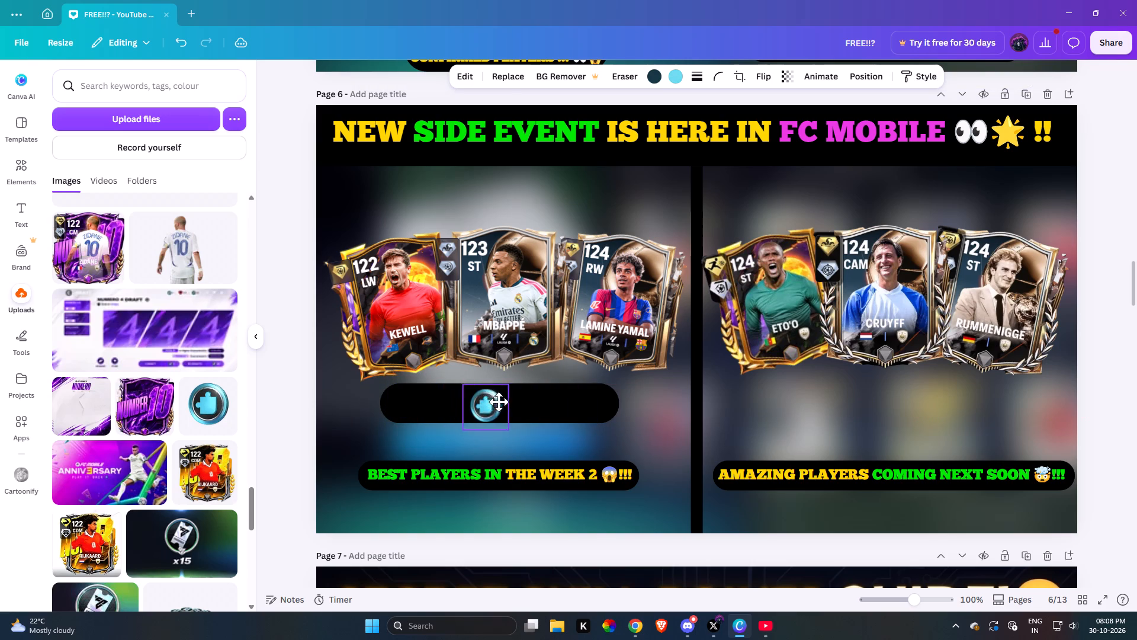
left_click_drag(499, 402, 585, 397)
left_click(422, 447)
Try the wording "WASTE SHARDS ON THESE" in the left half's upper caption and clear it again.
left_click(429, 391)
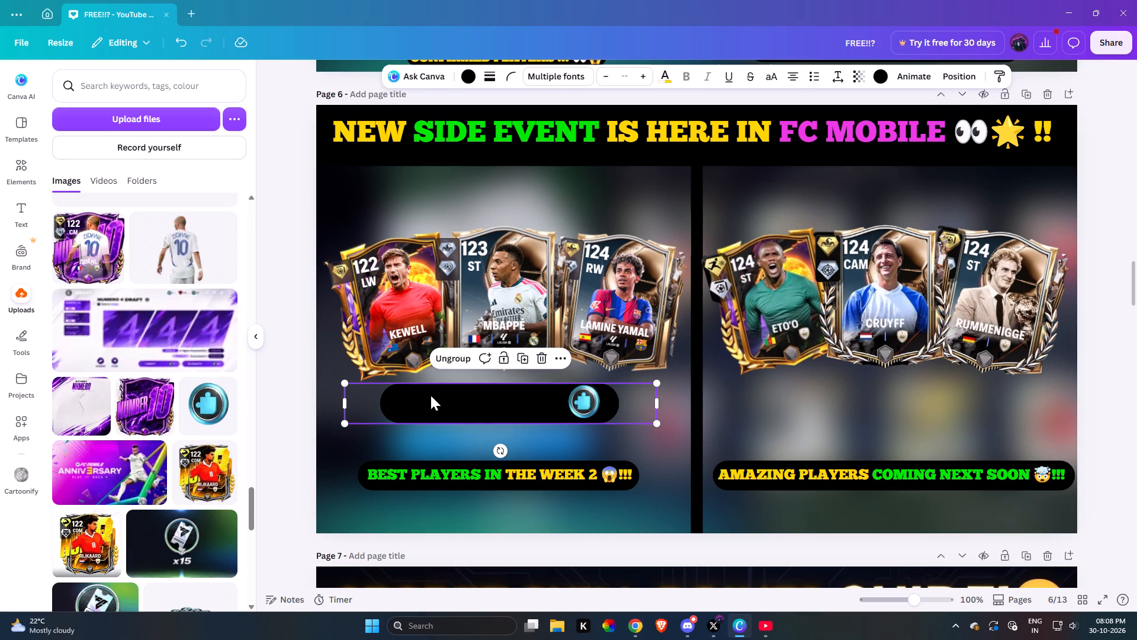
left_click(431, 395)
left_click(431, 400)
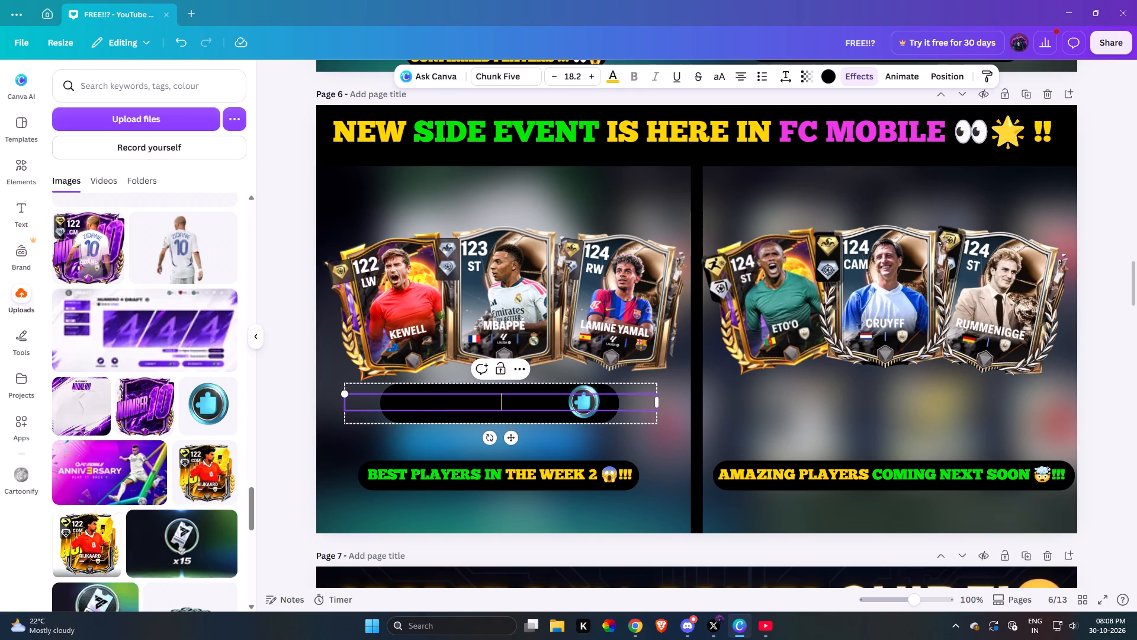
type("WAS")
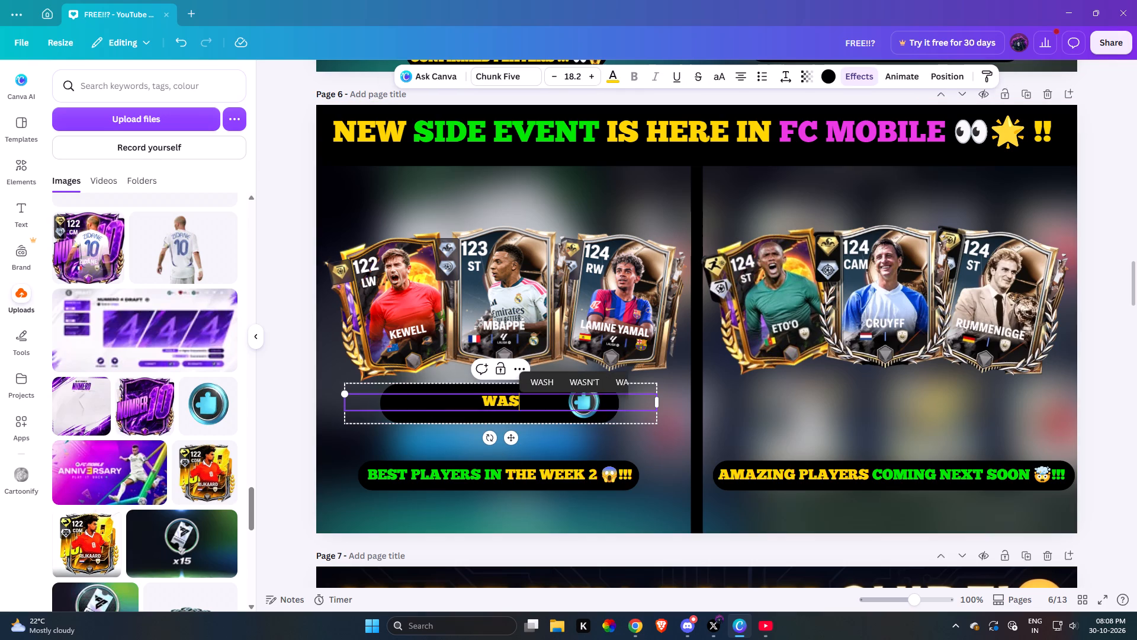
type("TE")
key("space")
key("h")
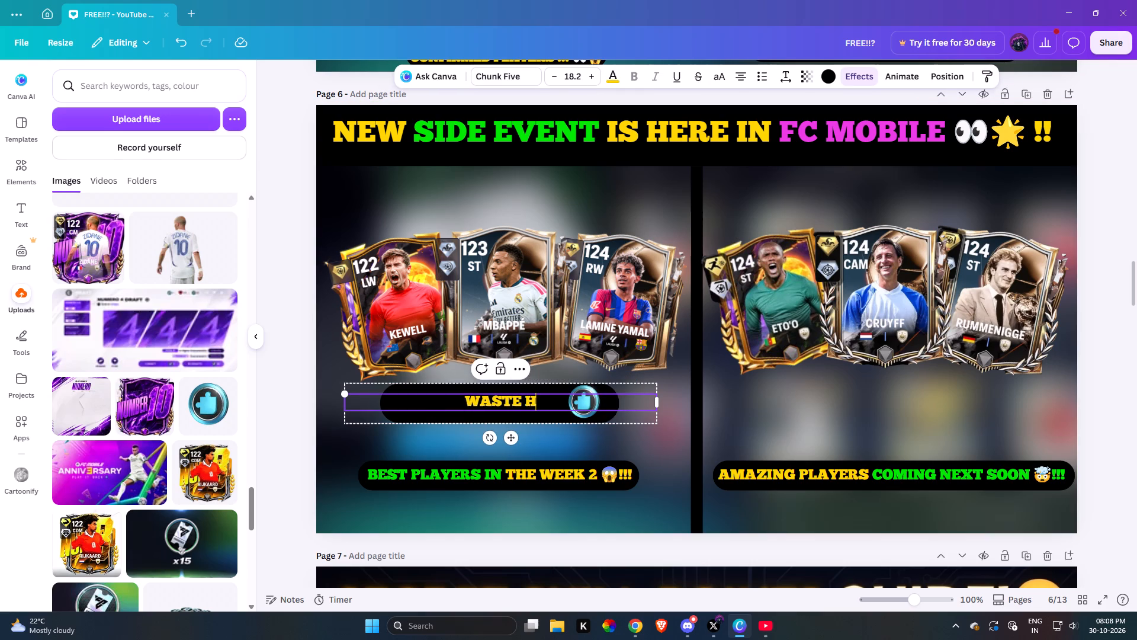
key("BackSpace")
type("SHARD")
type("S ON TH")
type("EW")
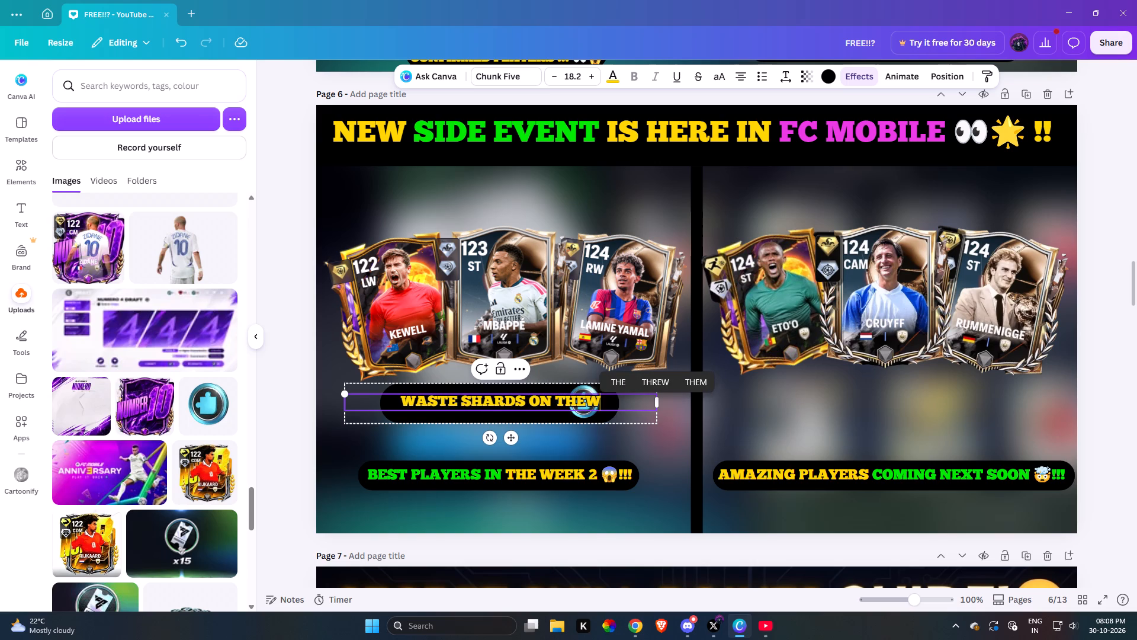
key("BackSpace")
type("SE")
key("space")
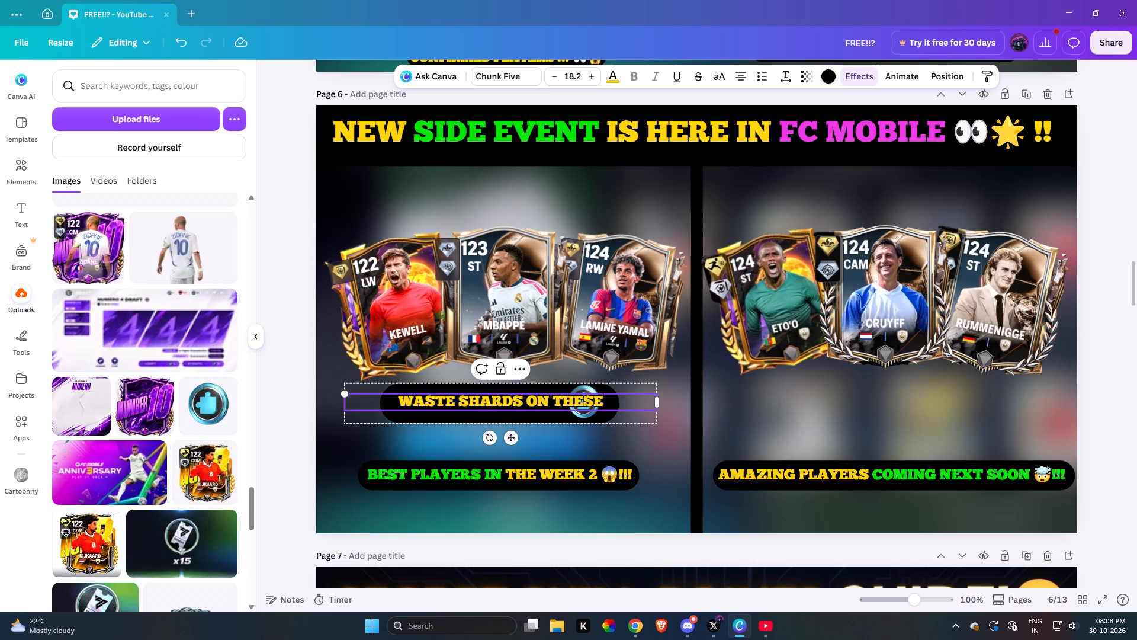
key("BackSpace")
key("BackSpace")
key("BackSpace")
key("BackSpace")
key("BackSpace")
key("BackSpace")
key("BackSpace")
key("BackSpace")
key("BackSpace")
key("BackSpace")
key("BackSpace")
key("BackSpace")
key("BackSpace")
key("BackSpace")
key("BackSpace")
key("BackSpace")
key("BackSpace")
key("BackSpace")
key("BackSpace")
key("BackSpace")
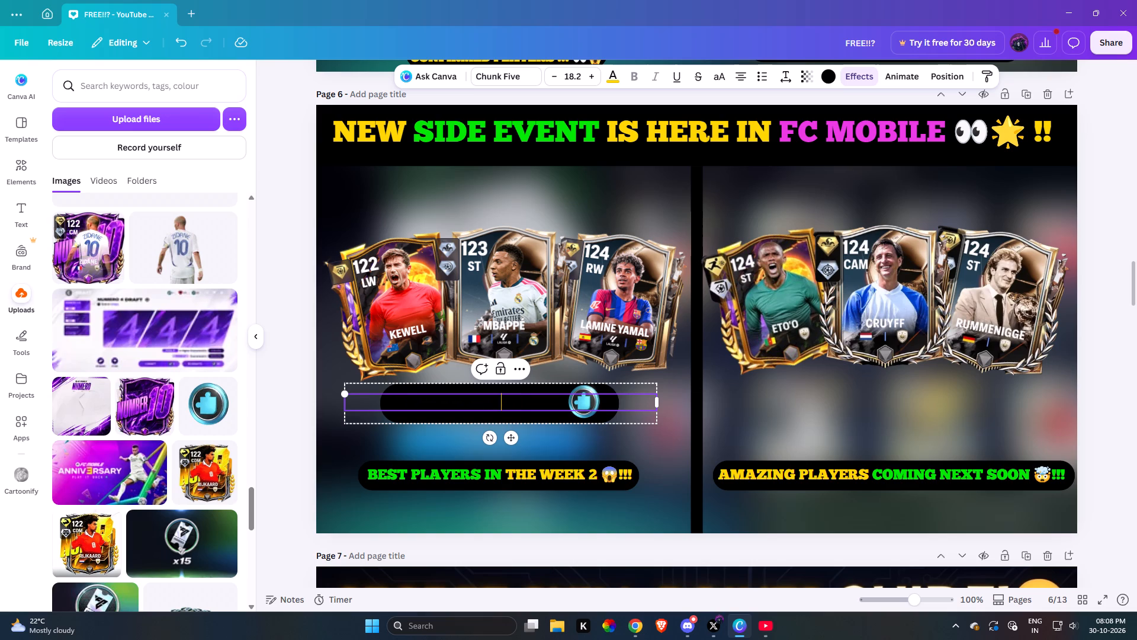
Enter "DONT WASTE SHARDS BEFORE SEEING THIS!!!" as the text of the left half's upper caption.
type("DONT WASTE SHARDS")
key("space")
type("BEFORE SEEING TH")
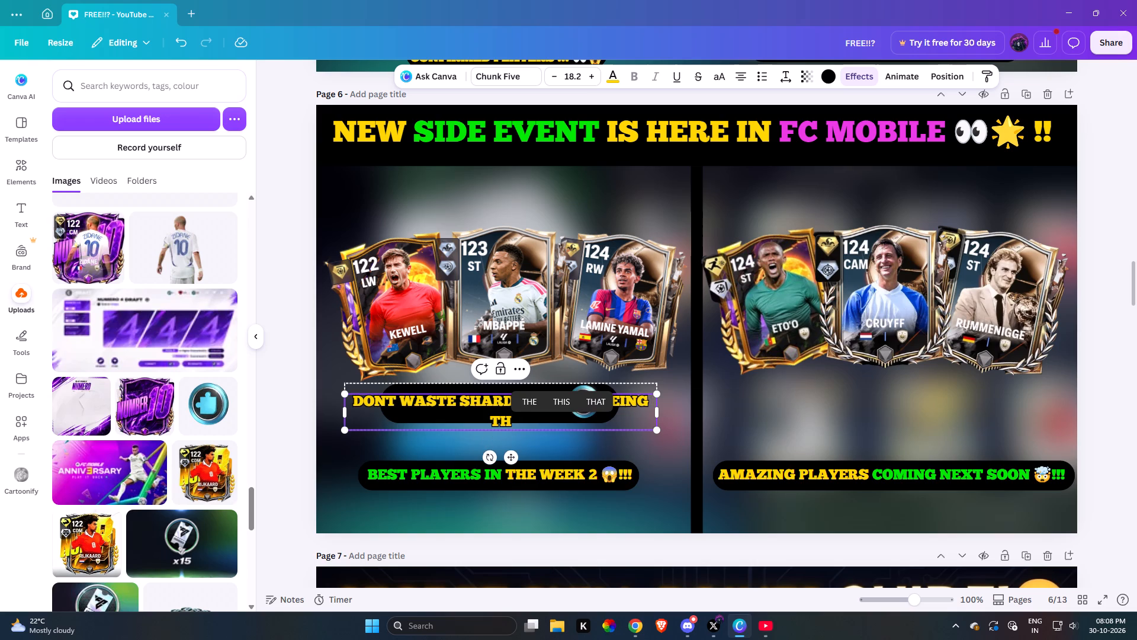
type("IS")
type("!!1")
key("space")
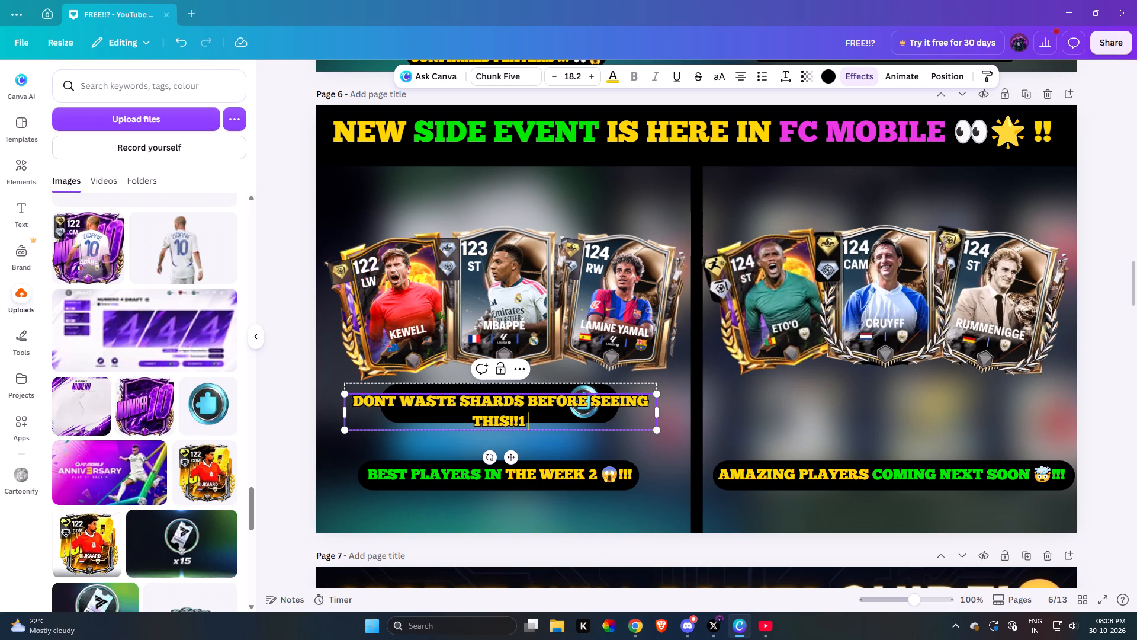
key("BackSpace")
key("BackSpace")
type("!")
key("space")
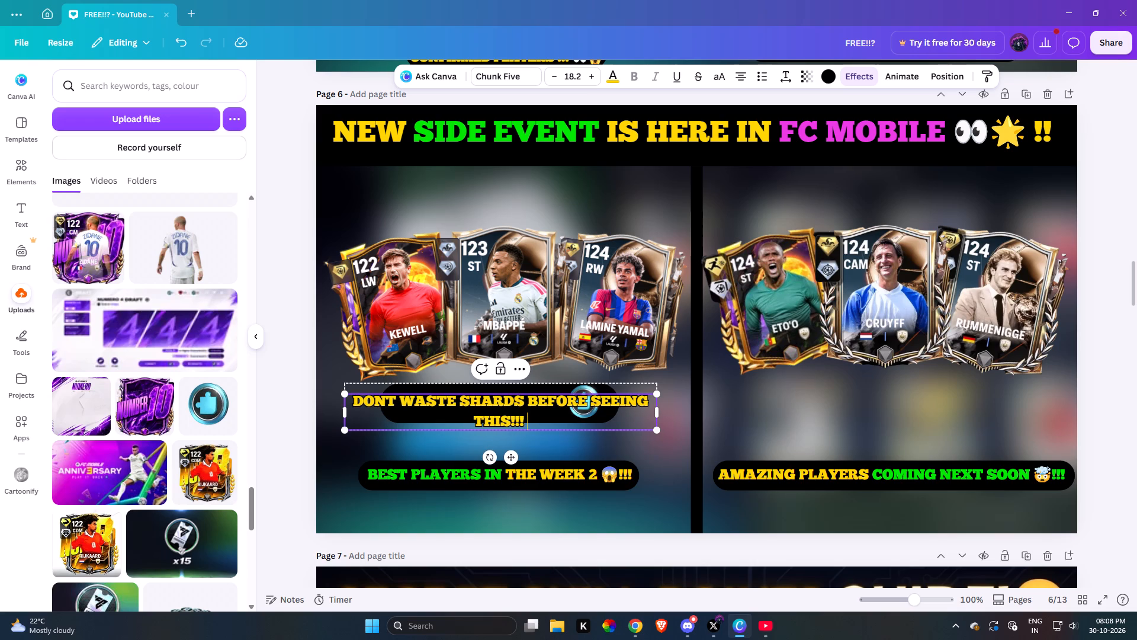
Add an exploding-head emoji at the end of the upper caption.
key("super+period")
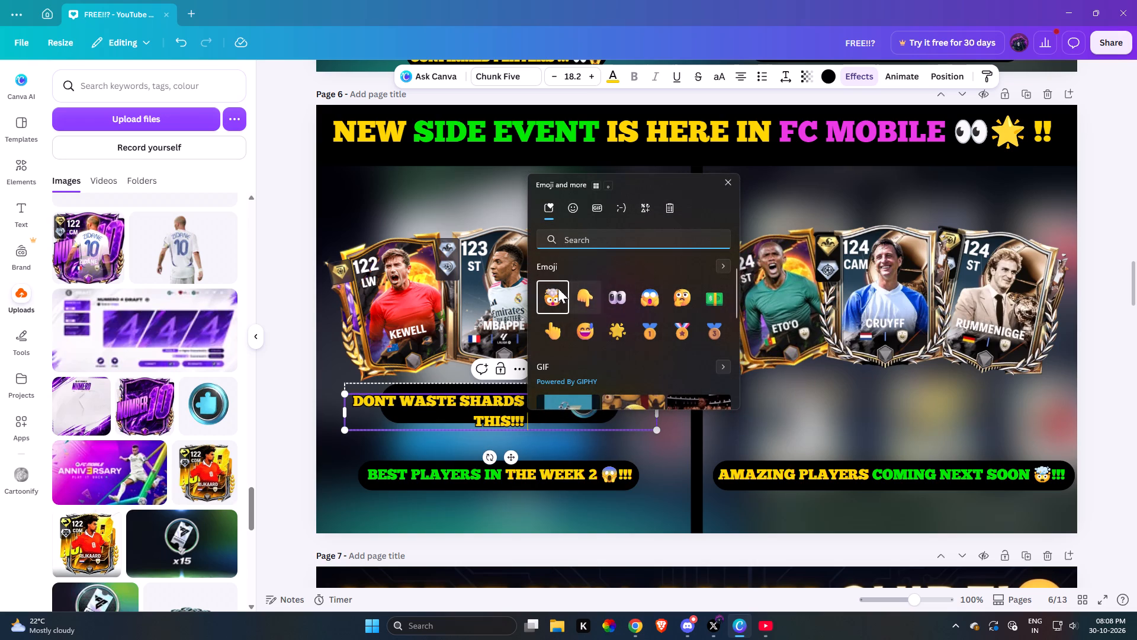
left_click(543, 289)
Change the upper caption's wording before the emoji to end in "THIS !!", with a space and two exclamation marks.
left_click(518, 417)
left_click(505, 420)
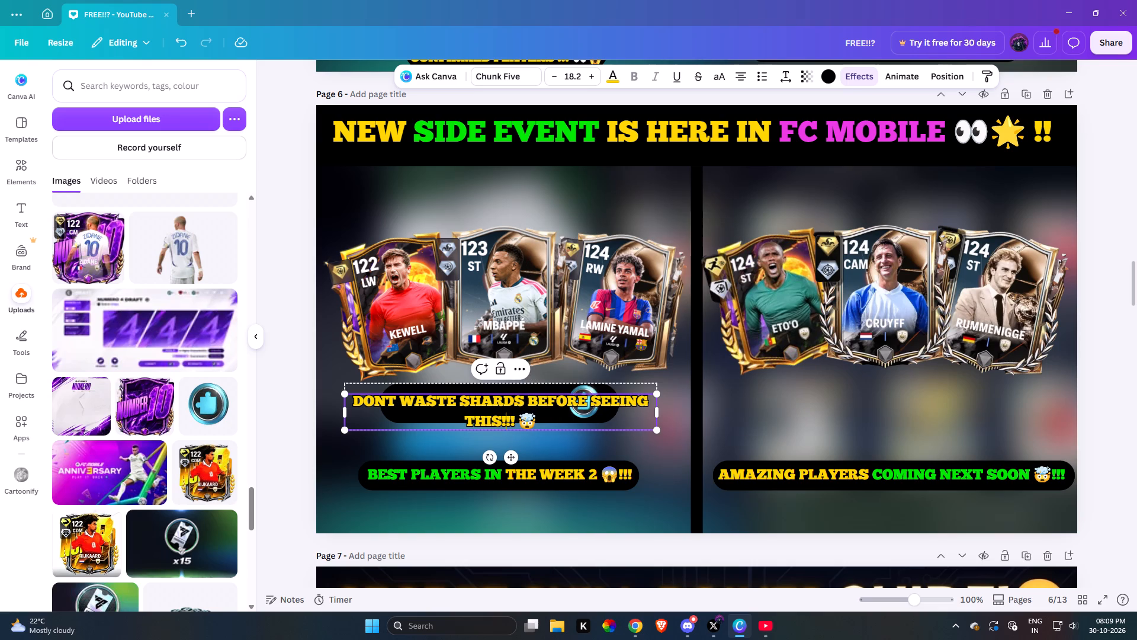
key("BackSpace")
key("space")
Replace the exploding-head emoji at the end of the upper caption with the eyes and screaming-face emojis.
left_click(560, 433)
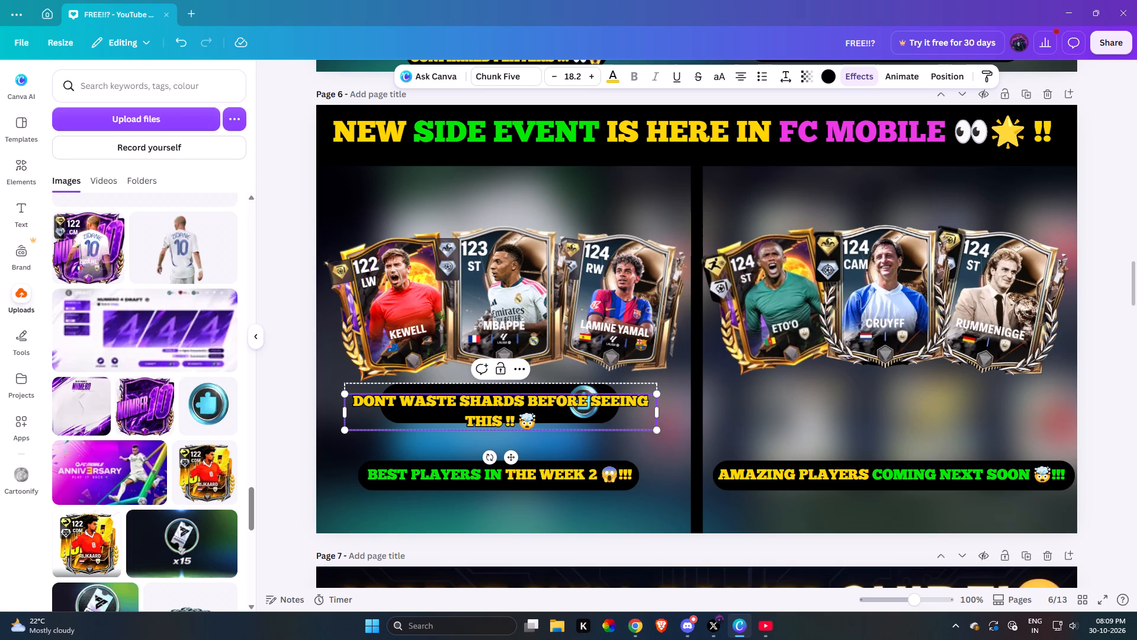
left_click(548, 427)
key("Insert")
key("BackSpace")
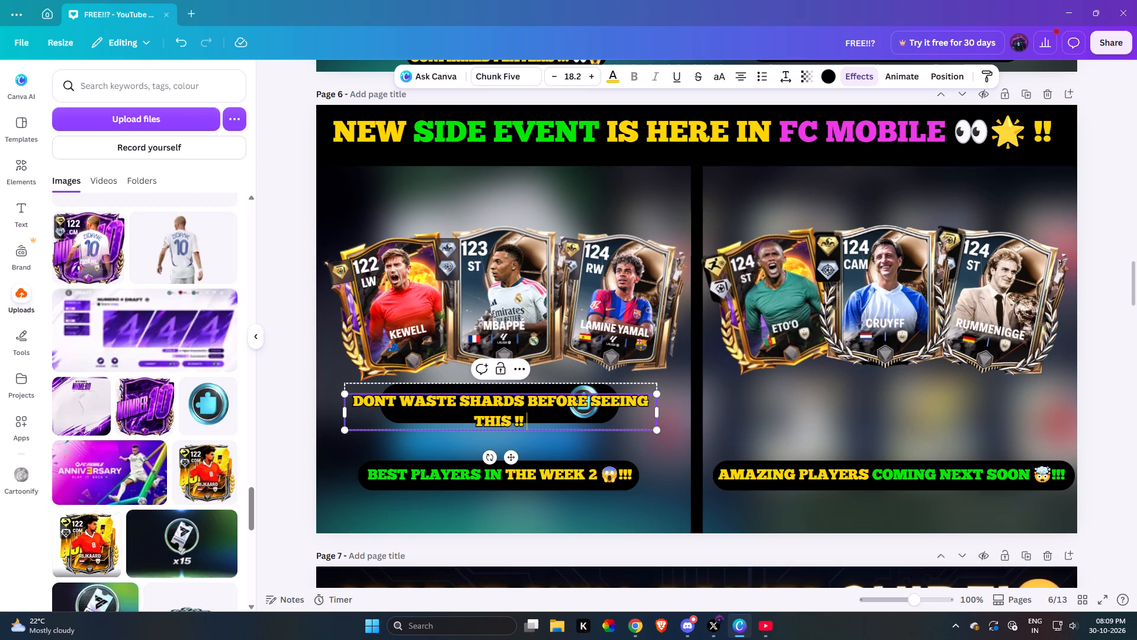
key("super+period")
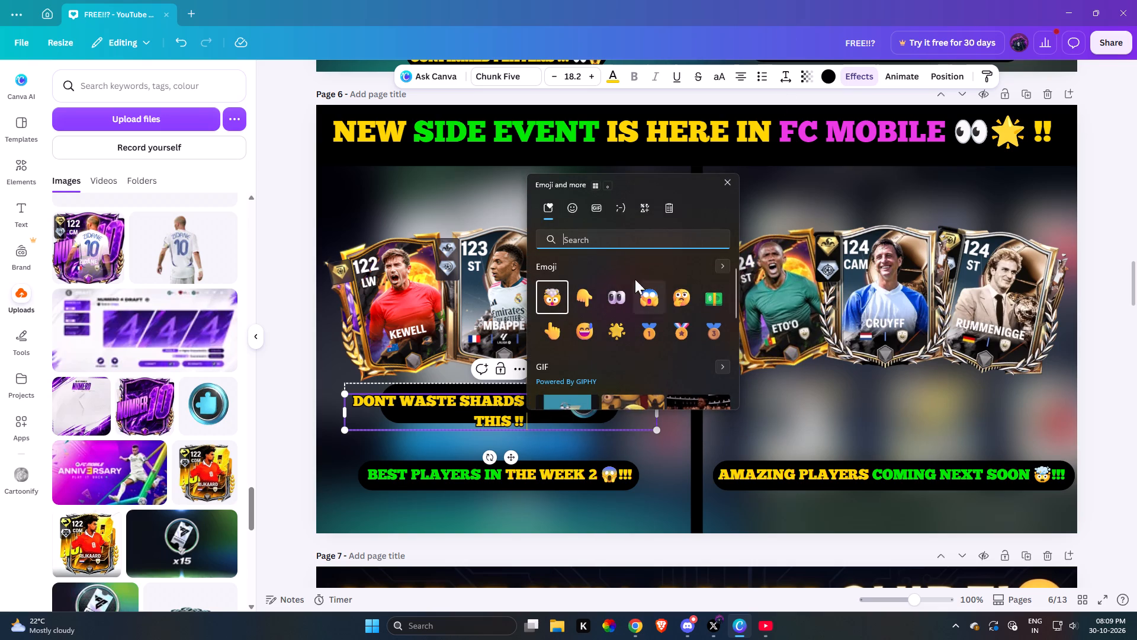
left_click(621, 295)
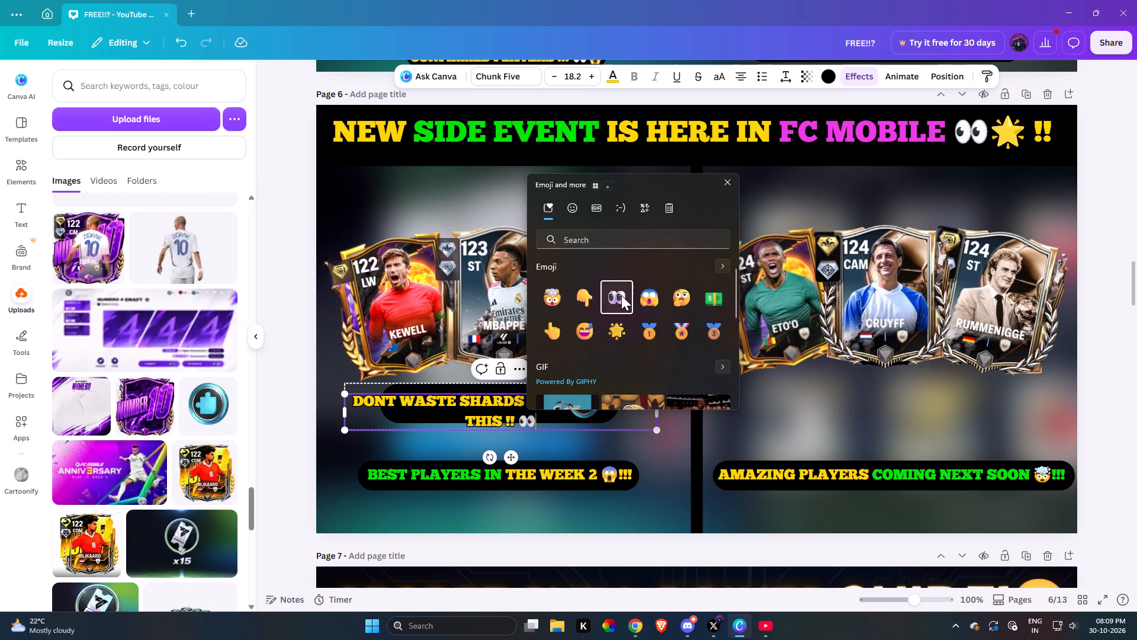
left_click(651, 298)
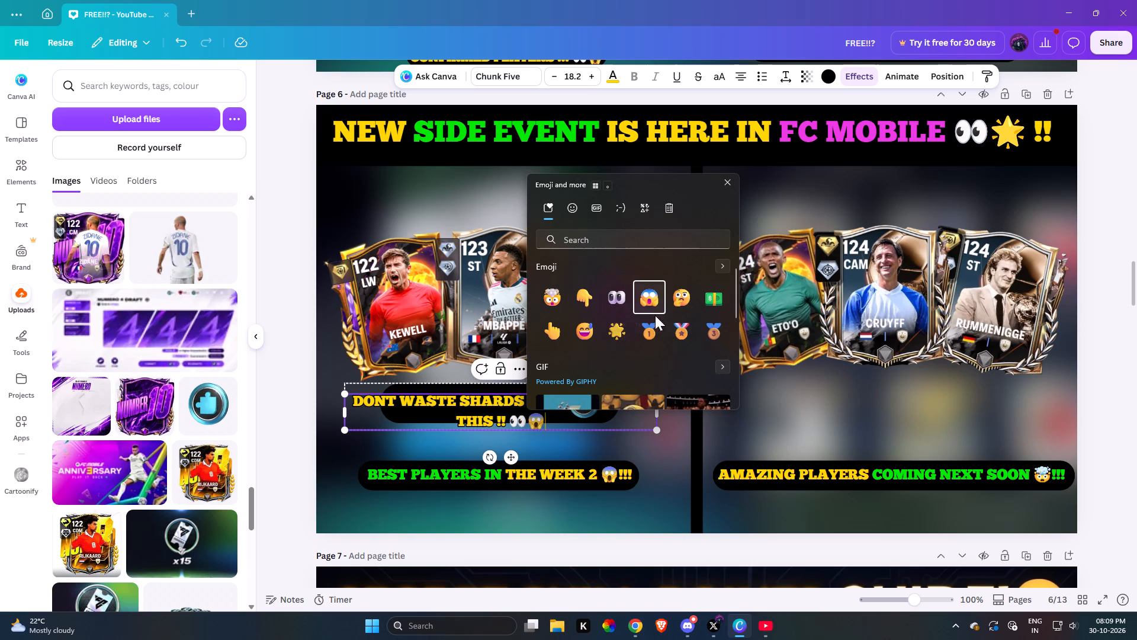
left_click(480, 396)
left_click(632, 456)
Narrow the left half's upper caption group so its second line starts with "SEEING THIS !!".
left_click(539, 407)
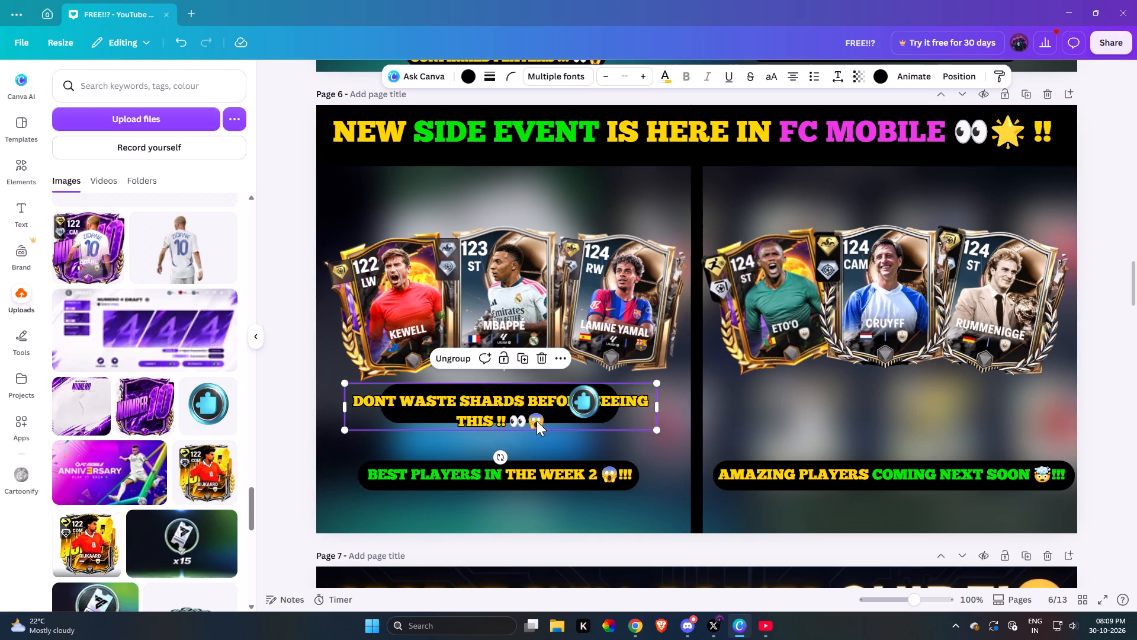
left_click_drag(652, 411, 592, 410)
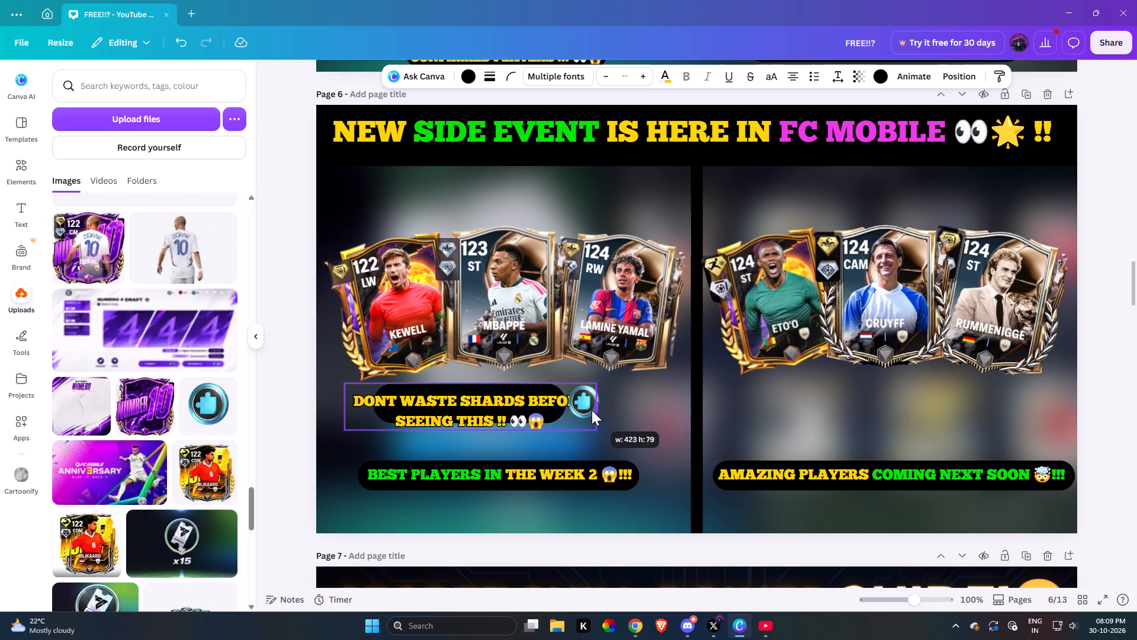
left_click_drag(592, 410, 584, 409)
left_click(592, 441)
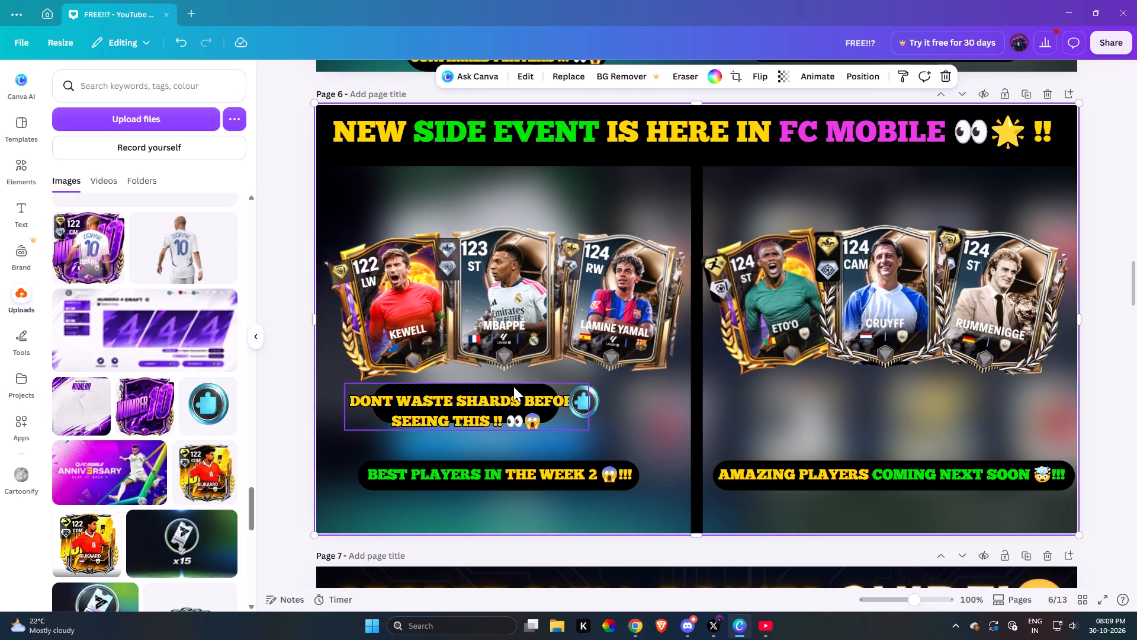
Widen the black pill behind the upper caption on both sides and reposition it so it encloses both text lines.
left_click(513, 386)
left_click(523, 387)
left_click_drag(560, 407, 586, 407)
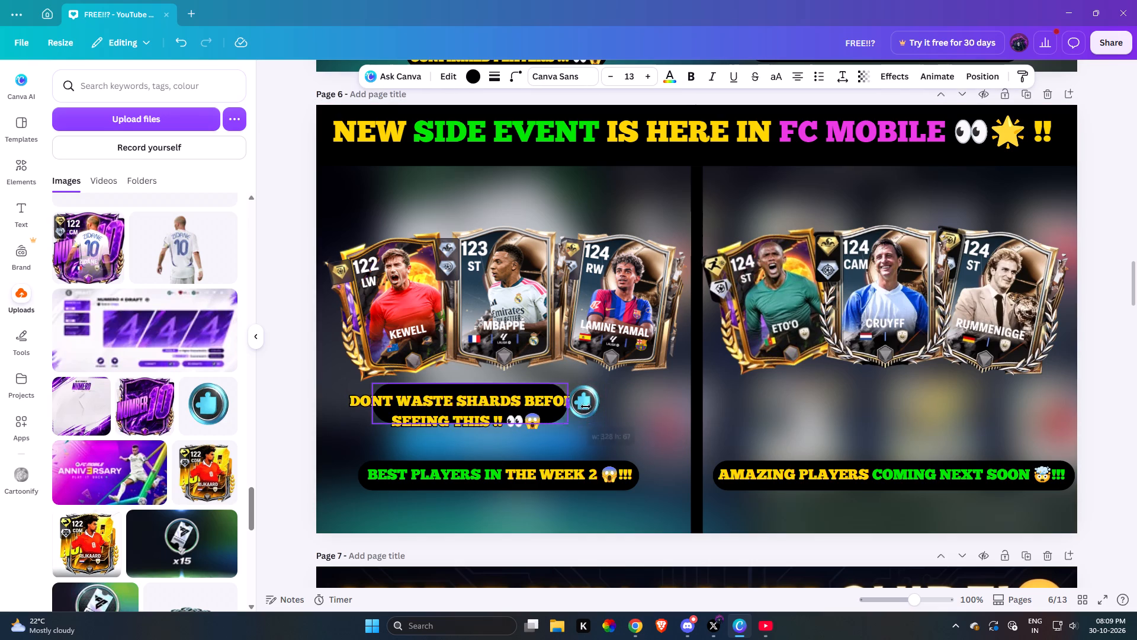
left_click_drag(586, 407, 620, 405)
left_click_drag(371, 404, 333, 411)
left_click_drag(483, 427, 486, 436)
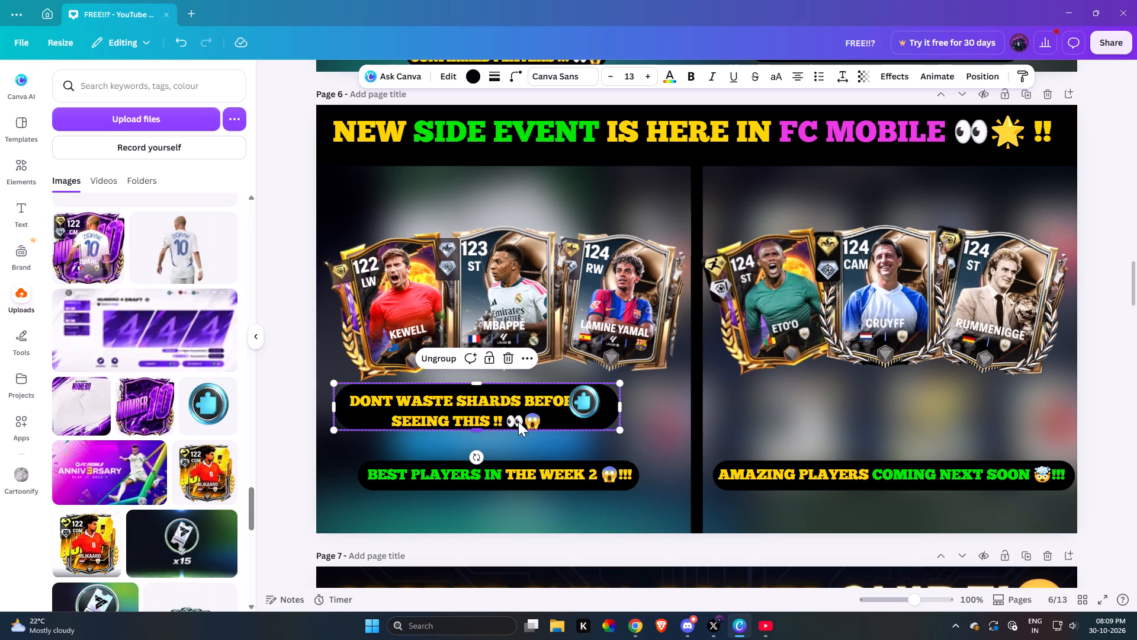
left_click_drag(587, 400, 596, 397)
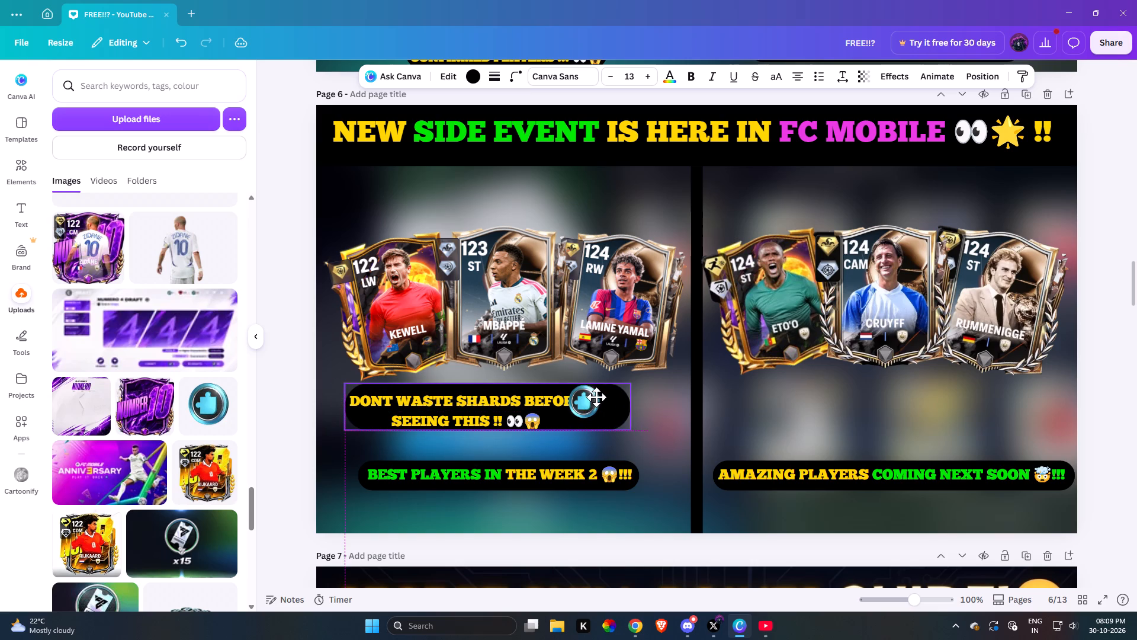
left_click_drag(596, 397, 595, 397)
left_click(653, 410)
Move the blue shard icon to the right end of the black pill, clear of the word "BEFORE".
left_click(592, 400)
left_click_drag(592, 400, 595, 399)
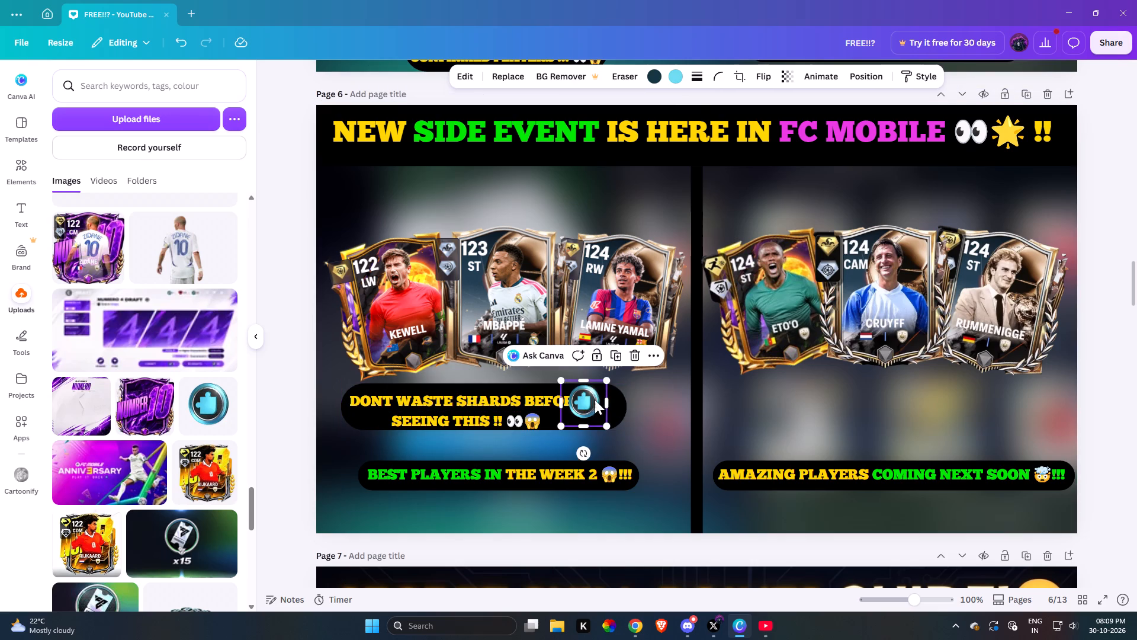
left_click_drag(595, 399, 613, 404)
left_click(658, 430)
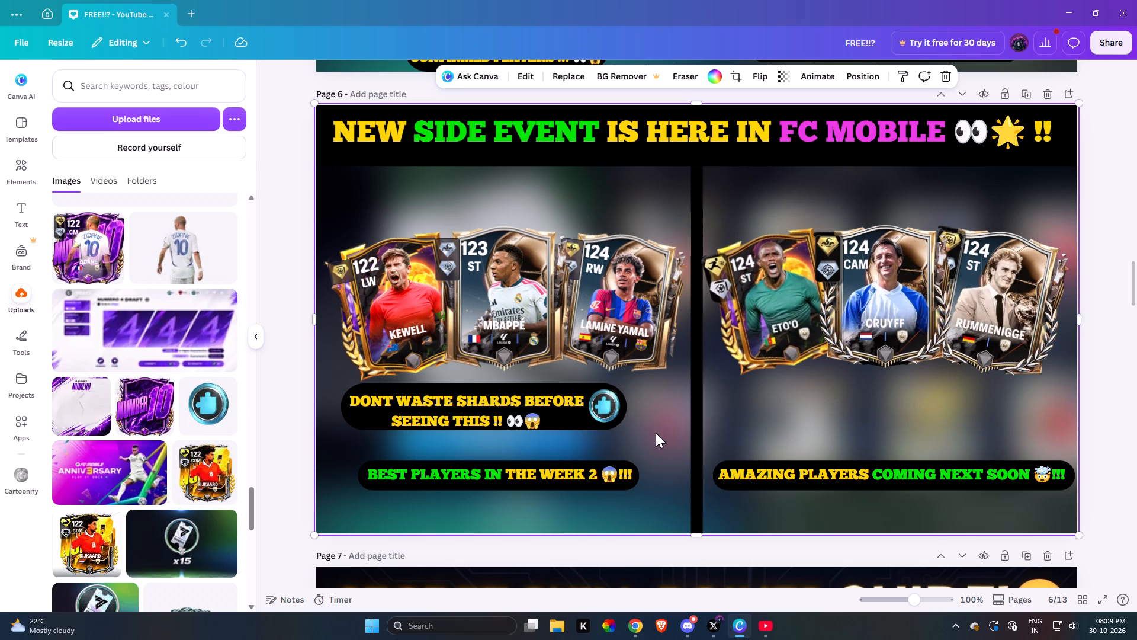
Move the upper caption and its shard icon together slightly right and down, beneath the left half's player cards.
left_click_drag(608, 447, 606, 445)
left_click_drag(606, 445, 538, 397)
left_click_drag(538, 415, 561, 414)
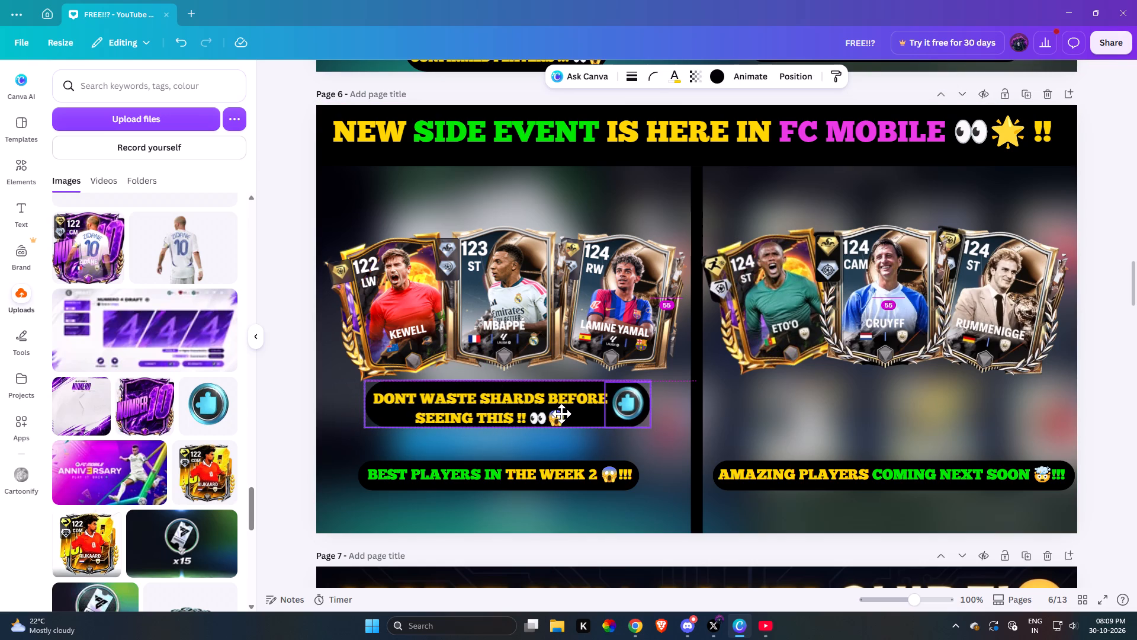
left_click_drag(561, 414, 564, 415)
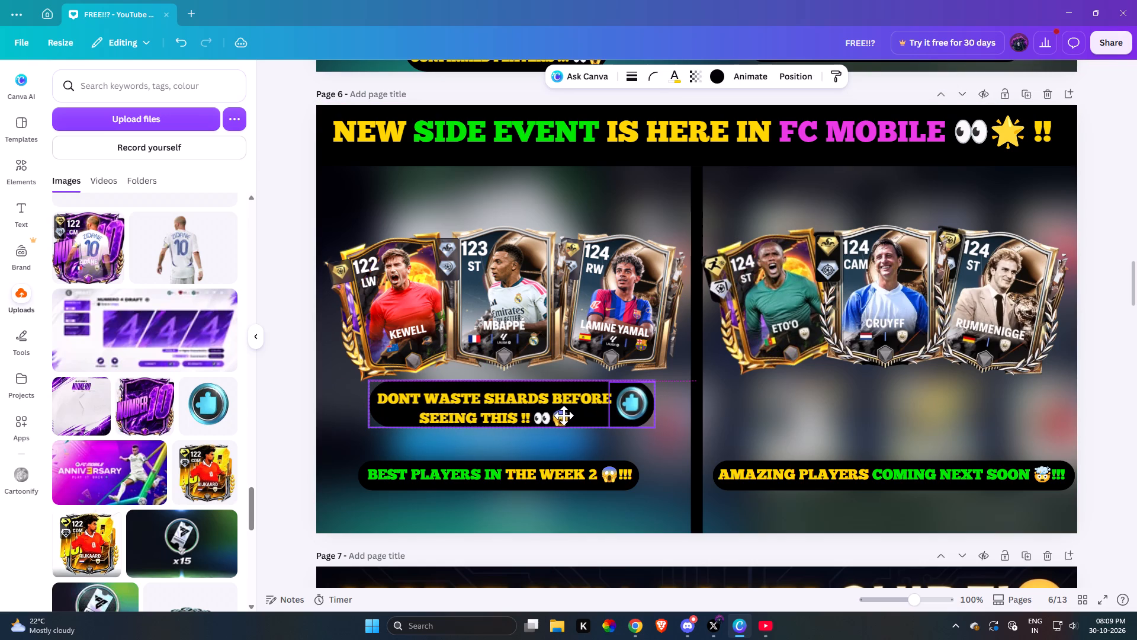
left_click_drag(564, 415, 570, 418)
Make the upper caption's black pill about 83 px tall and extend its left end to make room for a second icon.
left_click(537, 392)
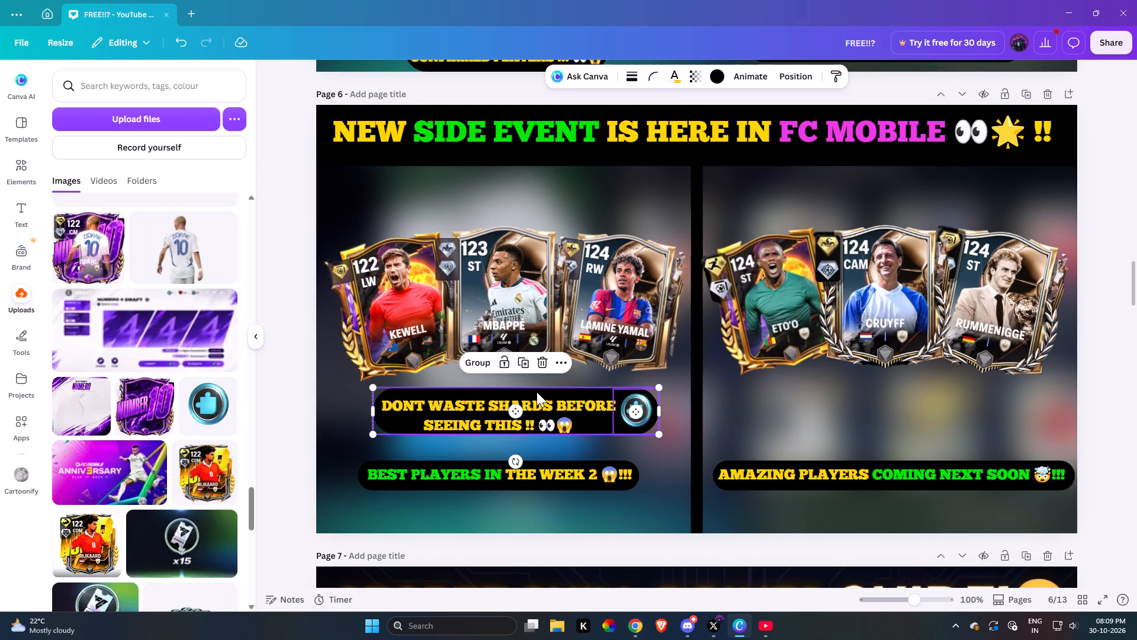
left_click(533, 389)
left_click(576, 379)
double_click(560, 393)
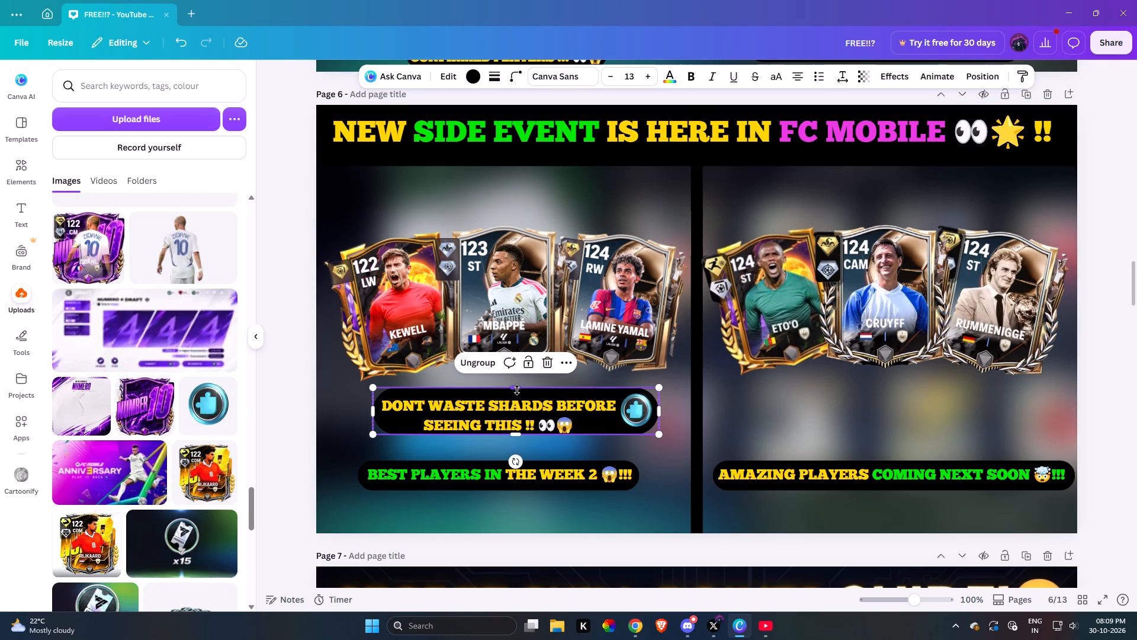
left_click(517, 389)
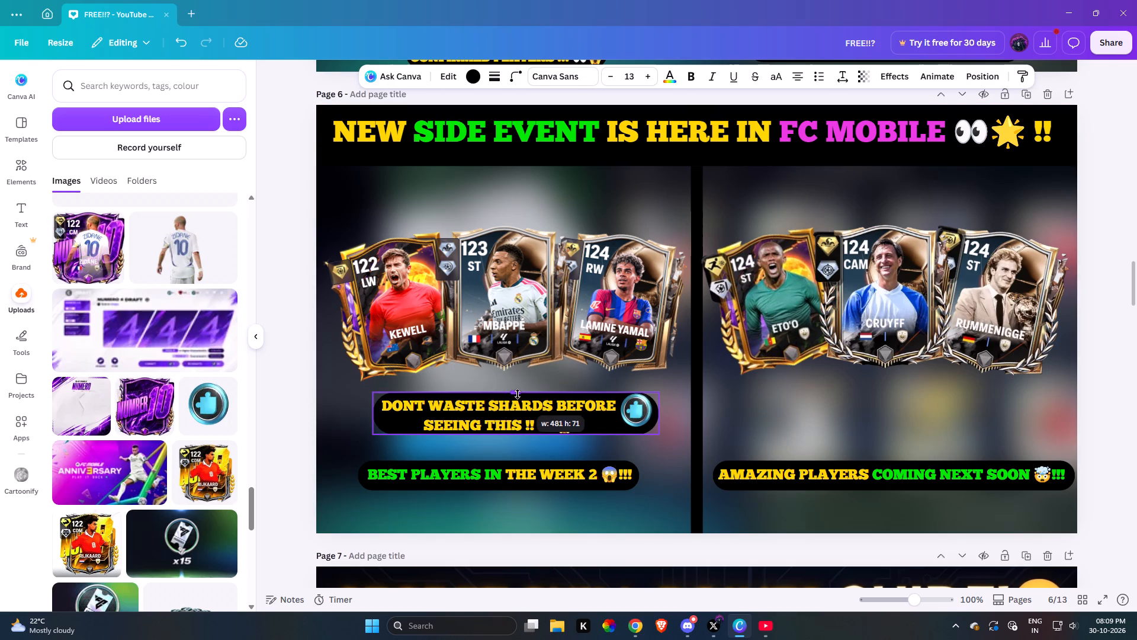
left_click(513, 432)
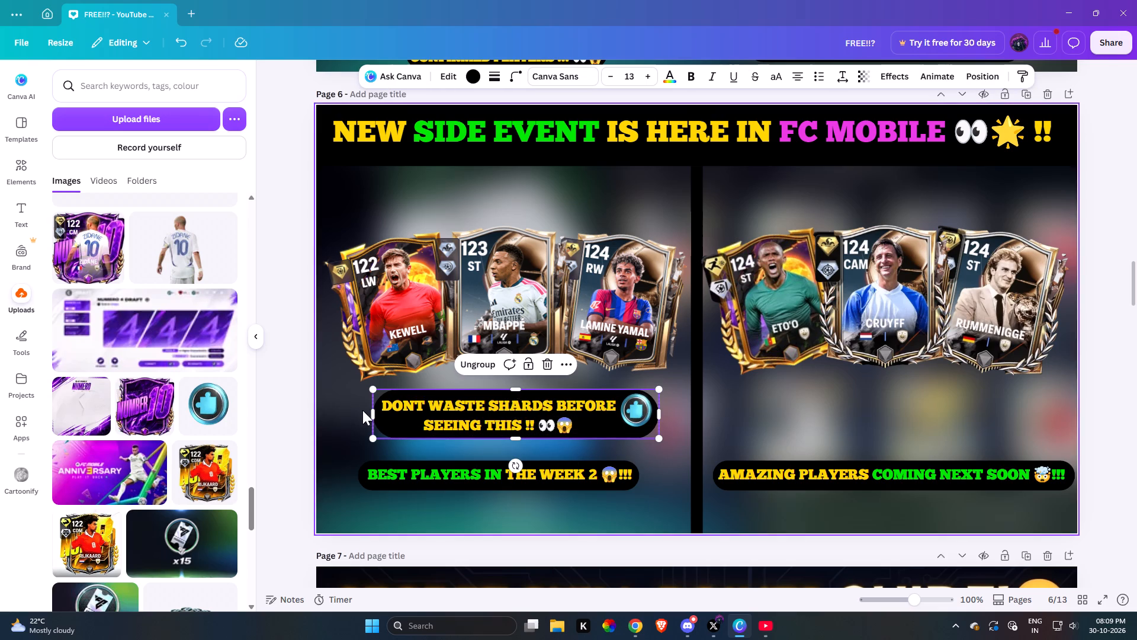
left_click_drag(372, 414, 347, 417)
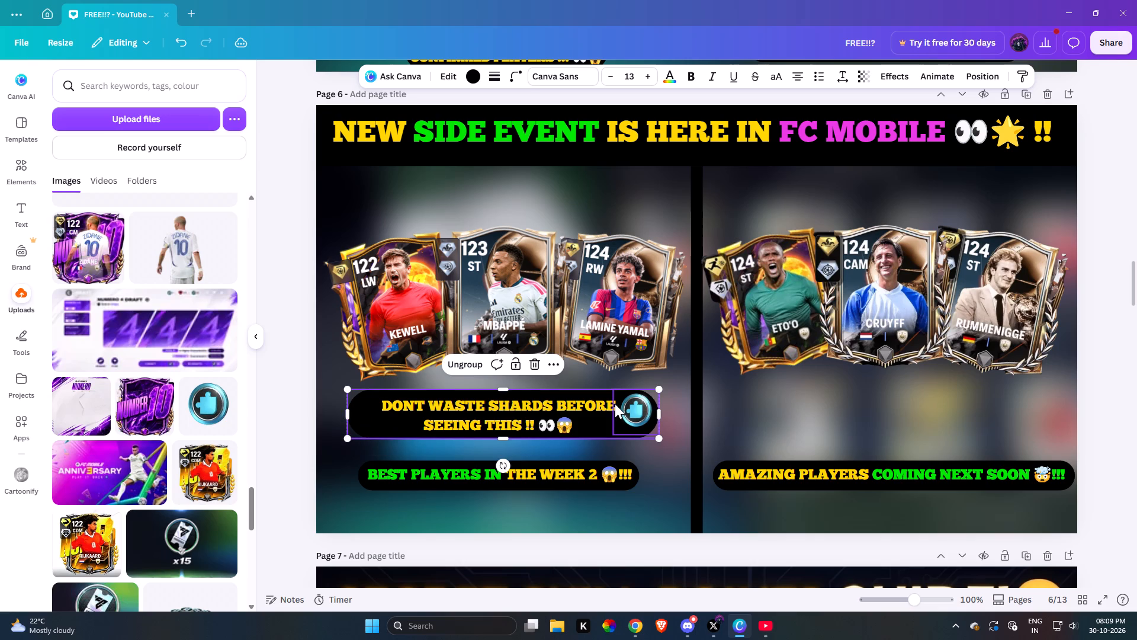
Duplicate the blue shard icon and place the copy at the left end of the upper caption's pill.
left_click(631, 407)
left_click(706, 361)
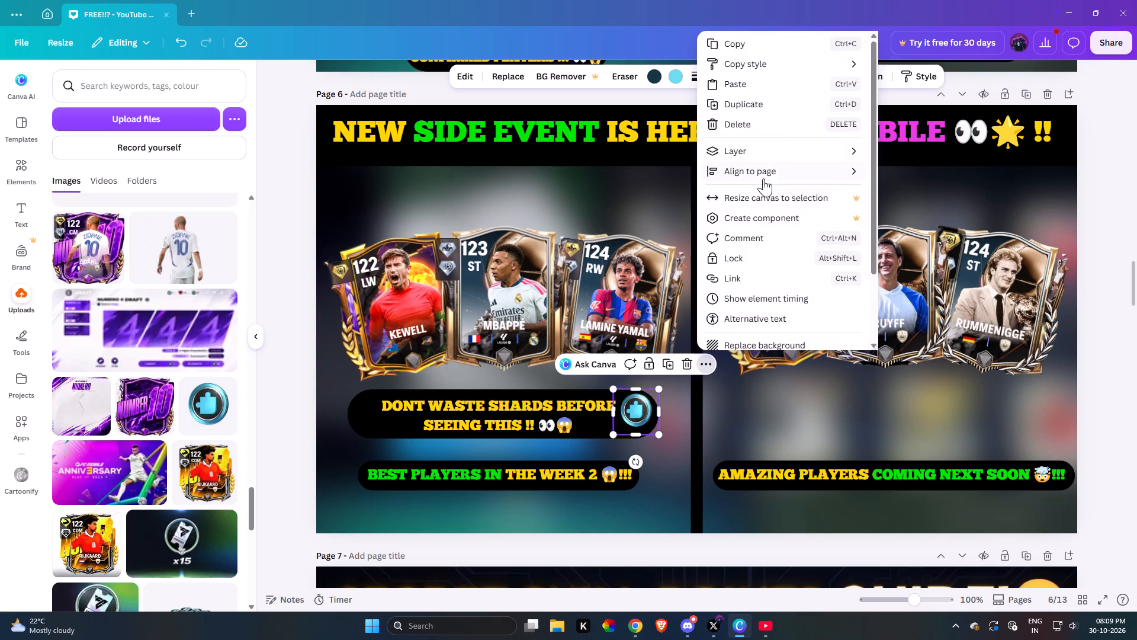
left_click(792, 105)
left_click_drag(652, 421, 381, 424)
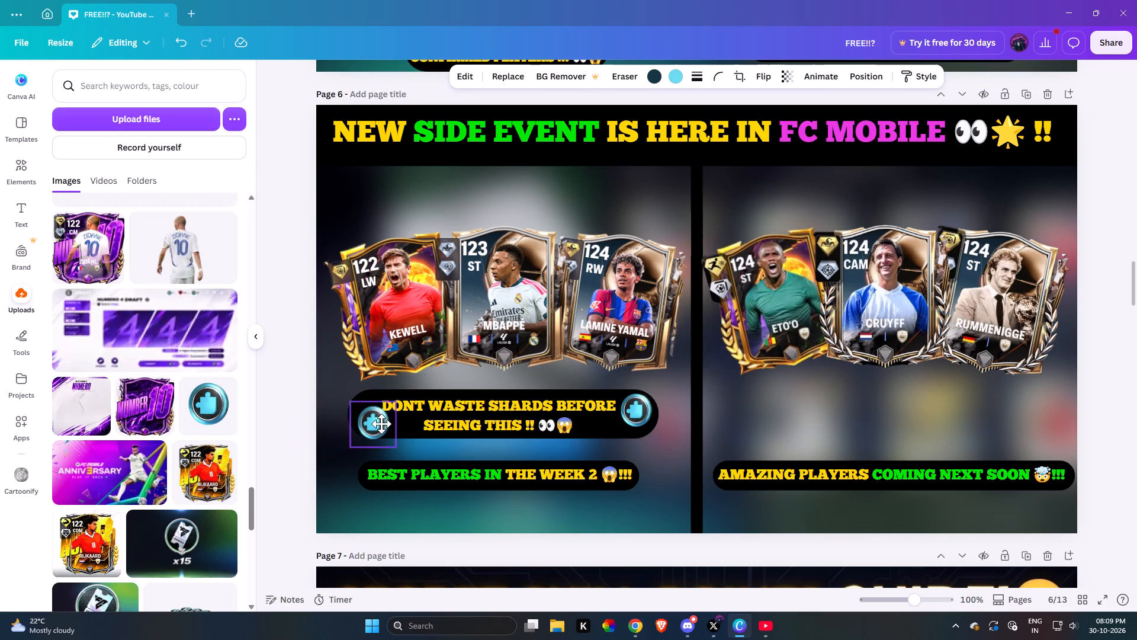
left_click_drag(381, 424, 373, 415)
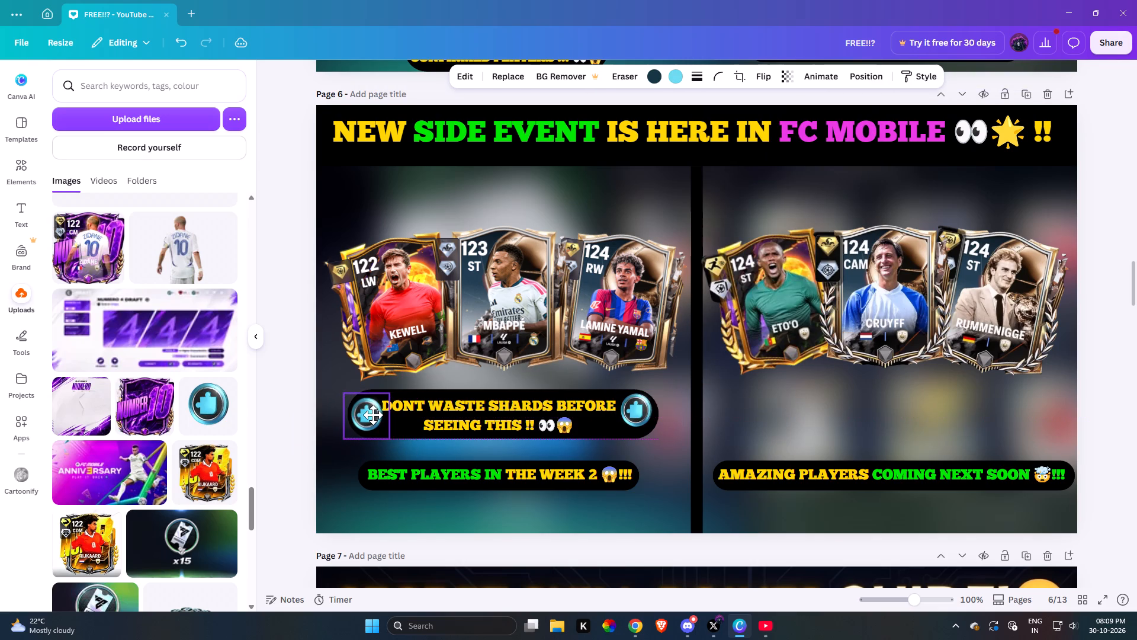
left_click_drag(373, 415, 372, 415)
left_click(467, 375)
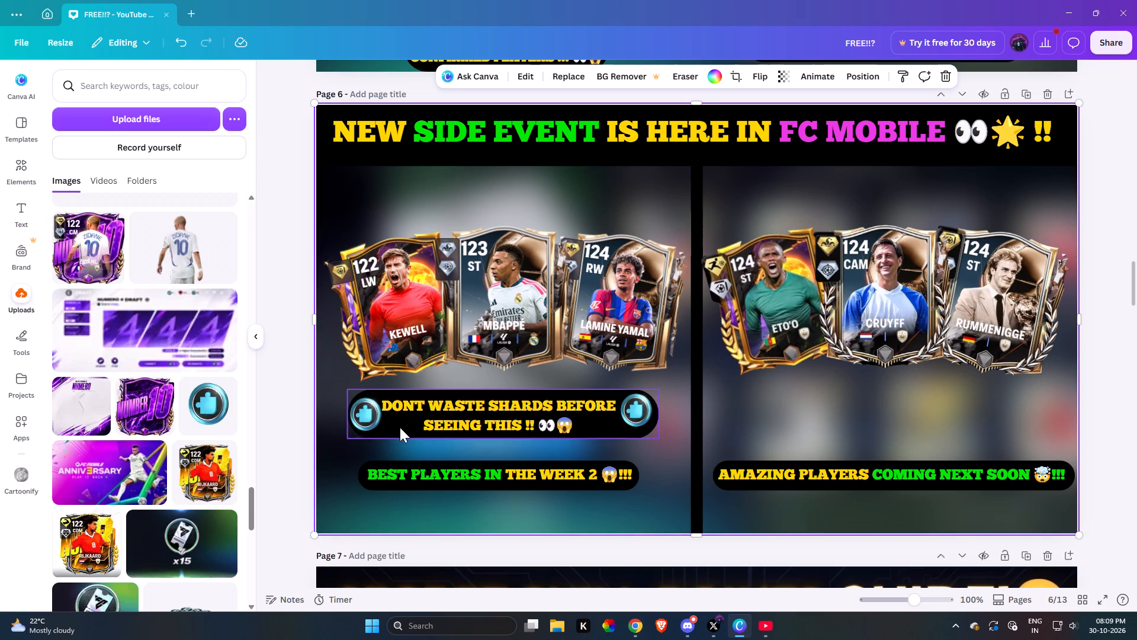
Extend the upper caption's black pill slightly further left and shift the left shard icon to sit inside its end.
left_click(399, 427)
left_click(347, 415)
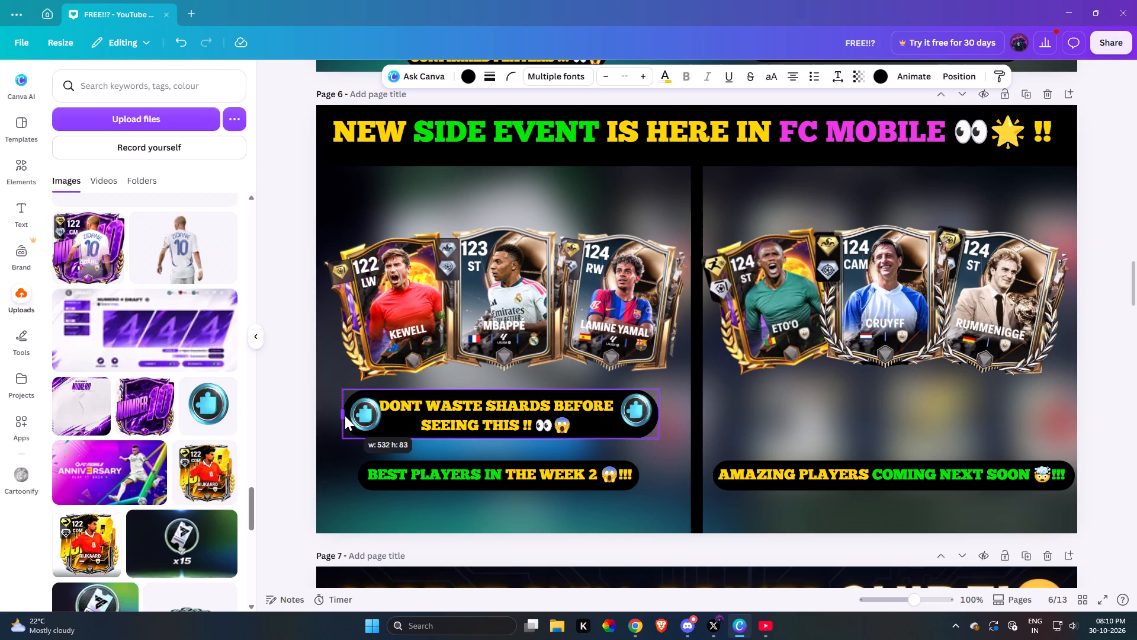
left_click(399, 418)
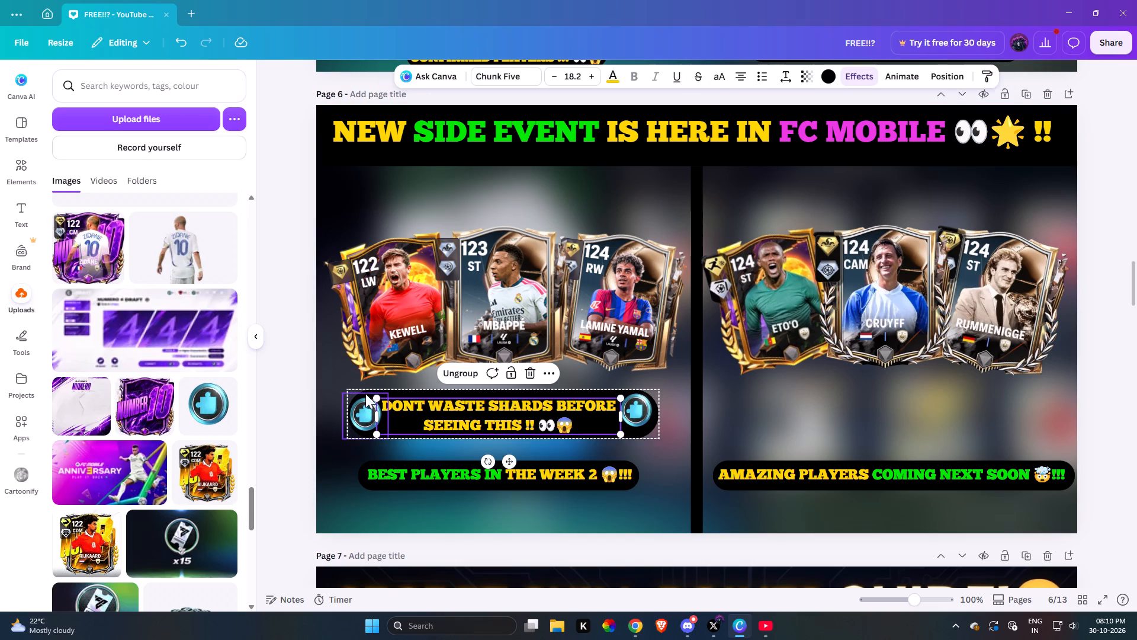
left_click(410, 391)
left_click_drag(344, 412, 336, 414)
left_click(372, 418)
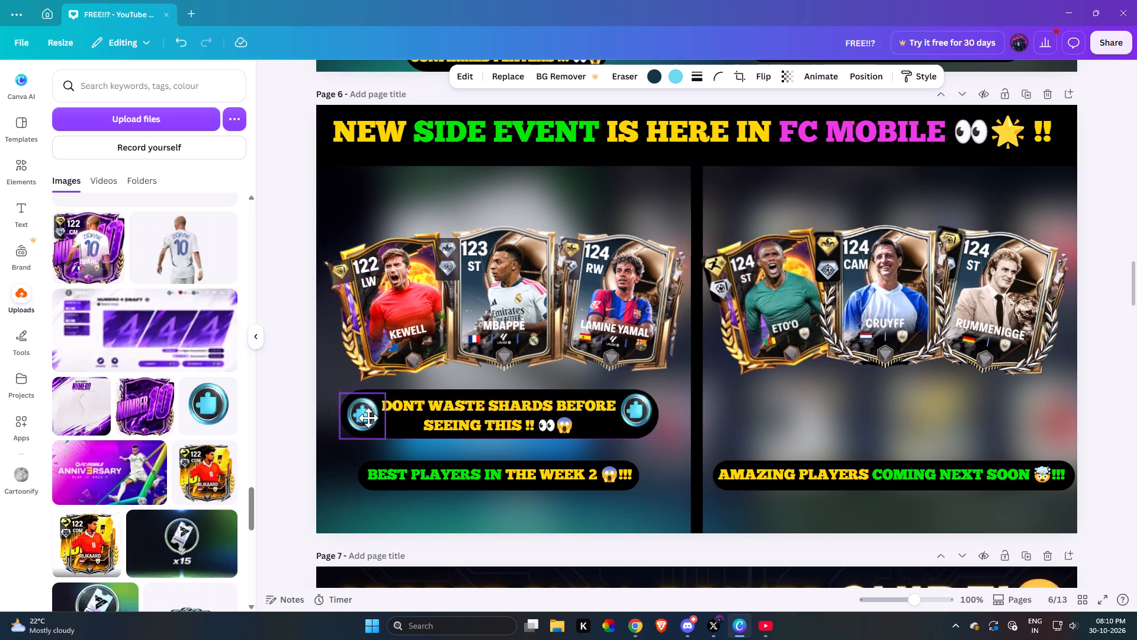
left_click(589, 372)
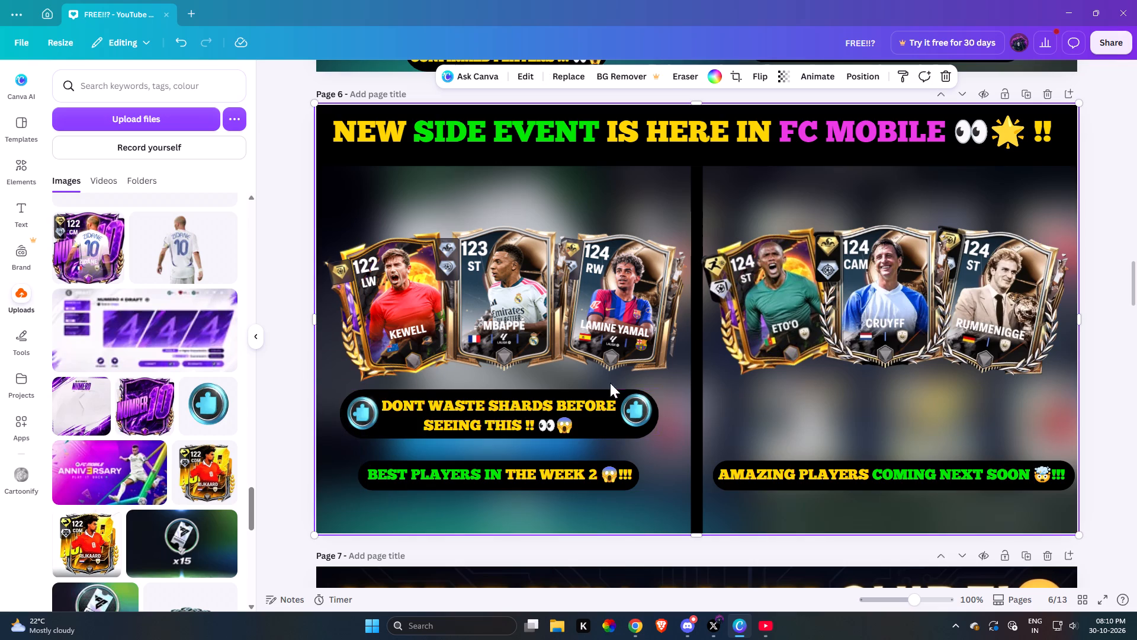
Replace the heading's wording before the emojis with "BALLON D'OR WEEK 2 ALL PLAYERS REVIEW".
left_click(629, 124)
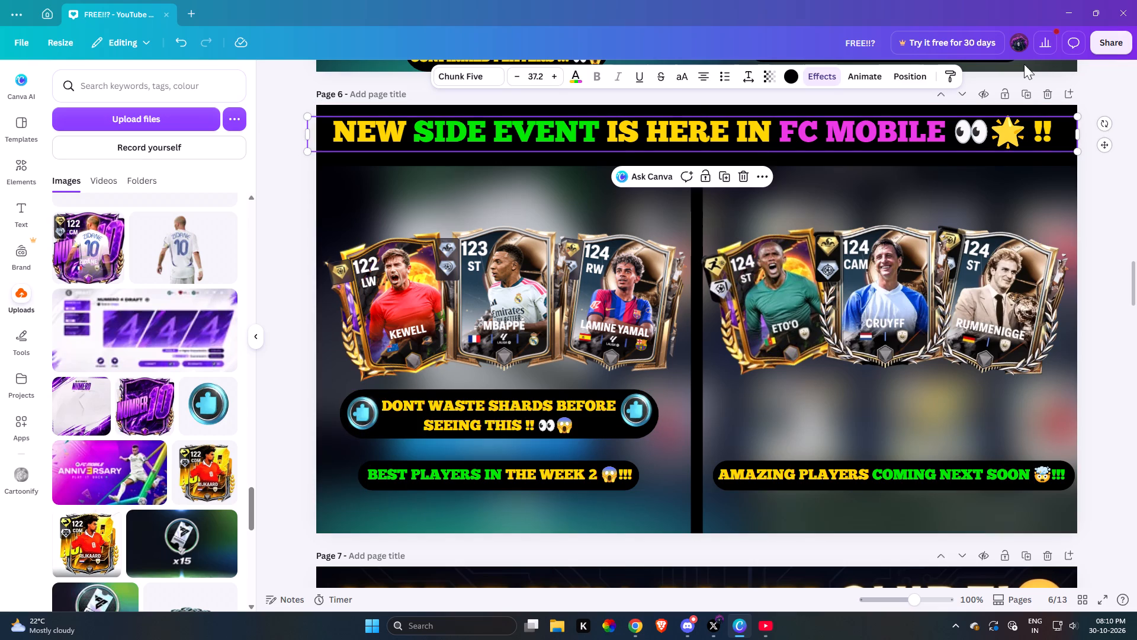
double_click(930, 126)
left_click_drag(947, 134, 624, 152)
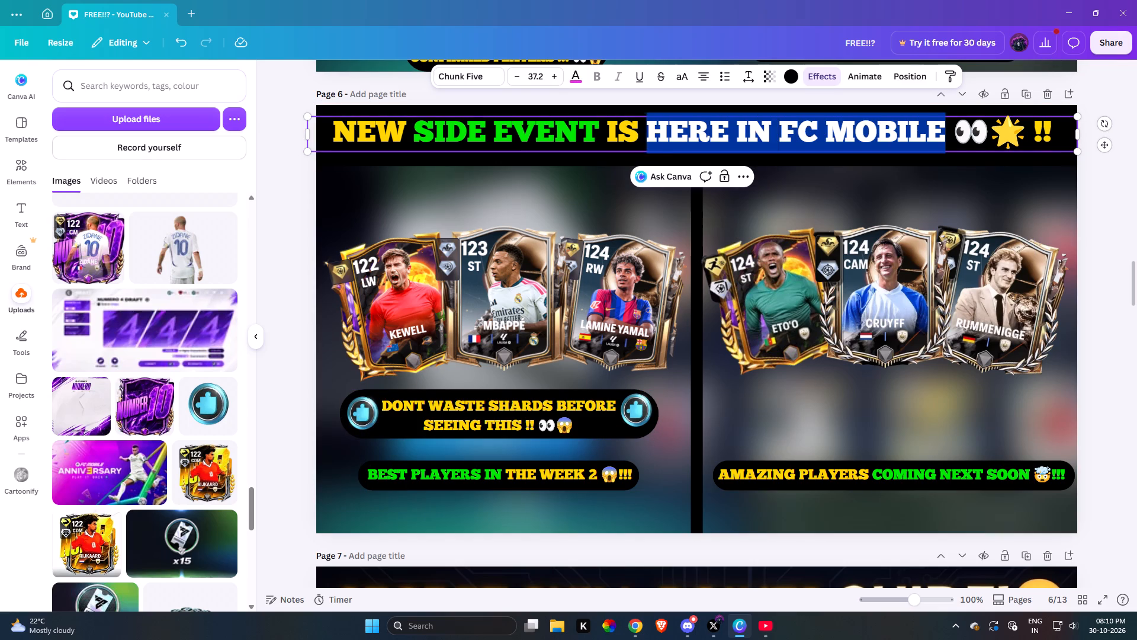
left_click_drag(624, 152, 341, 130)
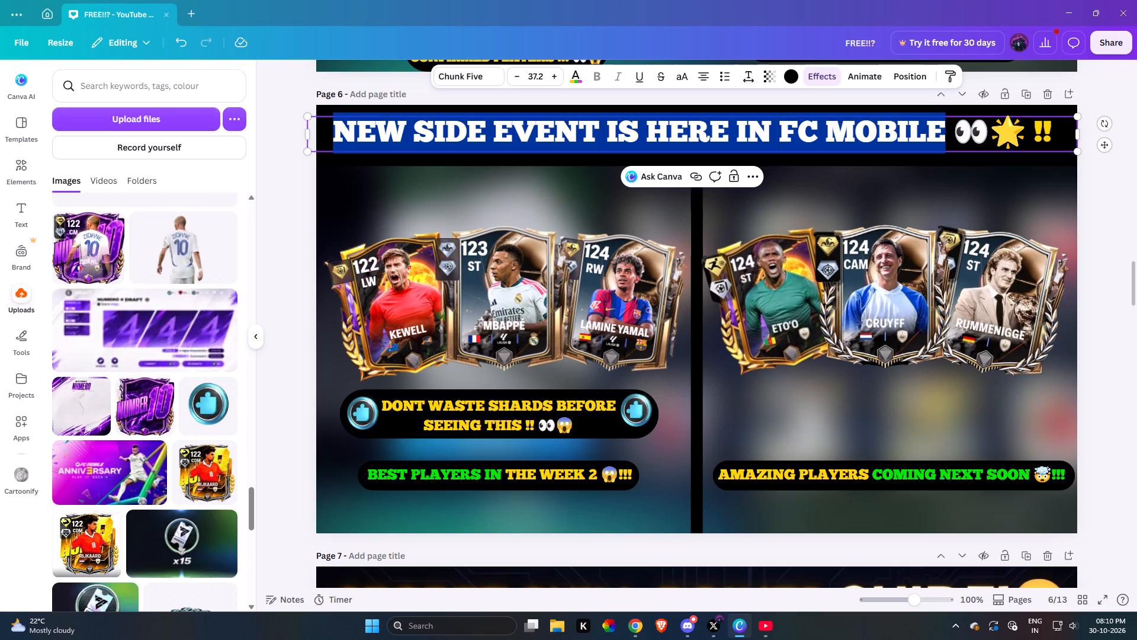
type("BA")
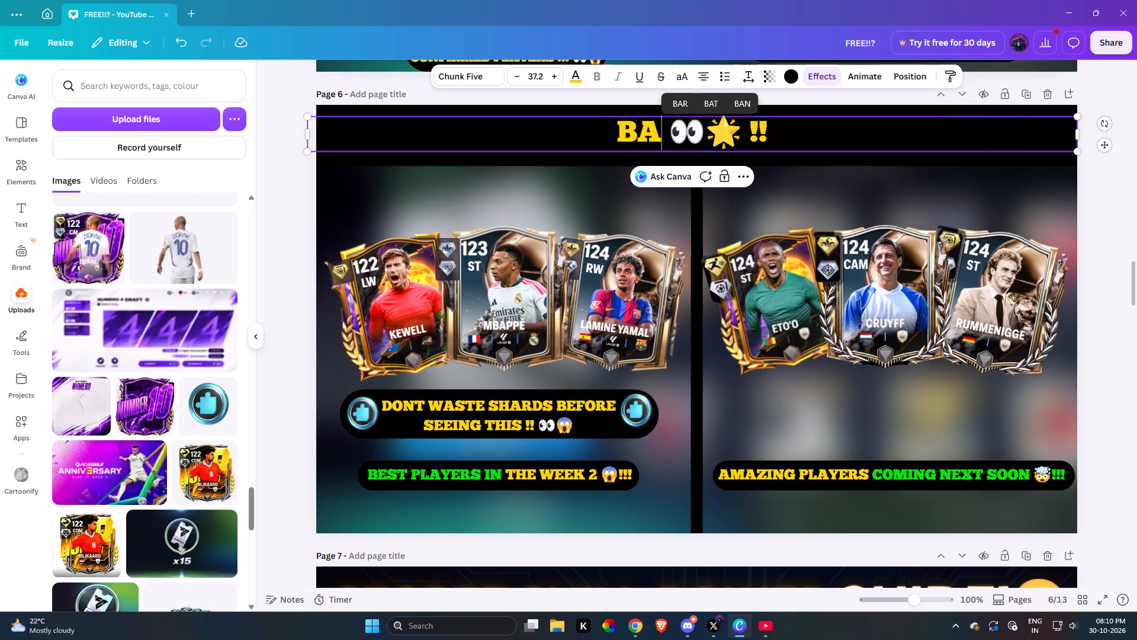
type("LLON D")
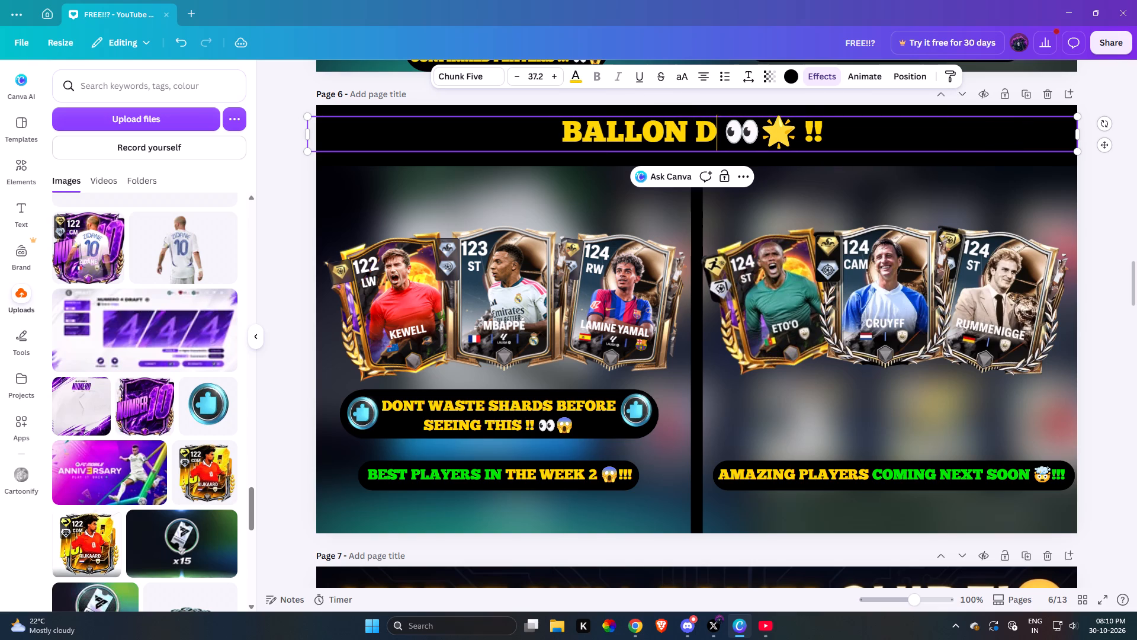
key("apostrophe")
type("OR")
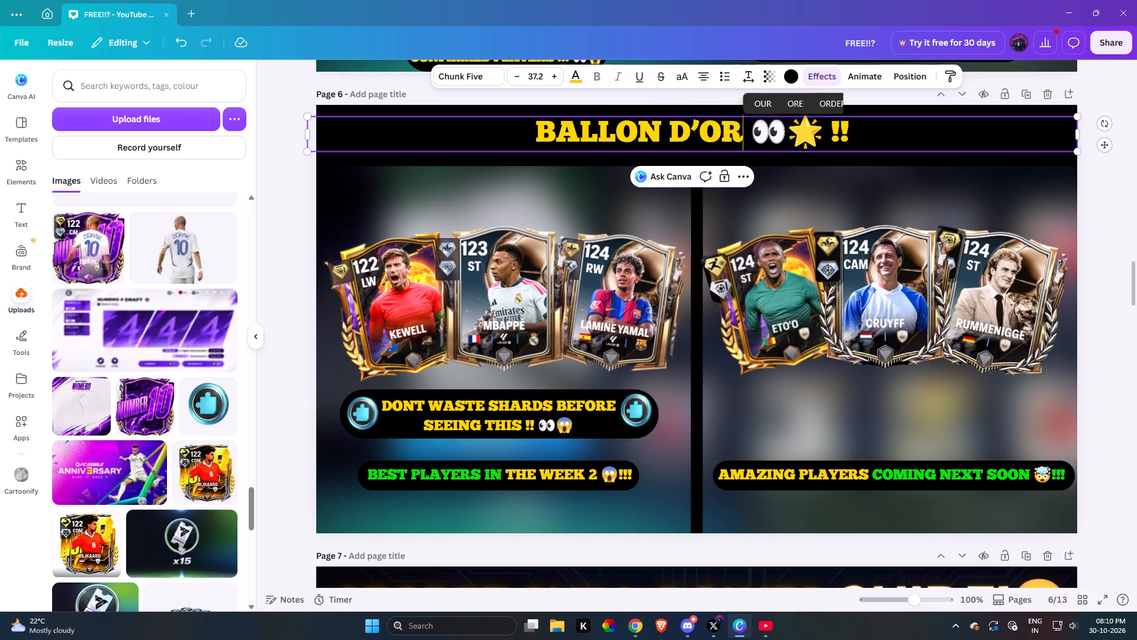
key("space")
type("WEEK 3")
key("BackSpace")
type("2 PLA")
key("BackSpace")
key("BackSpace")
key("BackSpace")
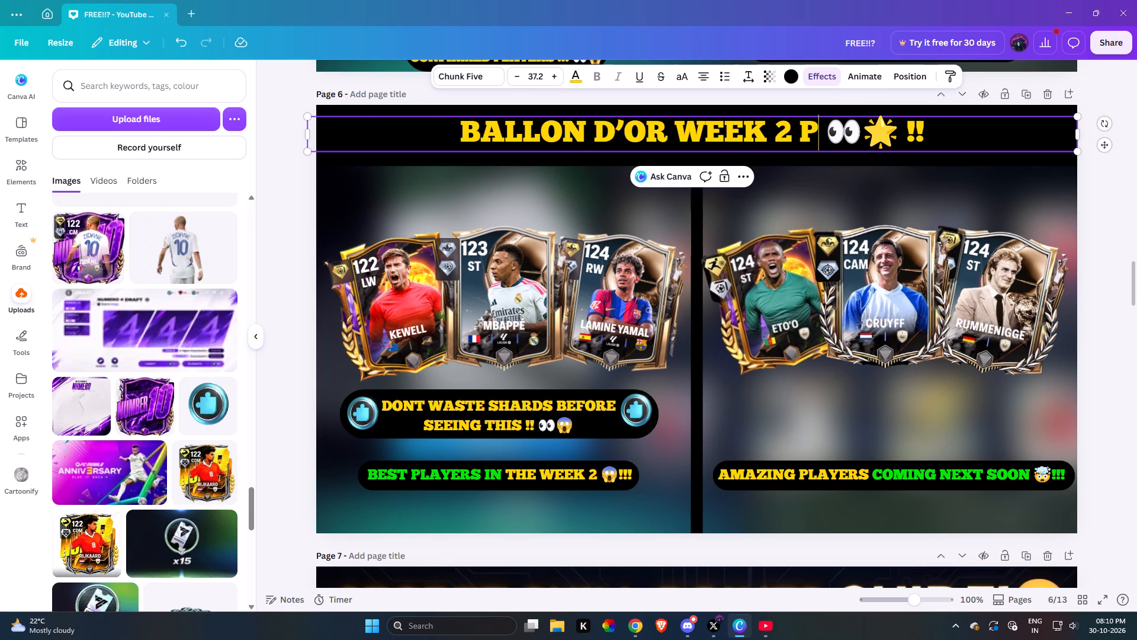
type("ALL PLAYER")
type("S REVIEW")
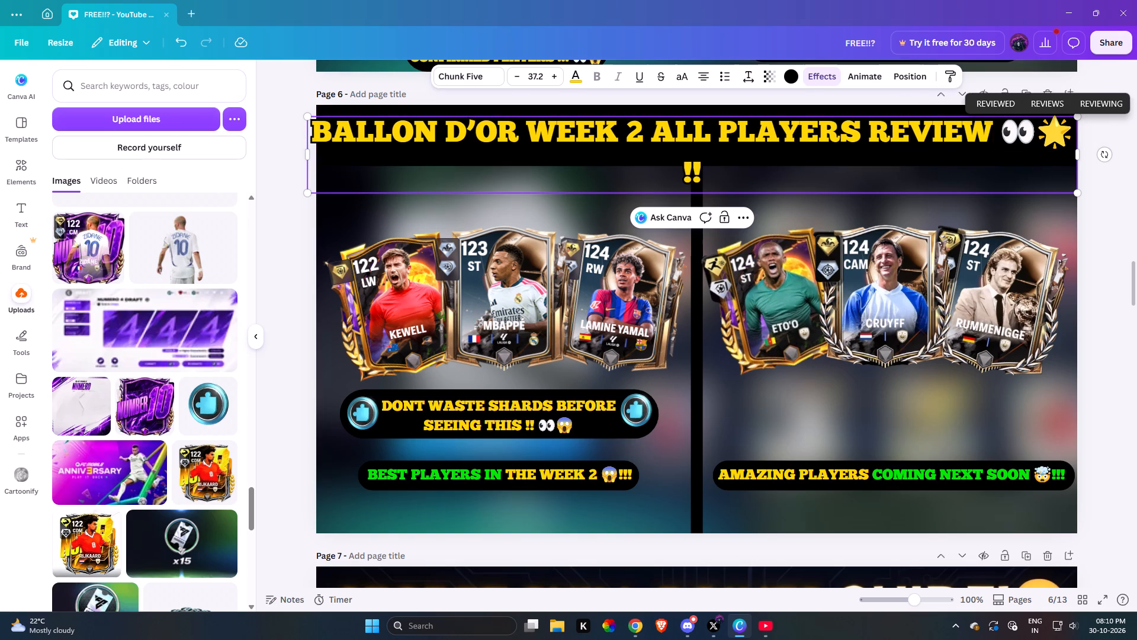
Widen the heading's text box so the wording fits on one line and set its font size to 34.2.
left_click_drag(305, 156, 437, 141)
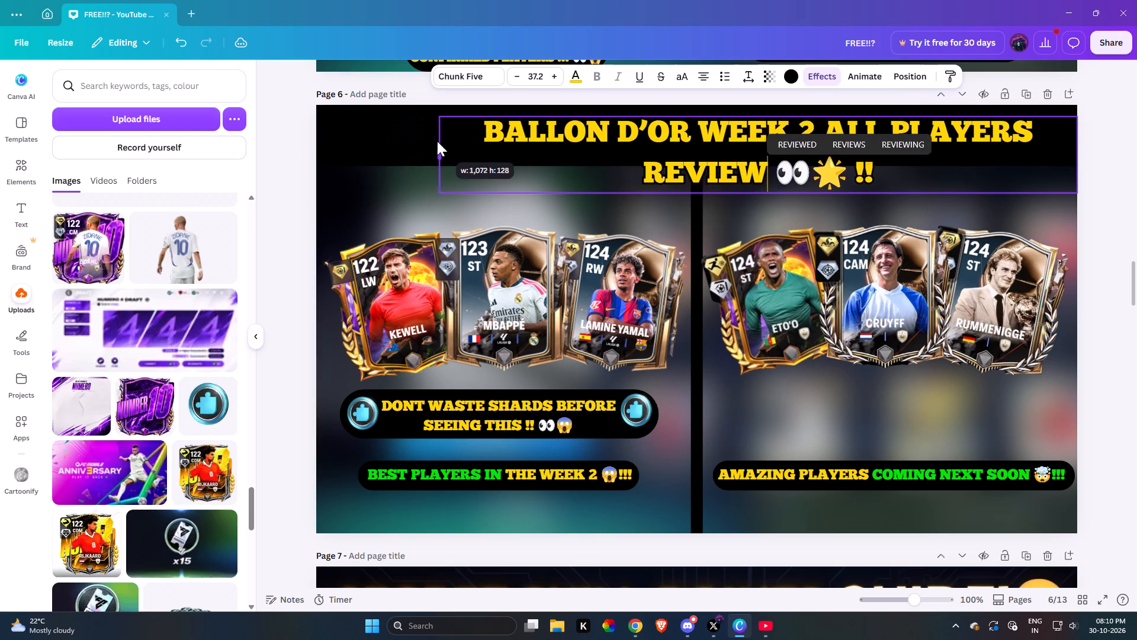
left_click_drag(437, 141, 298, 149)
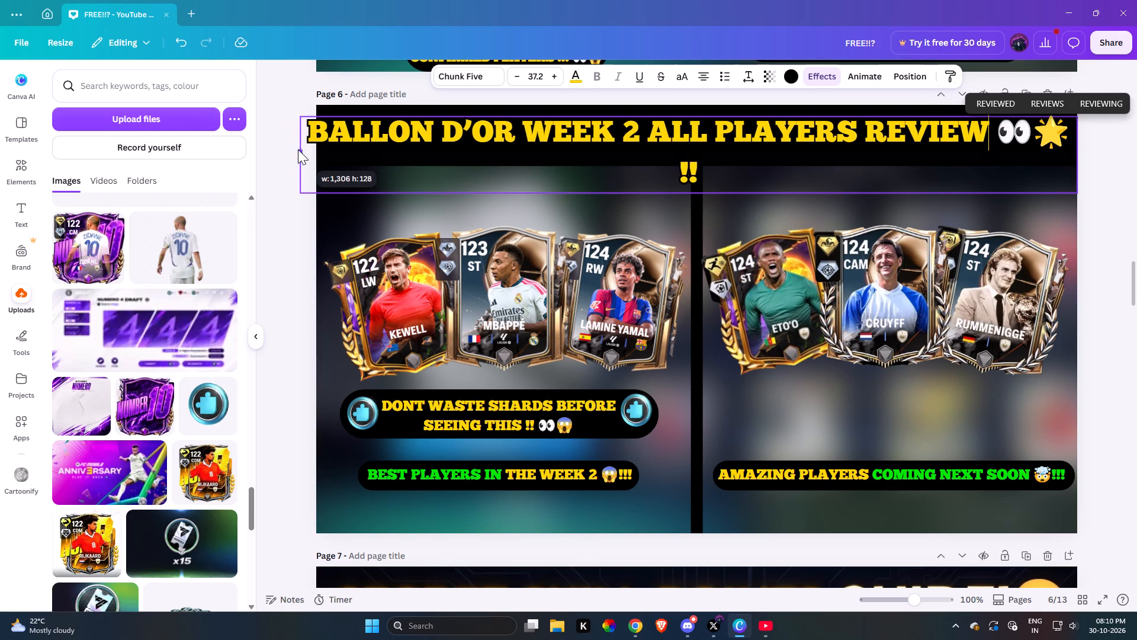
left_click_drag(298, 149, 259, 151)
left_click(515, 73)
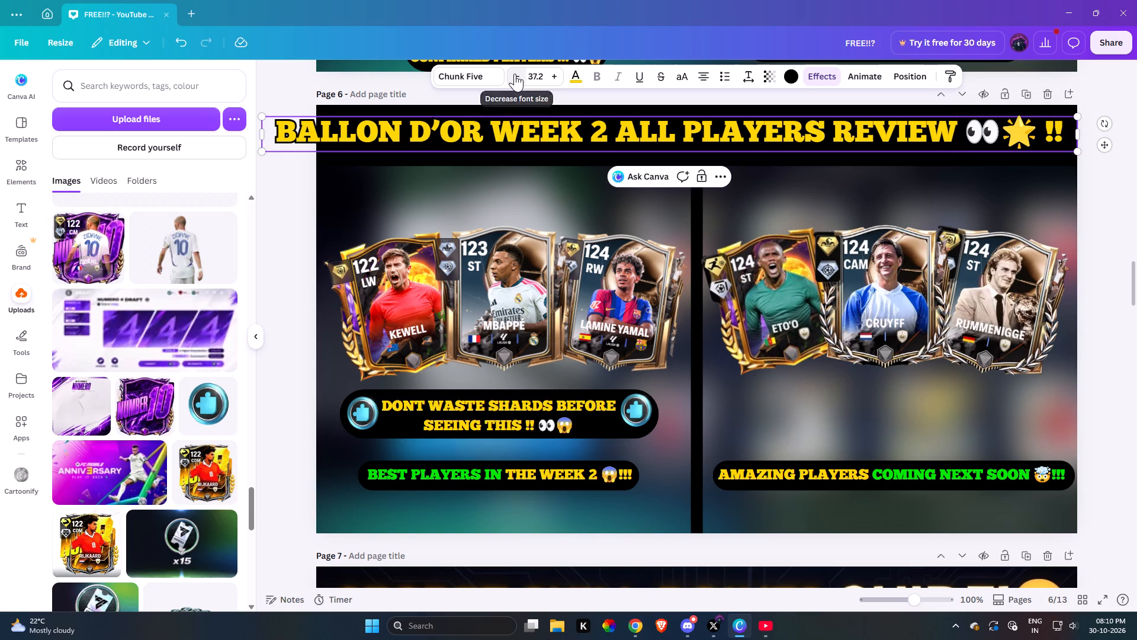
double_click(515, 73)
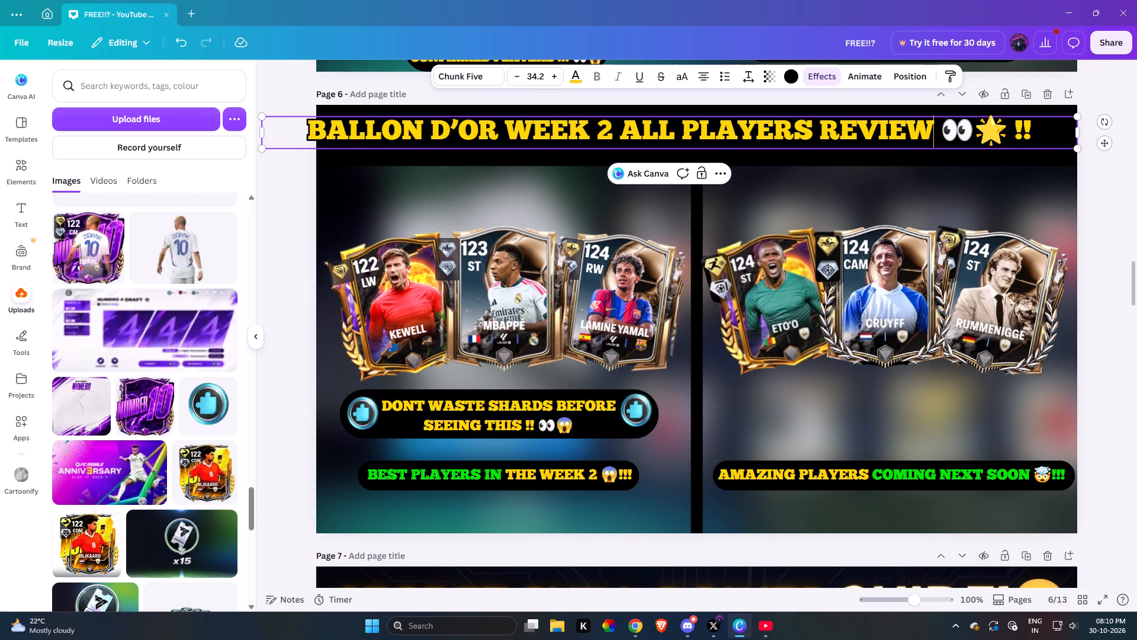
Narrow the heading's text box to fit its single line and centre it within the black banner, keeping font size 34.2.
left_click_drag(1079, 134, 1001, 133)
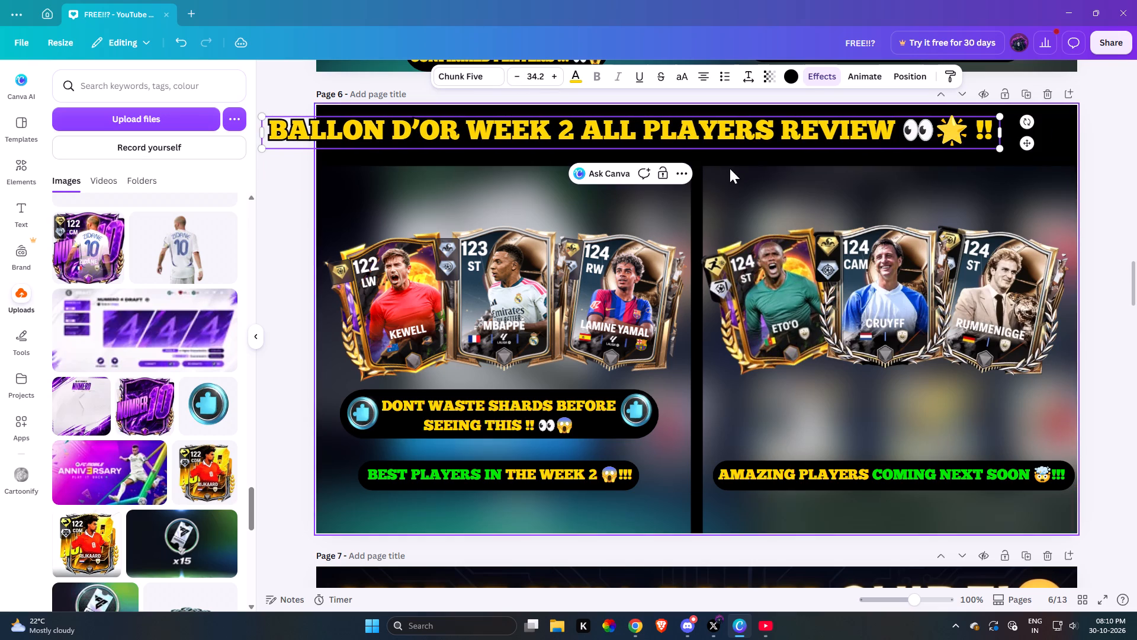
left_click_drag(734, 136, 779, 127)
left_click(804, 180)
left_click_drag(726, 128, 777, 125)
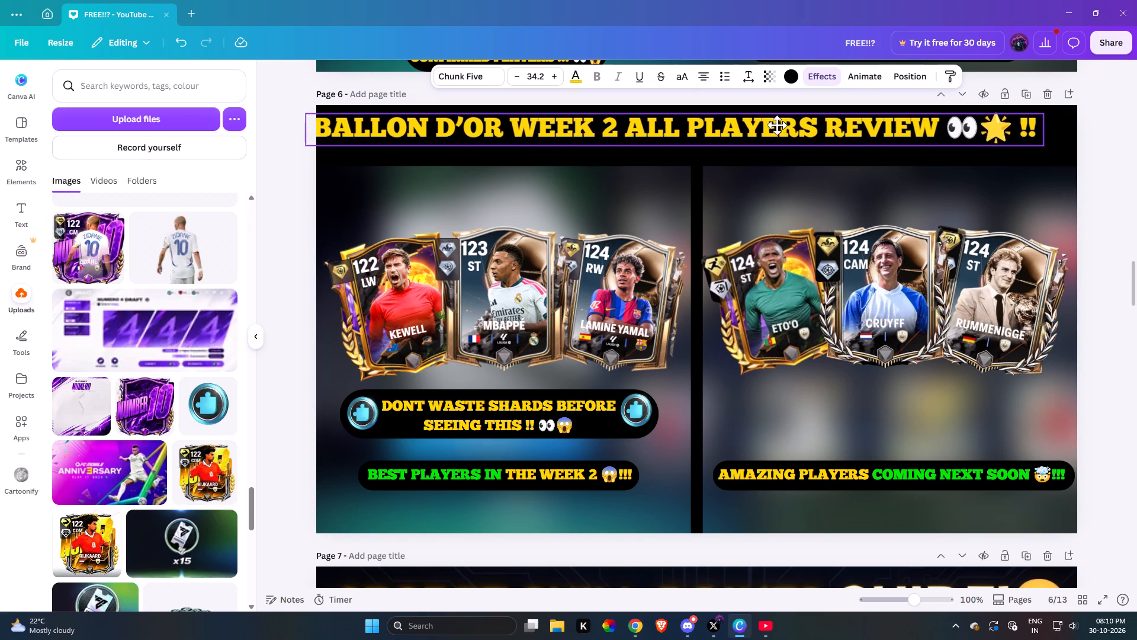
left_click_drag(777, 125, 795, 128)
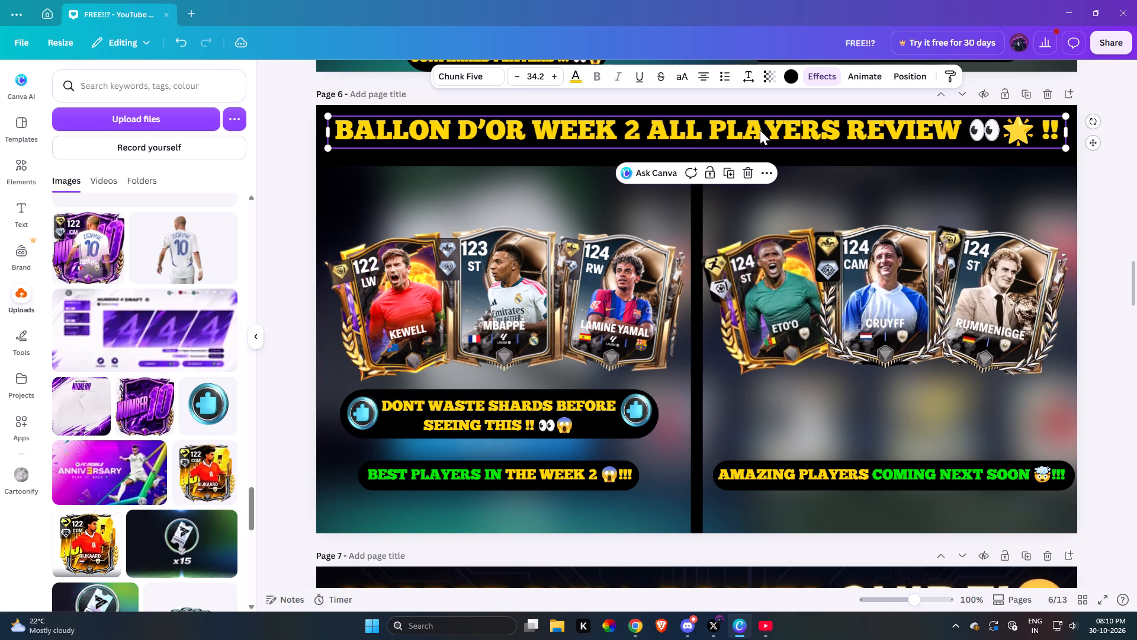
left_click(558, 73)
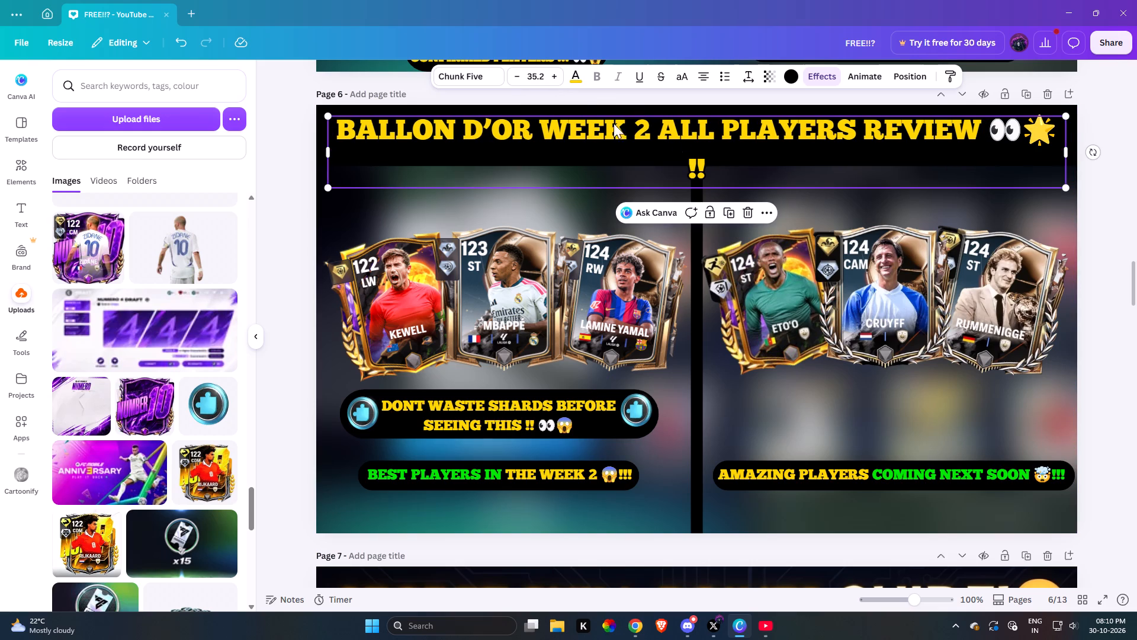
left_click(520, 79)
left_click(861, 184)
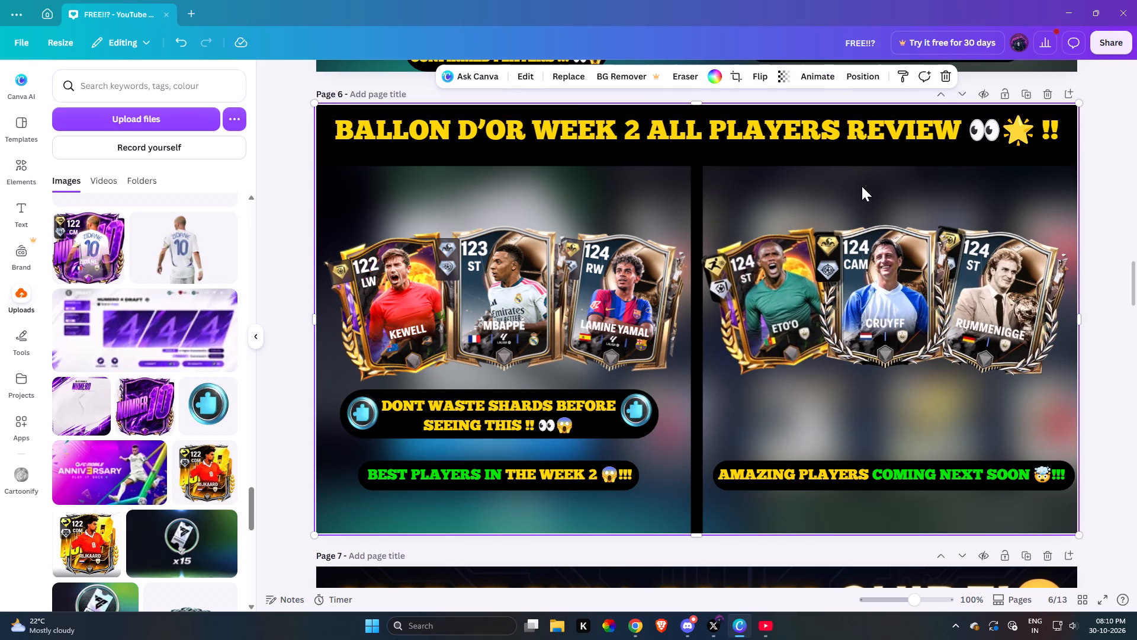
Colour the words "WEEK 2 ALL" in the heading green.
left_click(571, 127)
left_click(445, 128)
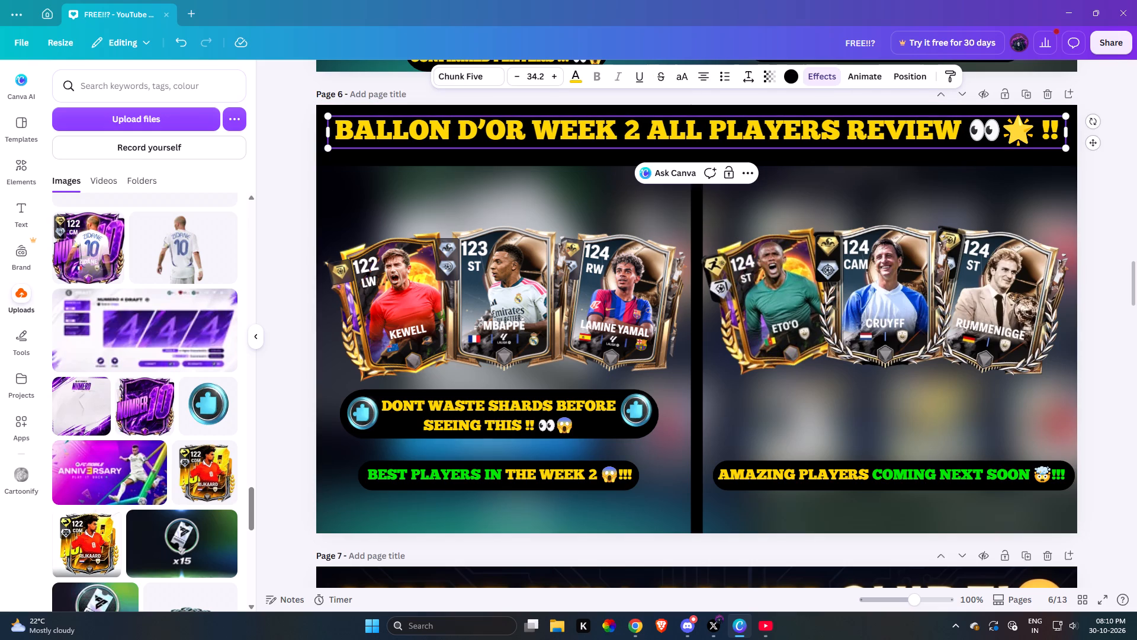
left_click_drag(539, 130, 651, 131)
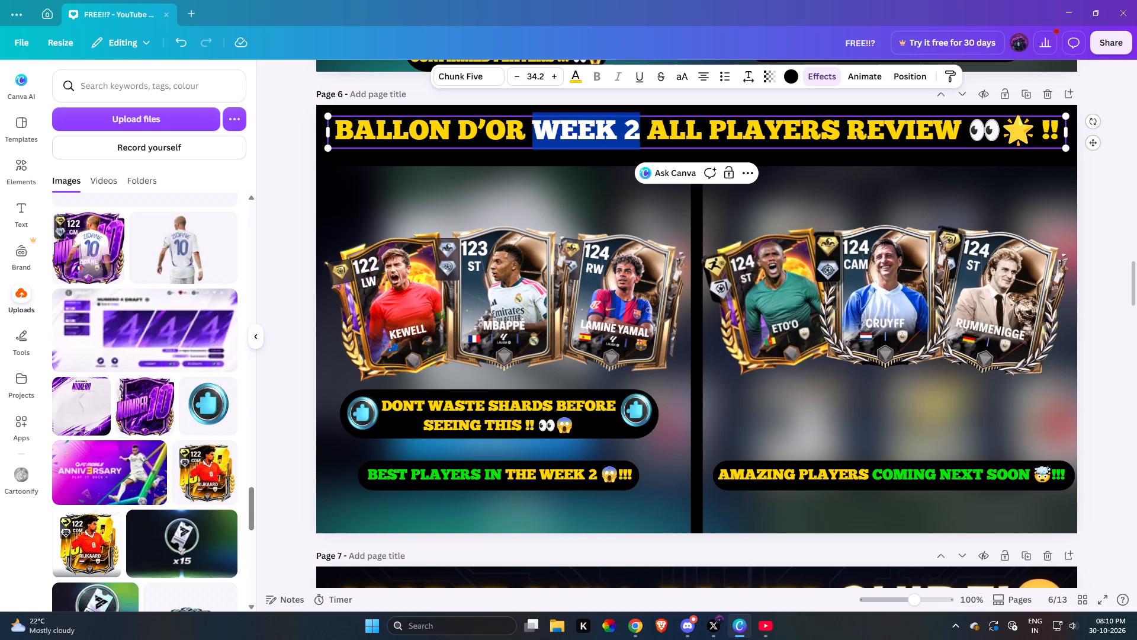
left_click_drag(651, 131, 844, 140)
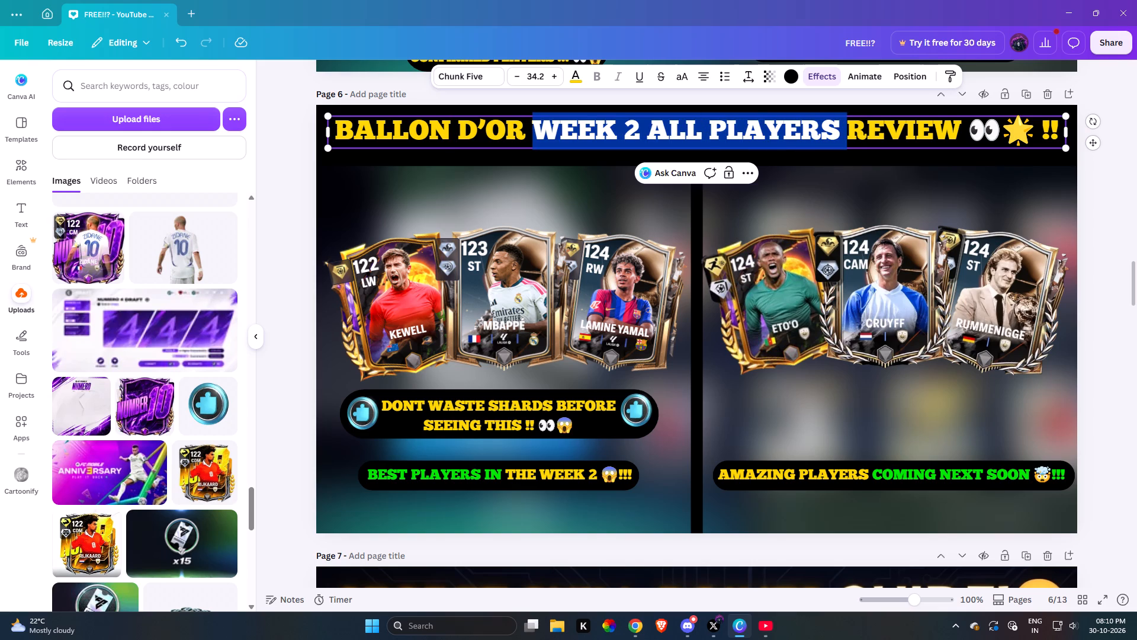
left_click_drag(844, 140, 705, 139)
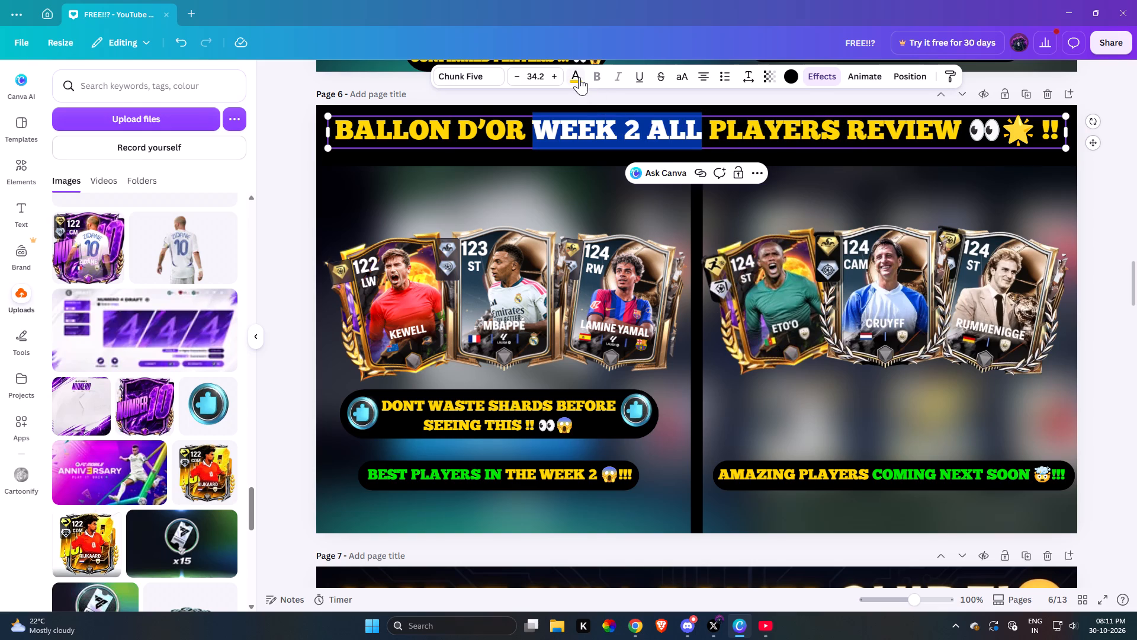
left_click(579, 77)
left_click(224, 167)
Colour the words "PLAYERS REVIEW" in the heading magenta pink.
left_click(857, 132)
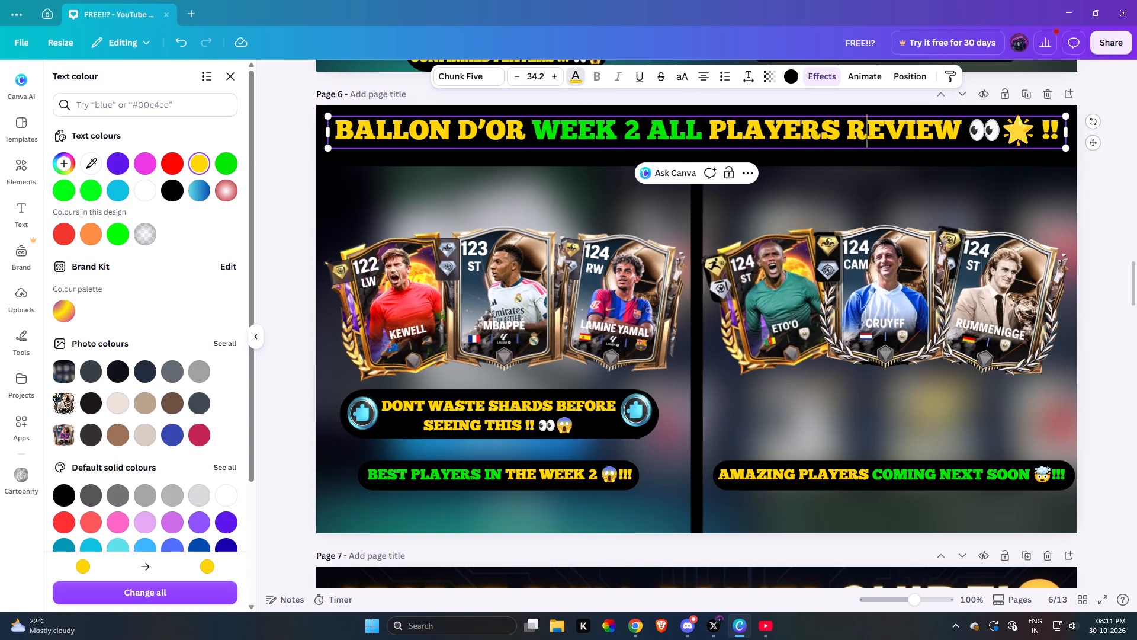
left_click_drag(711, 135, 965, 141)
left_click(581, 80)
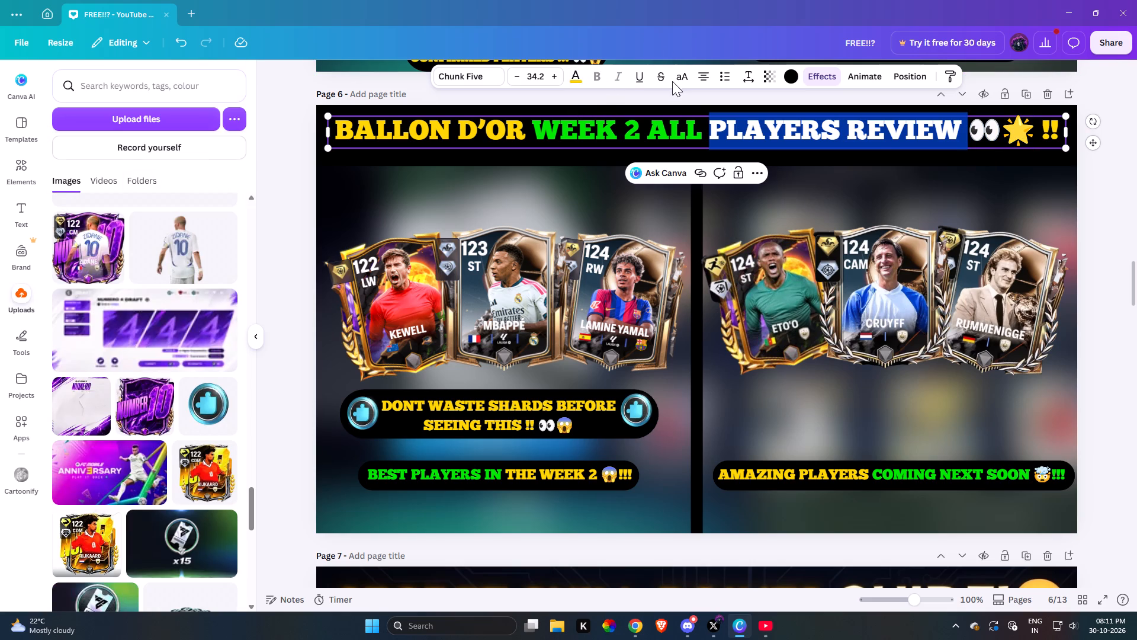
left_click(579, 75)
left_click(156, 158)
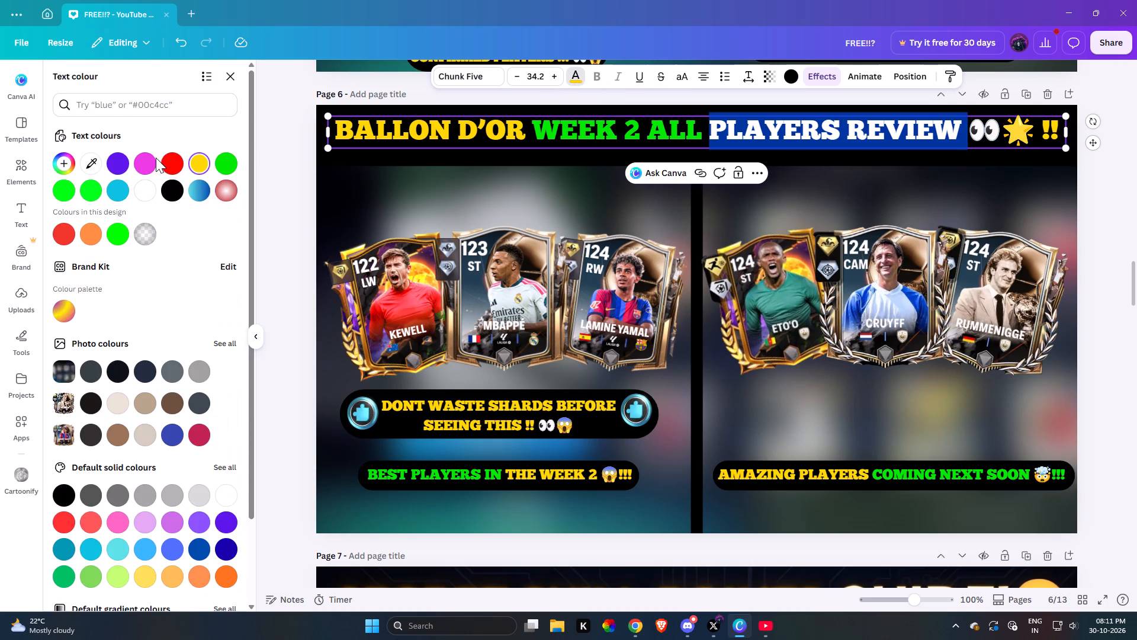
left_click(149, 168)
Reduce the height of the black banner behind the heading so its lower edge sits just below the text.
left_click(1007, 160)
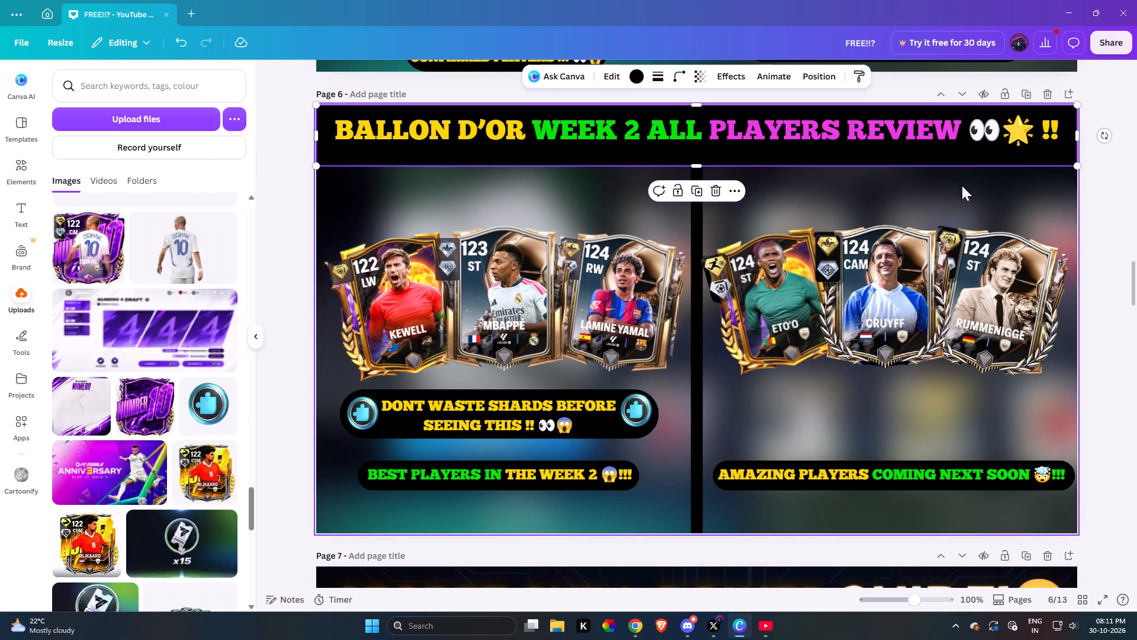
left_click_drag(699, 165, 699, 146)
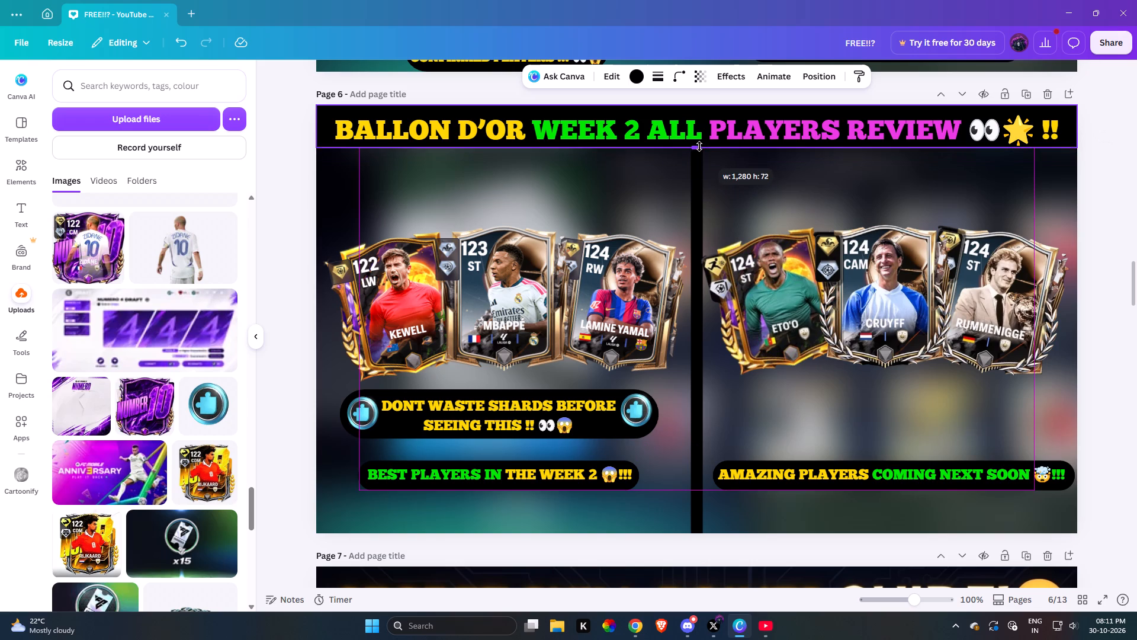
left_click_drag(699, 146, 699, 152)
left_click(932, 175)
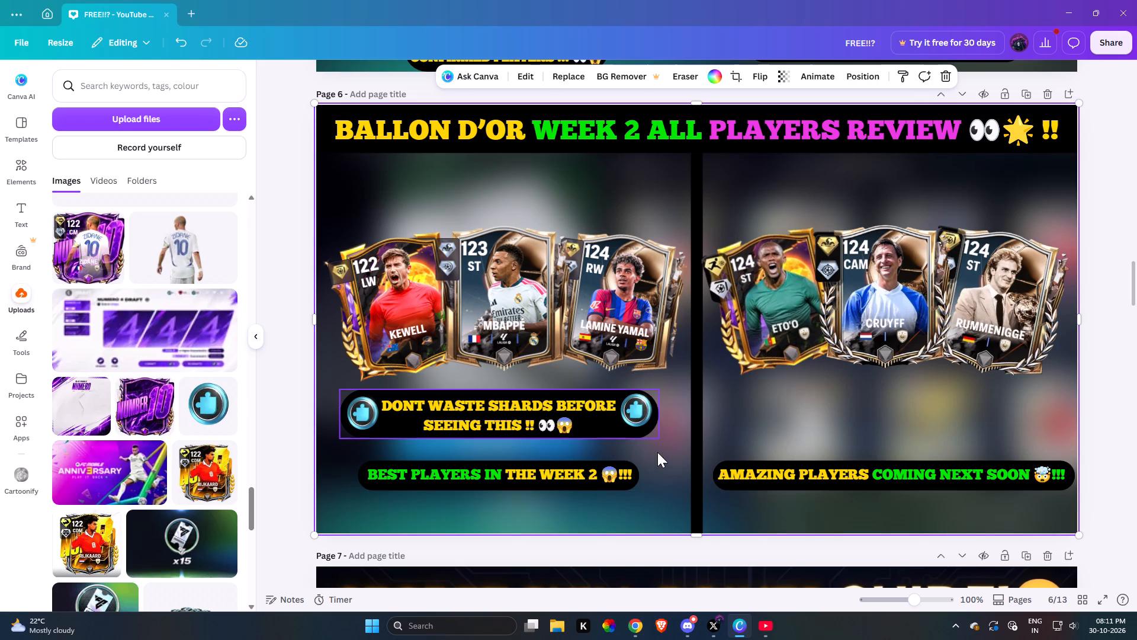
Duplicate the "DONT WASTE SHARDS" caption with its right shard icon and place the copy above the "AMAZING PLAYERS" caption.
left_click_drag(657, 447, 587, 422)
left_click(535, 364)
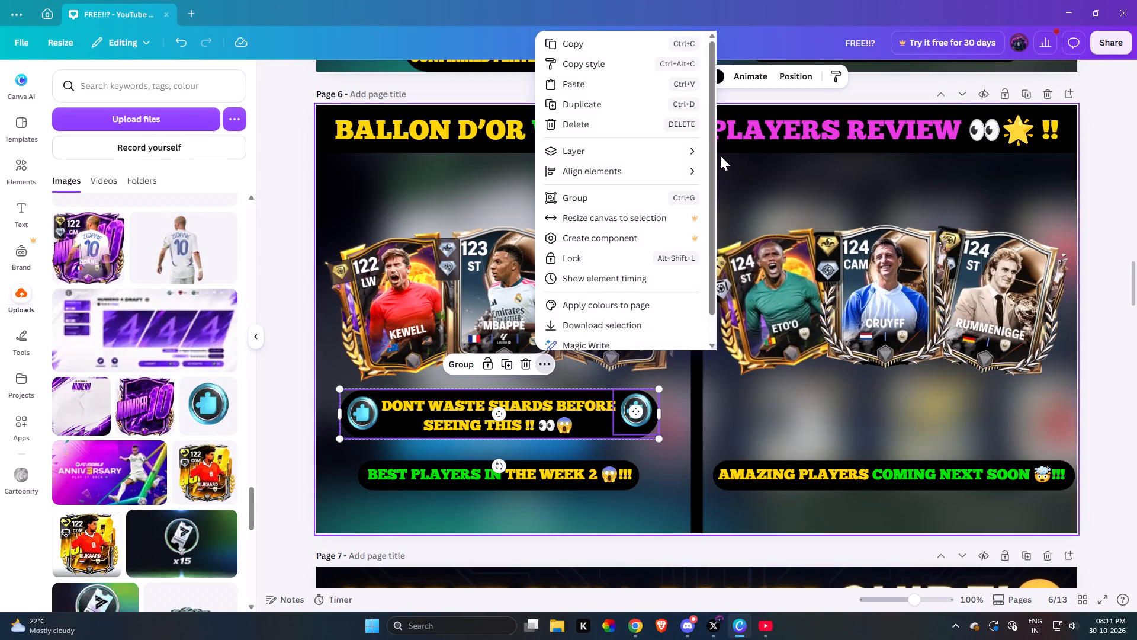
left_click(607, 103)
left_click_drag(555, 427, 838, 411)
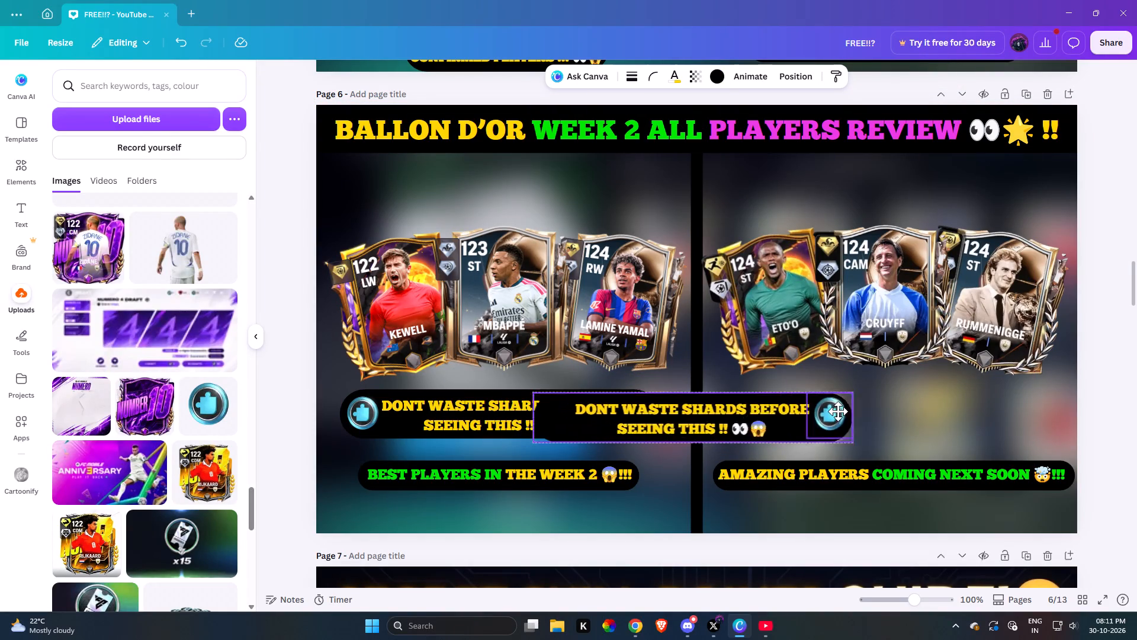
left_click_drag(838, 411, 927, 415)
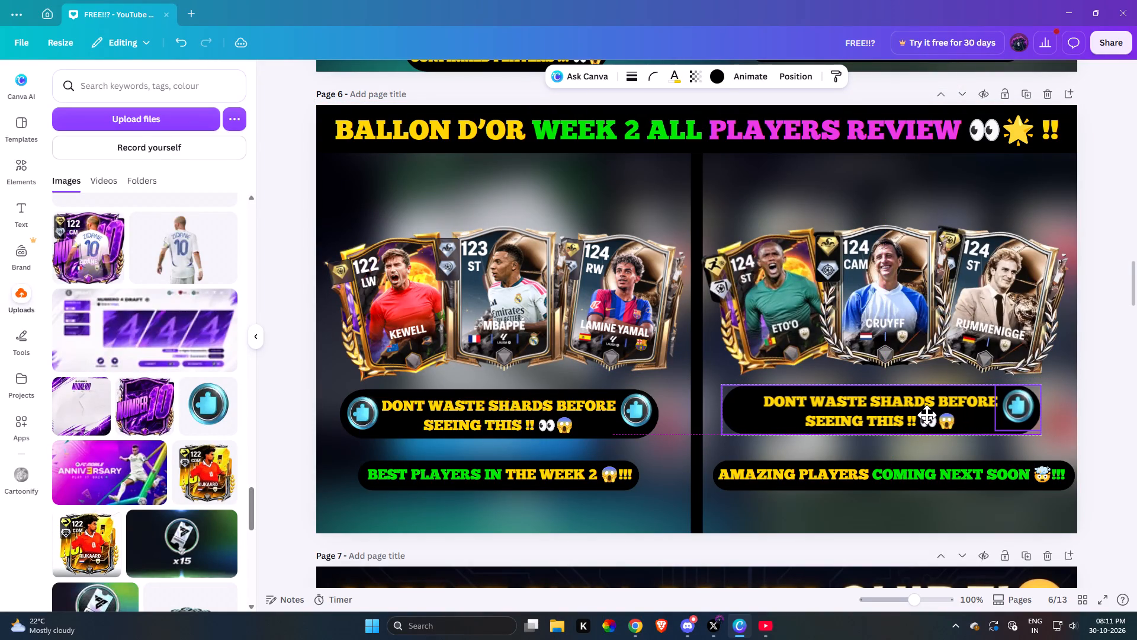
left_click_drag(927, 415, 930, 415)
Duplicate the left blue shard icon and place the copy at the left end of the copied caption's pill.
left_click(356, 415)
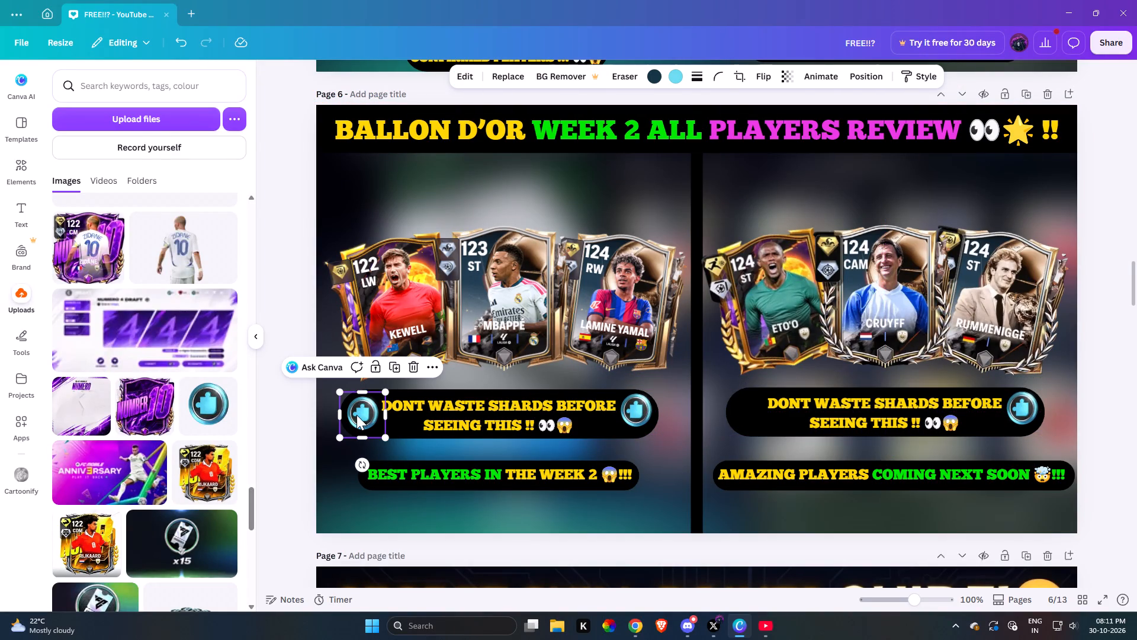
left_click(429, 366)
left_click(480, 101)
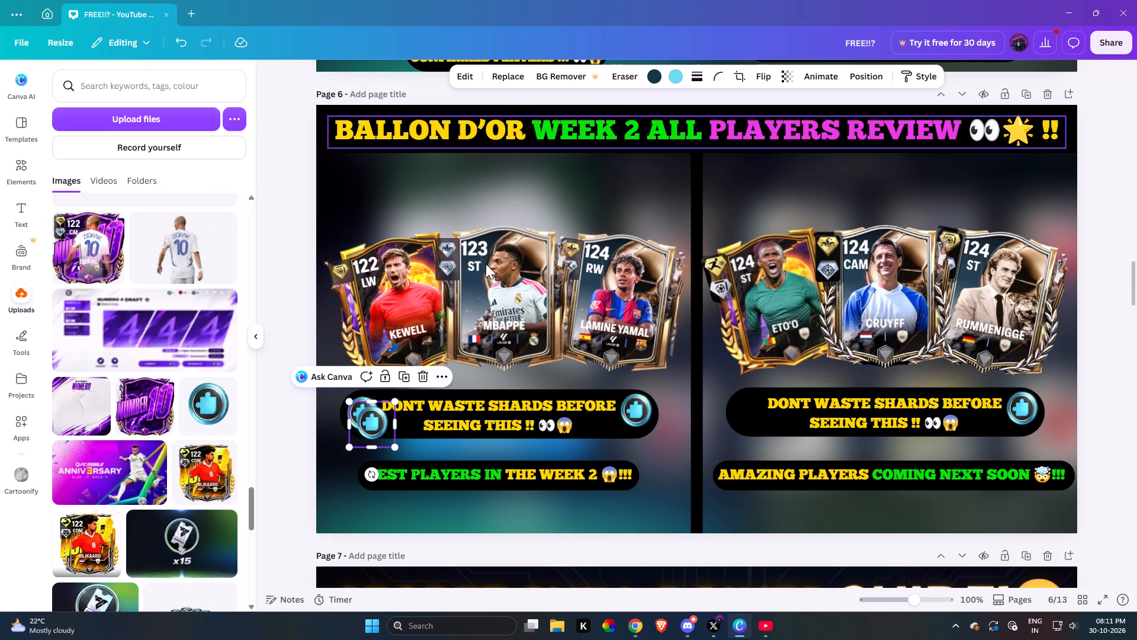
left_click_drag(379, 430, 750, 419)
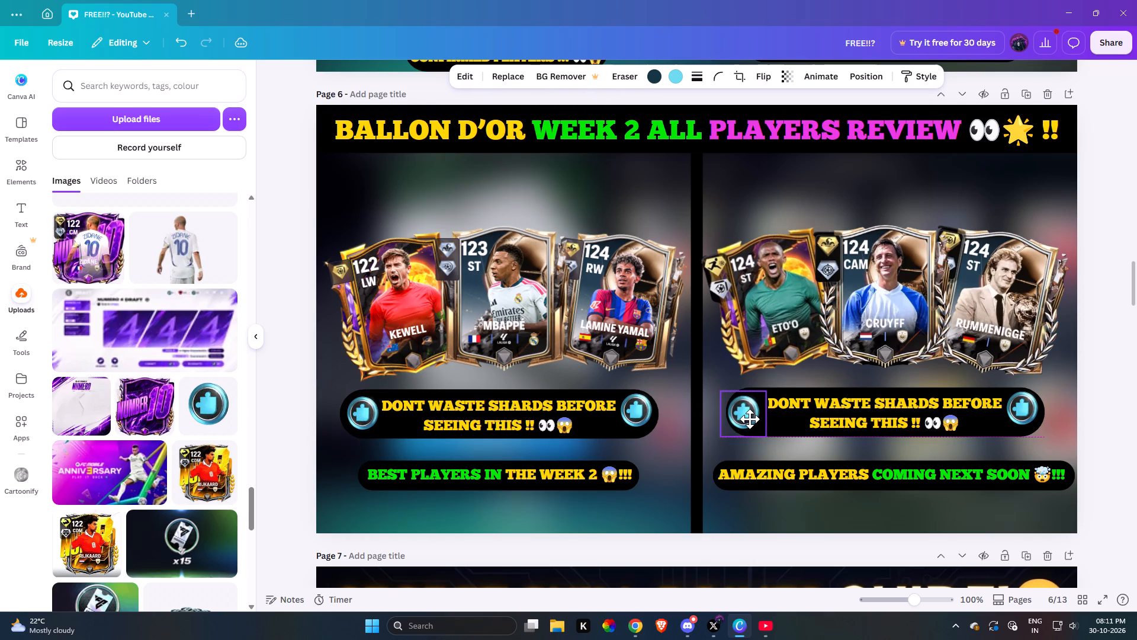
left_click_drag(750, 419, 753, 419)
Replace the copied caption's text with "USE YOURS SHARDS HERE INSTEAD !!!" followed by thinking-face and banknote emojis.
left_click(794, 408)
left_click(790, 407)
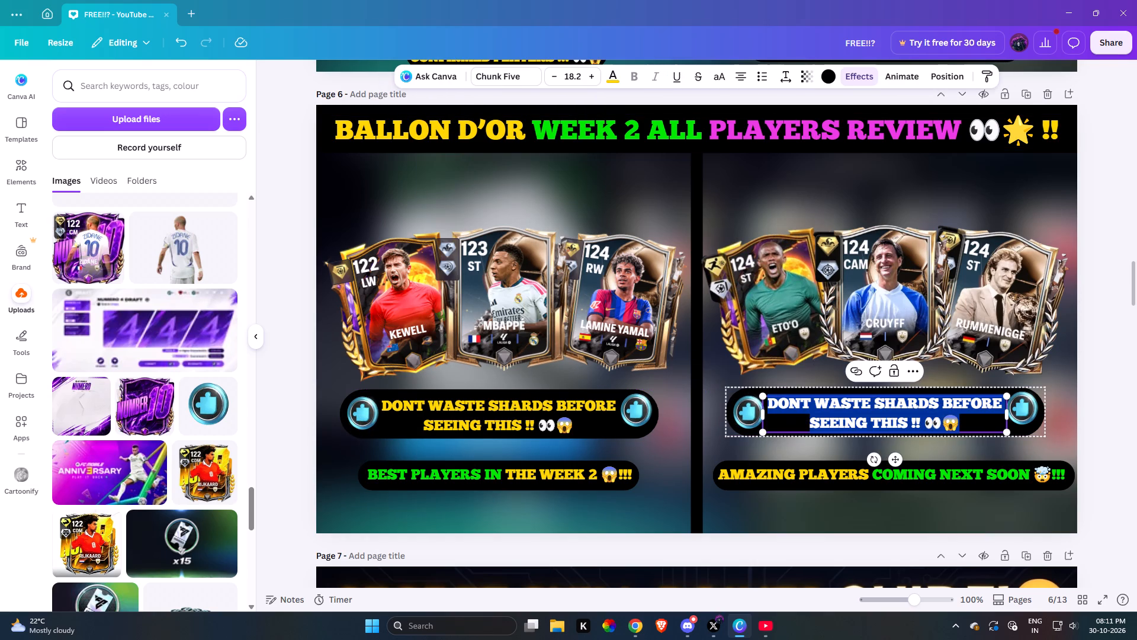
type("USE YOURS SHARDS HERE")
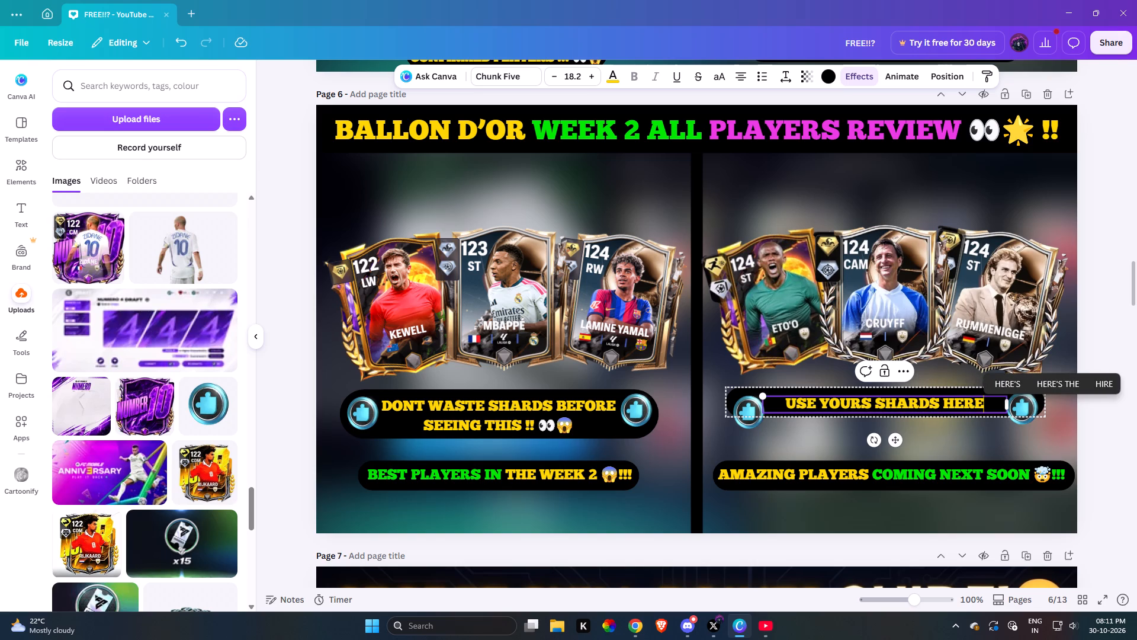
key("space")
type("INSTEAD")
key("space")
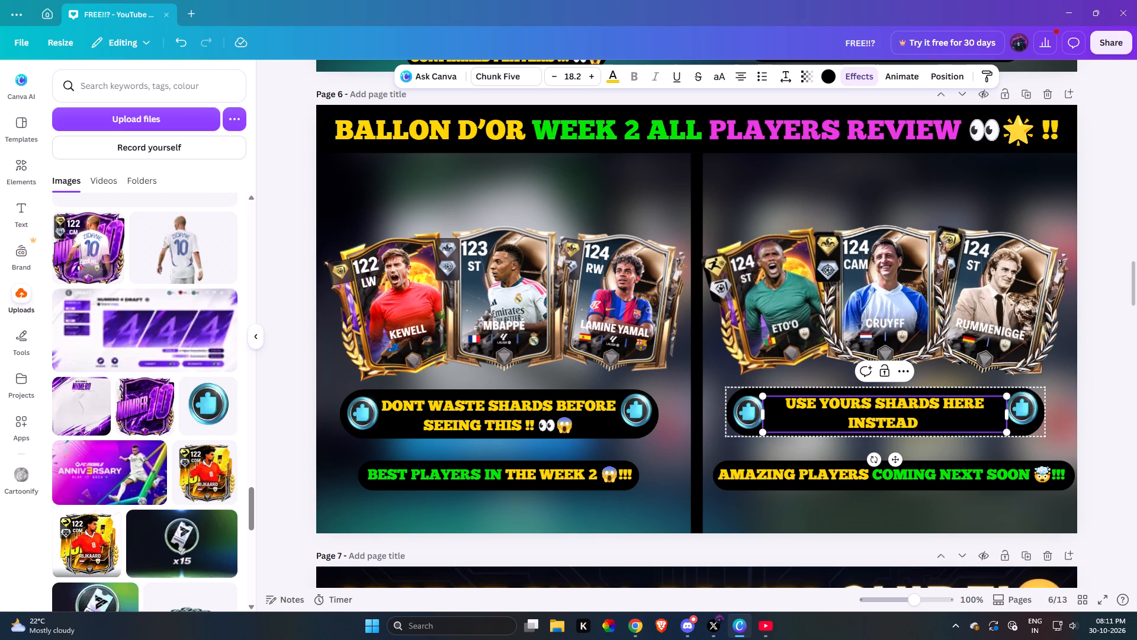
type("!!!")
key("space")
key("super+period")
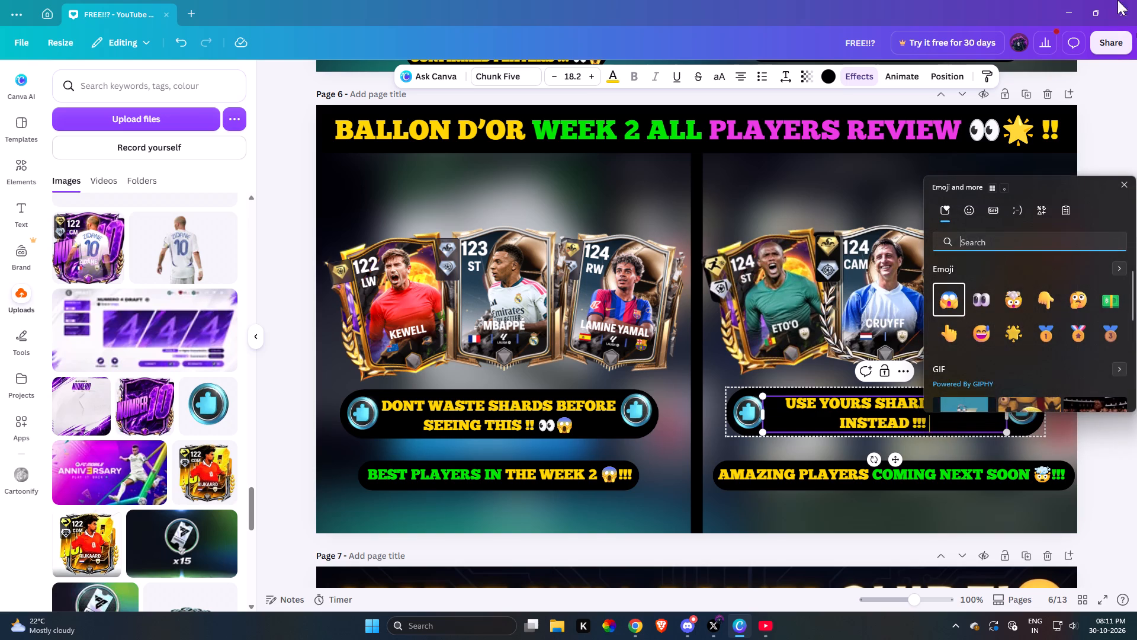
left_click(1081, 291)
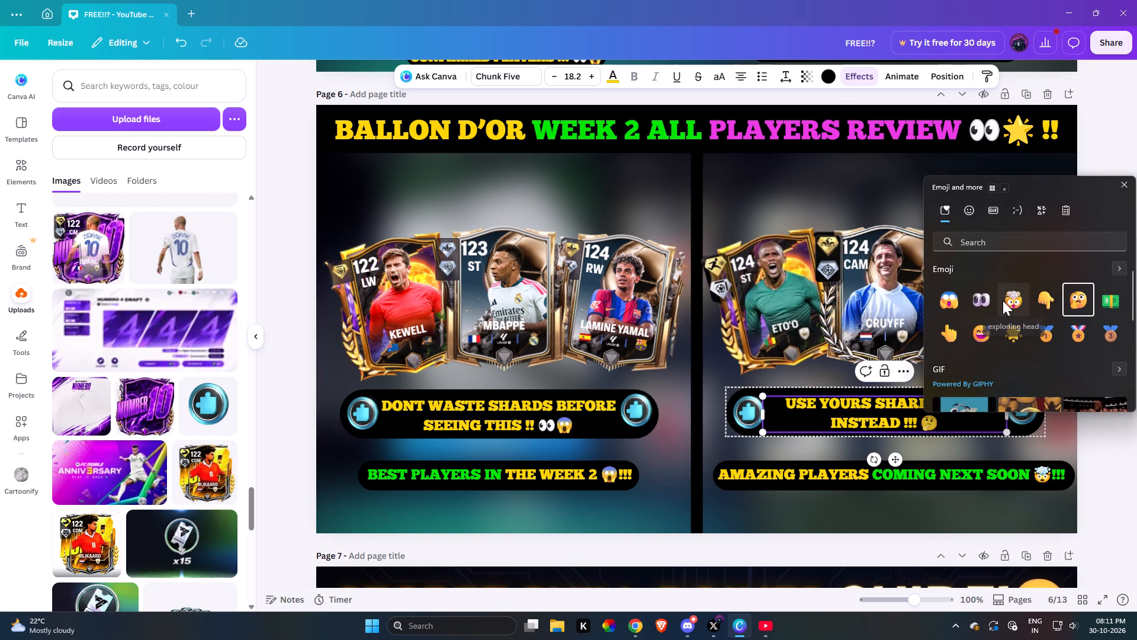
left_click(1117, 300)
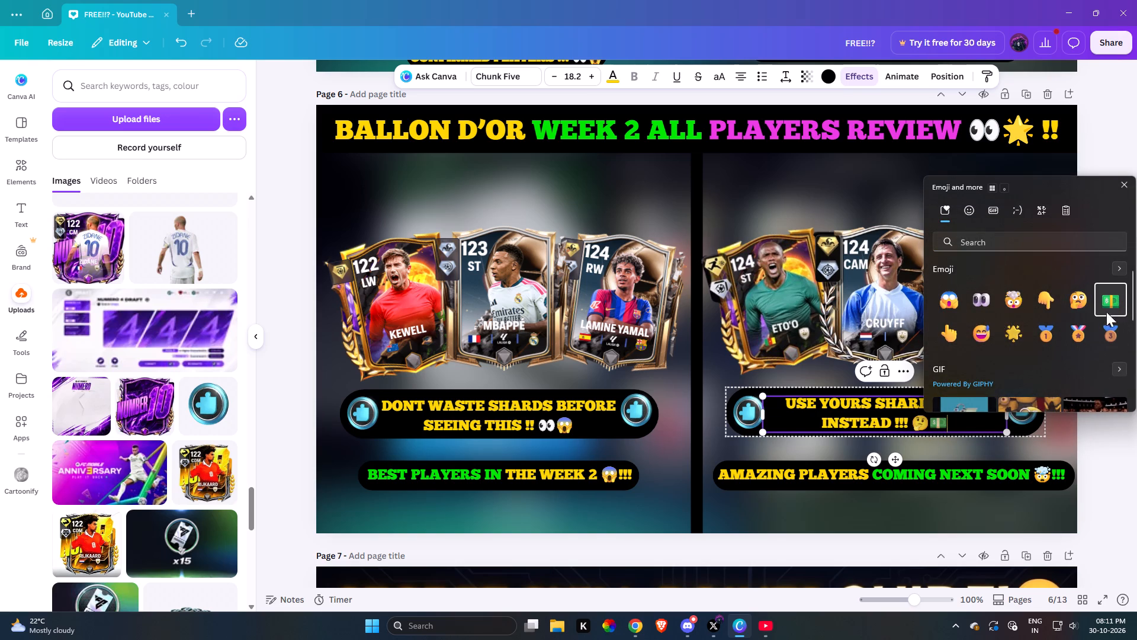
left_click(965, 447)
left_click(788, 445)
Move the left shard icon of the "USE YOURS SHARDS" caption inward and shorten the black pill's left end to fit it.
left_click(779, 418)
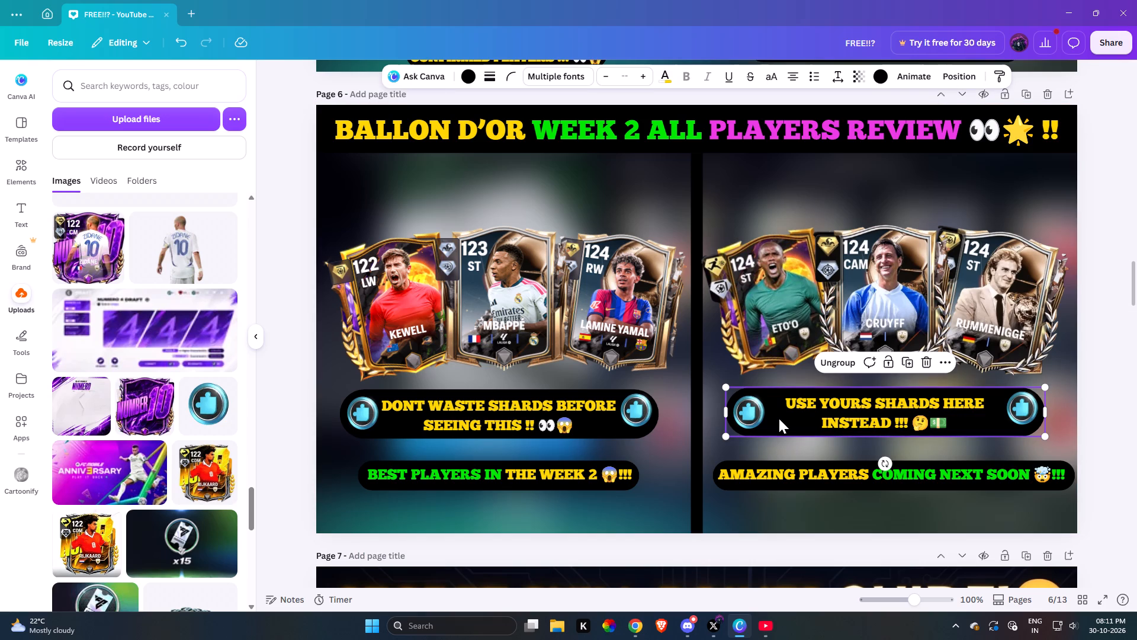
left_click_drag(751, 414, 768, 414)
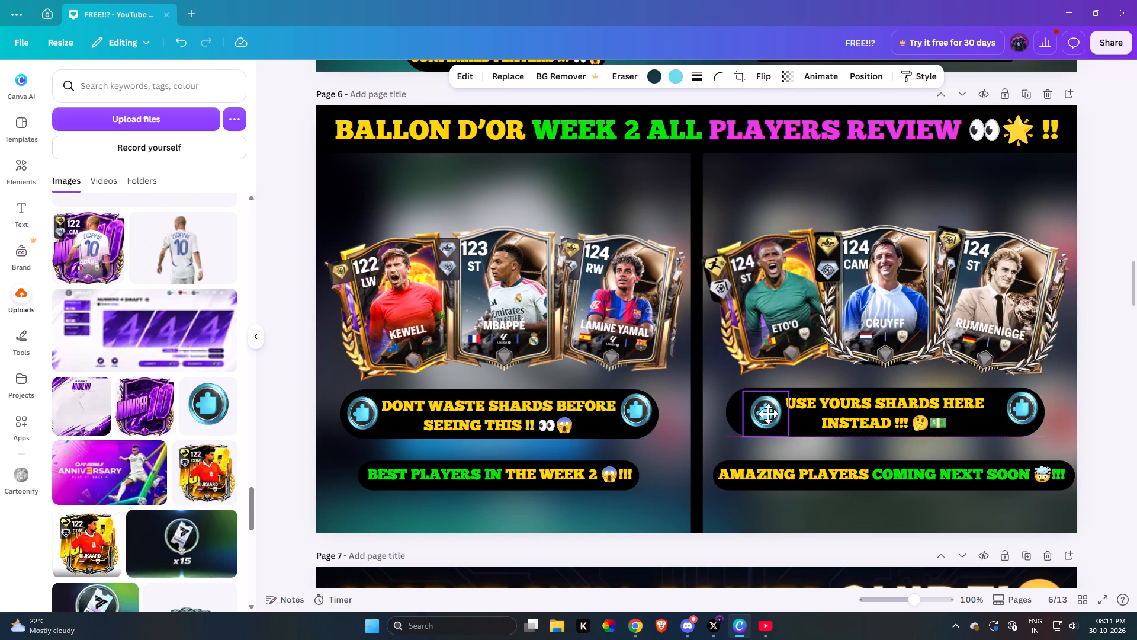
left_click_drag(768, 414, 769, 414)
left_click(734, 415)
left_click_drag(725, 414, 733, 414)
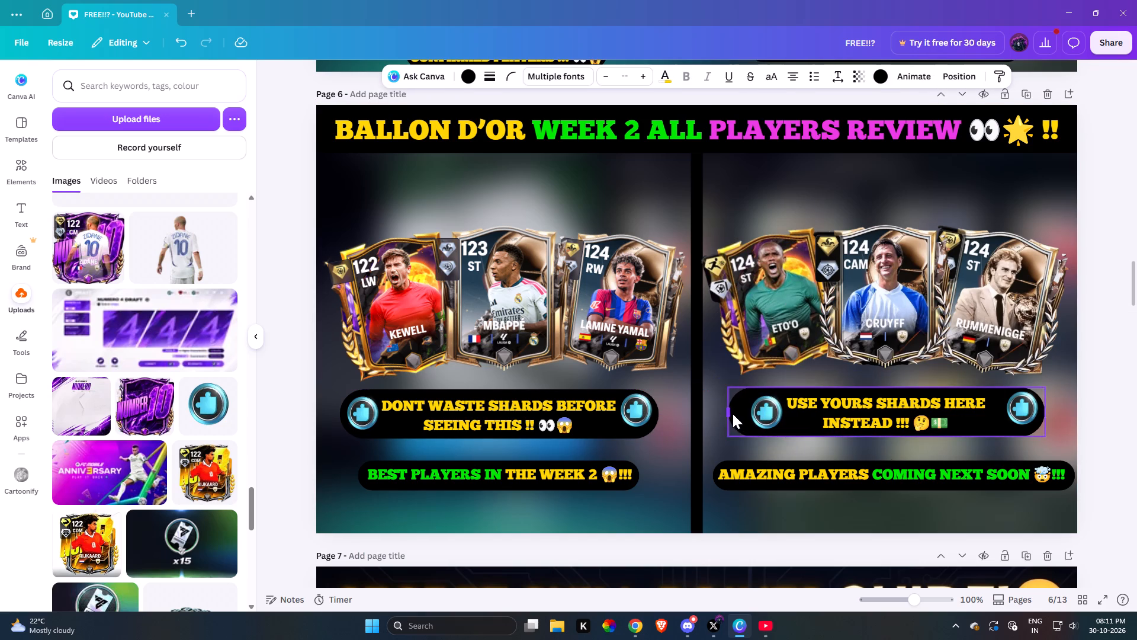
left_click_drag(733, 414, 742, 414)
Move the caption's right shard icon closer to the text and shorten the pill's right end, making it about 489 wide.
left_click(1015, 412)
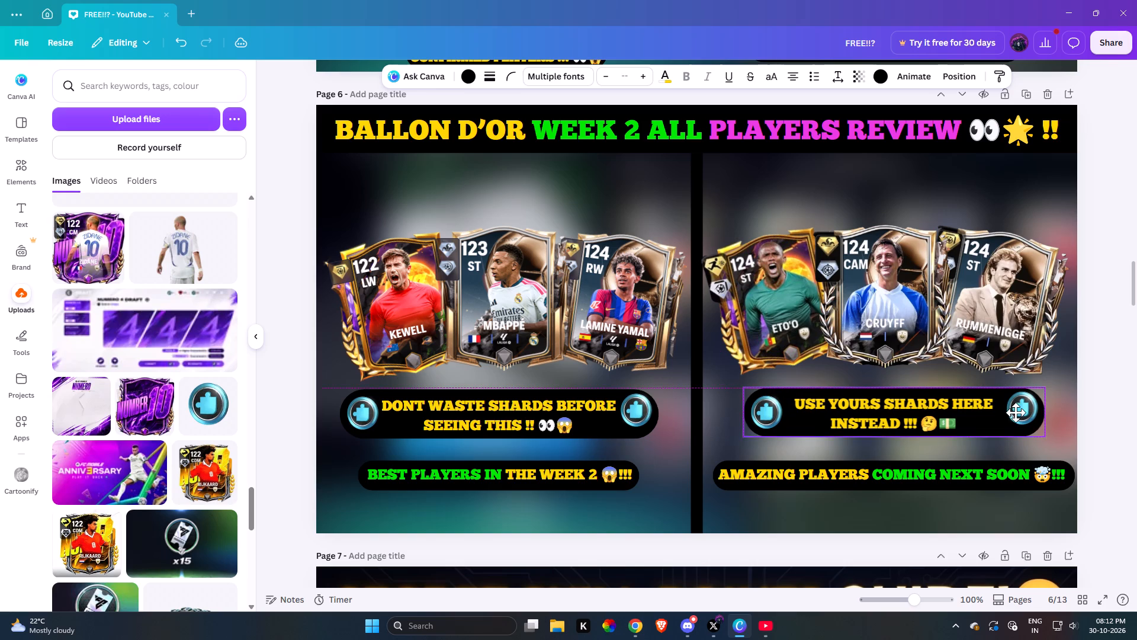
left_click_drag(1021, 412, 1008, 414)
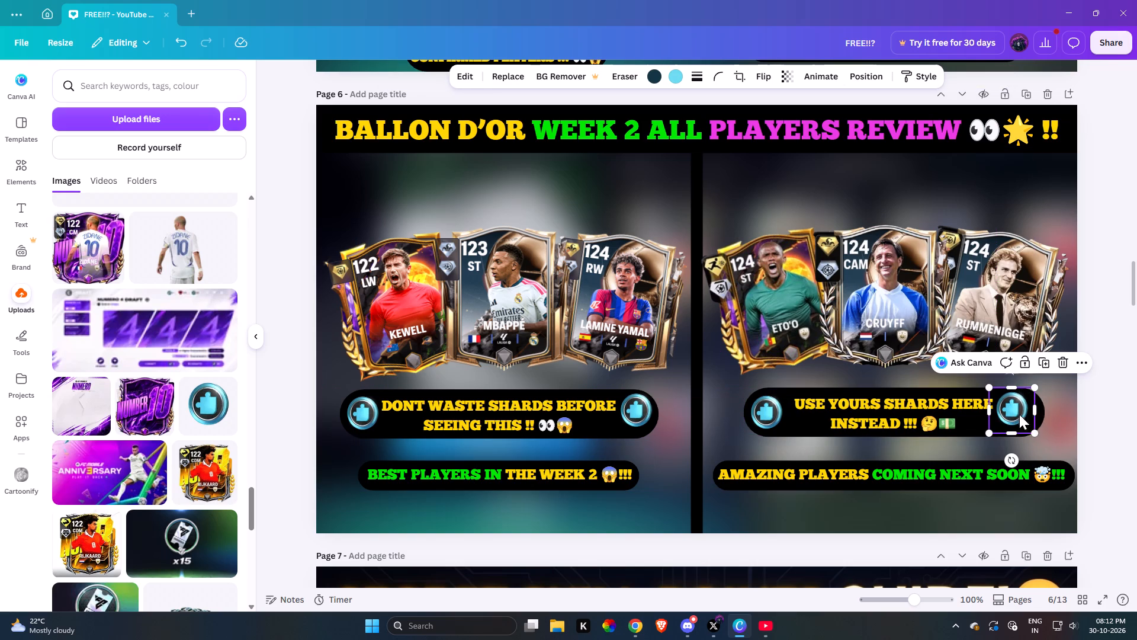
left_click(1041, 409)
left_click_drag(1043, 409, 1035, 409)
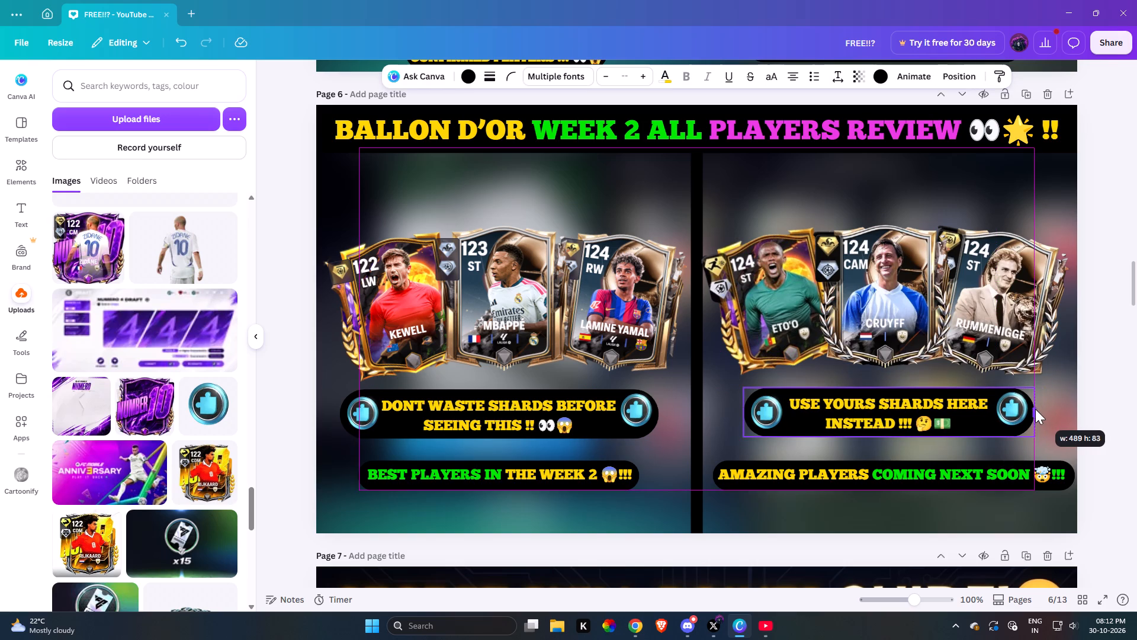
left_click_drag(1035, 409, 1032, 409)
left_click(1015, 410)
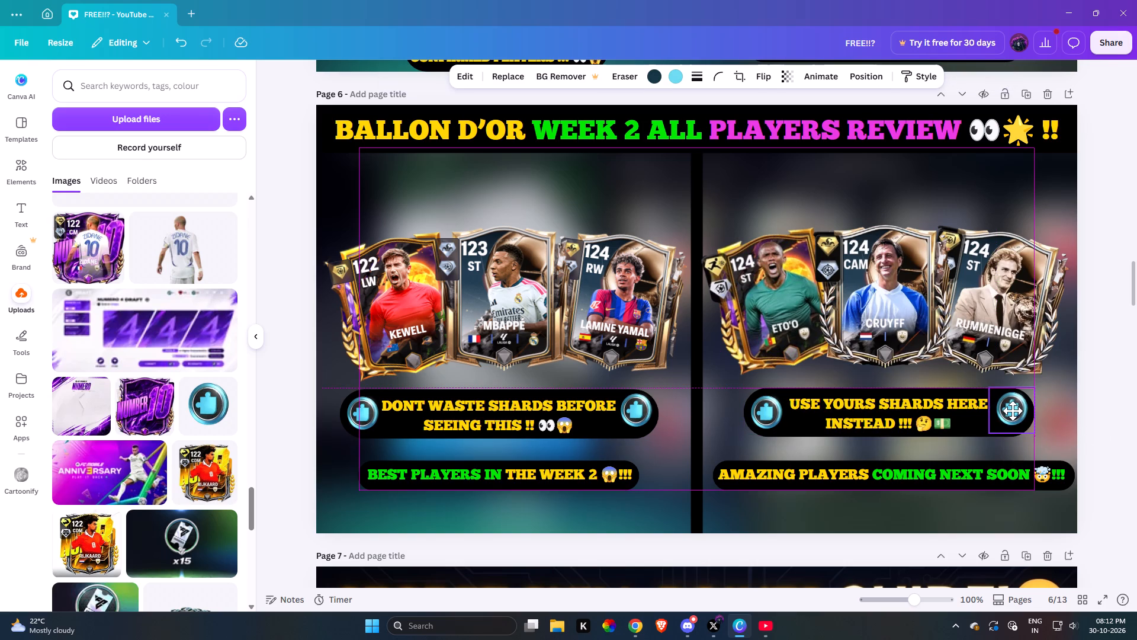
left_click(1046, 400)
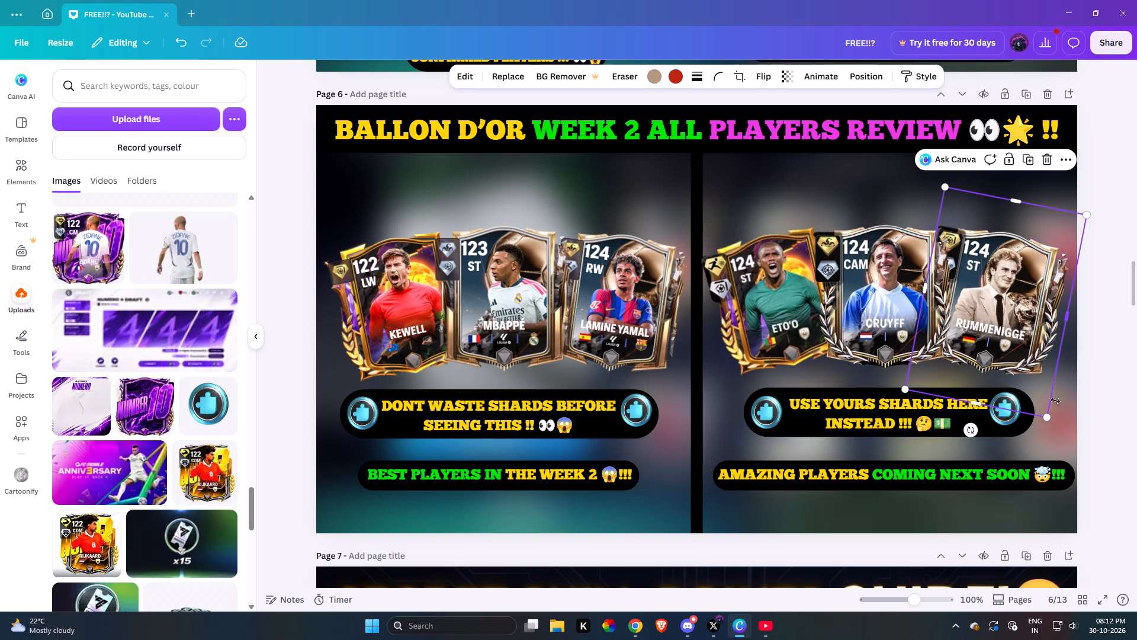
left_click(1049, 430)
left_click_drag(1003, 407, 1010, 408)
left_click(1054, 410)
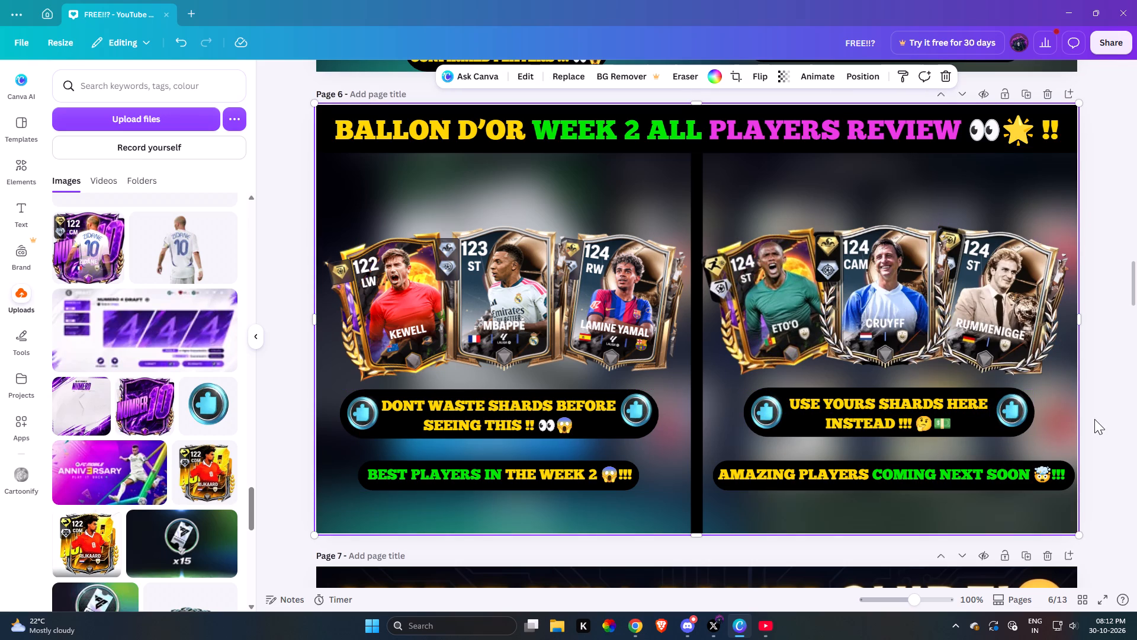
Recolour the whole "USE YOURS SHARDS HERE INSTEAD !!!" caption text green.
double_click(935, 398)
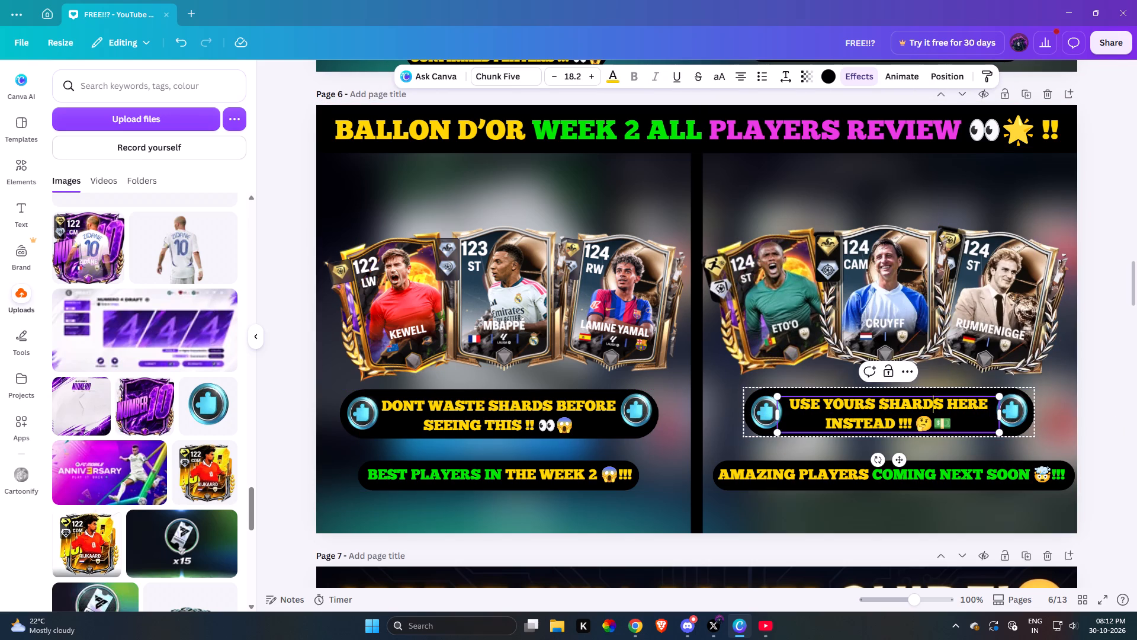
left_click_drag(792, 404, 964, 424)
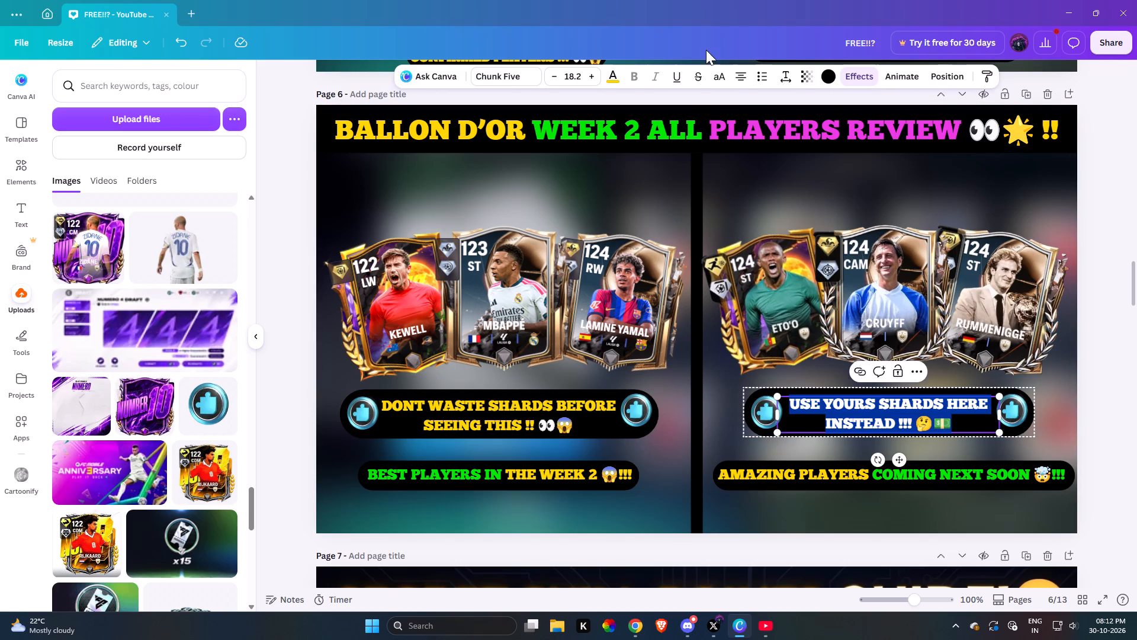
left_click(618, 80)
left_click(238, 161)
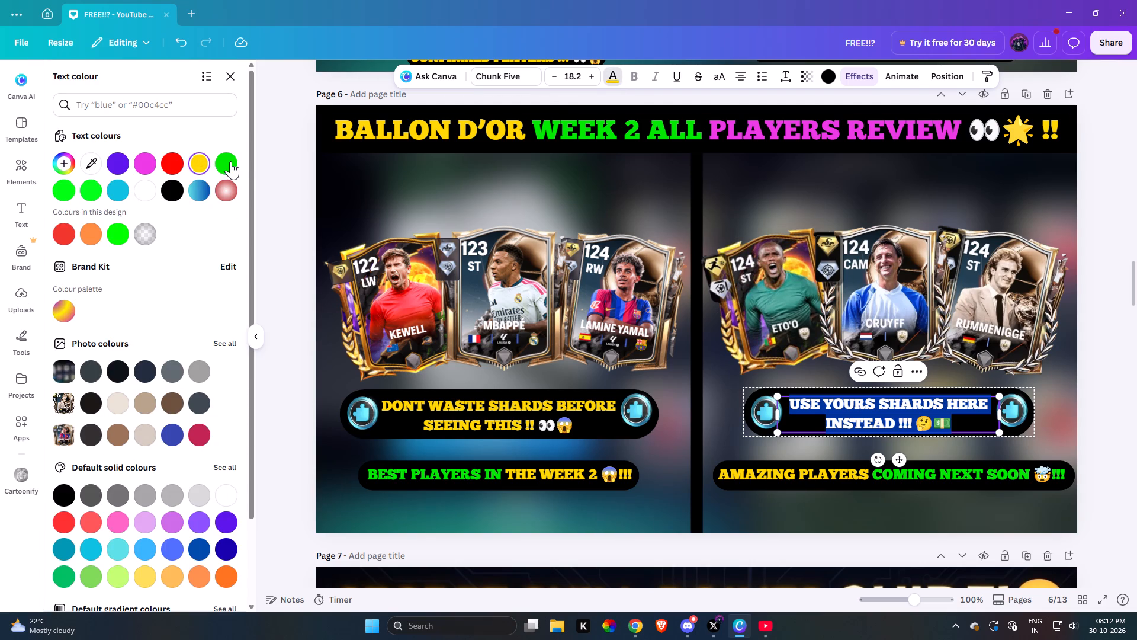
left_click(229, 161)
left_click(975, 438)
Colour the word "SHARDS" light blue in the "USE YOURS SHARDS" caption.
left_click(901, 405)
left_click(898, 405)
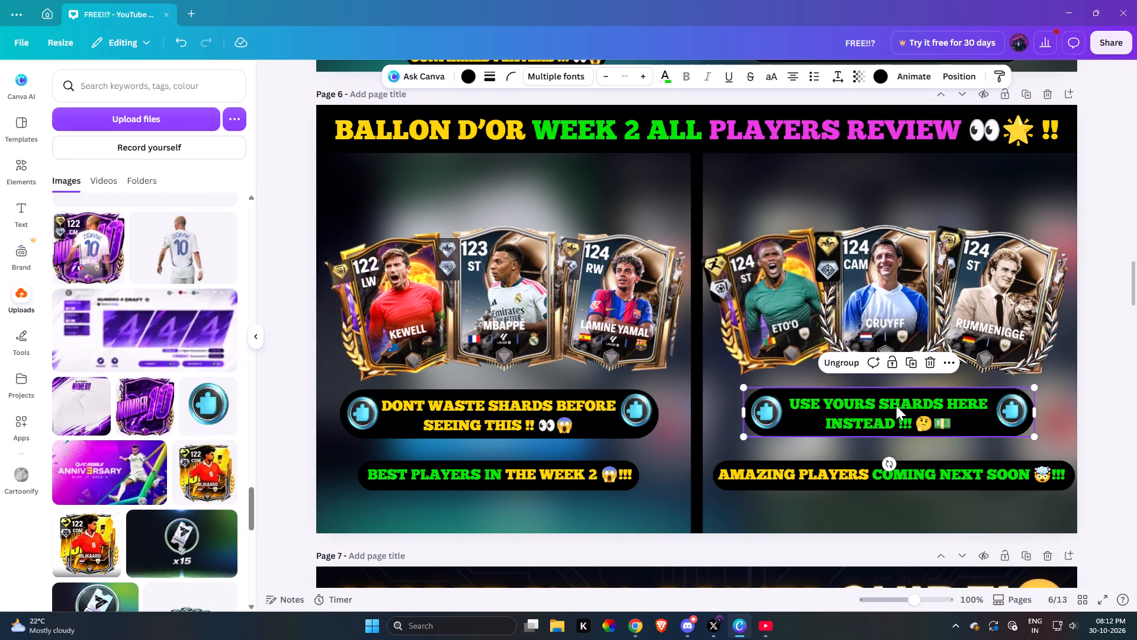
double_click(891, 401)
left_click(891, 401)
left_click(891, 401)
left_click(882, 401)
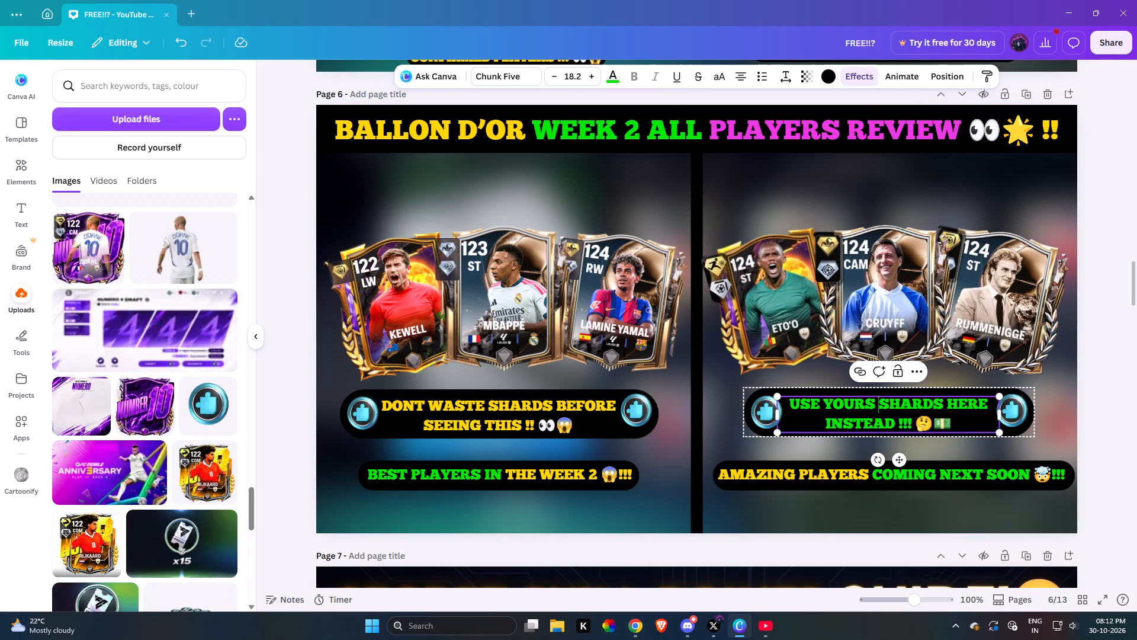
left_click_drag(882, 402, 942, 398)
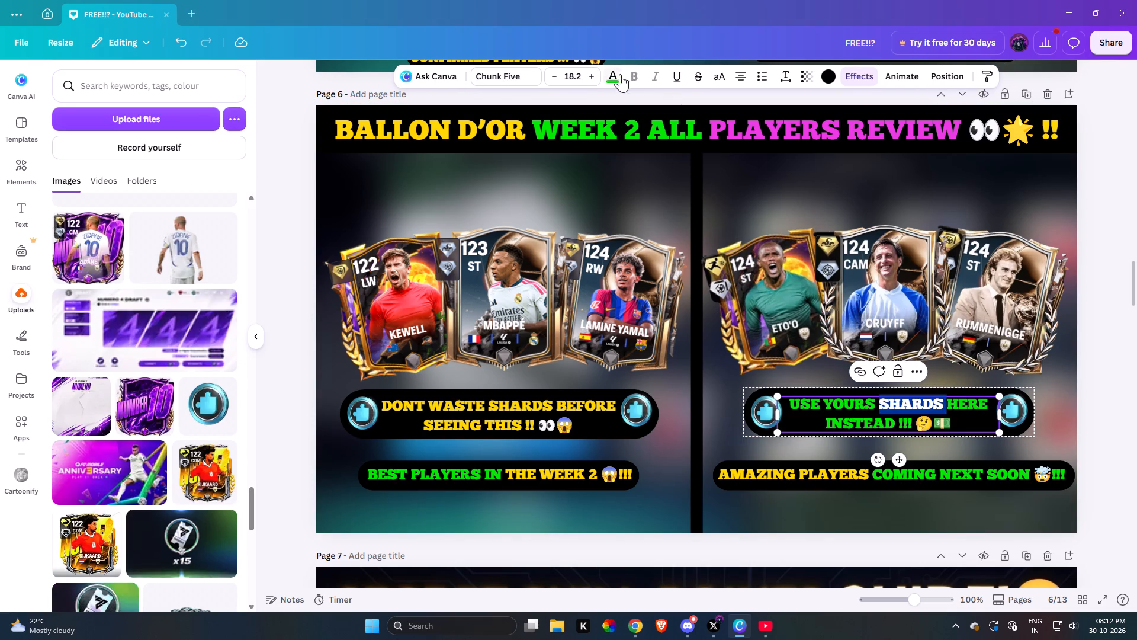
left_click(616, 77)
left_click(115, 194)
left_click(855, 422)
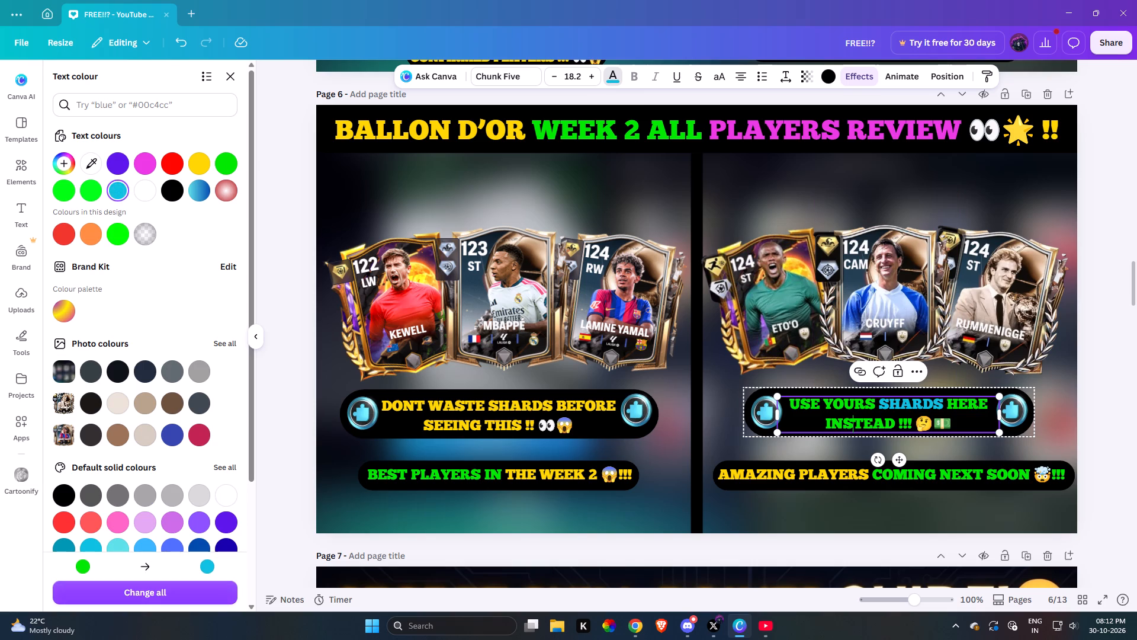
Colour the words "HERE INSTEAD !!!" yellow in the same caption.
left_click_drag(948, 404, 980, 411)
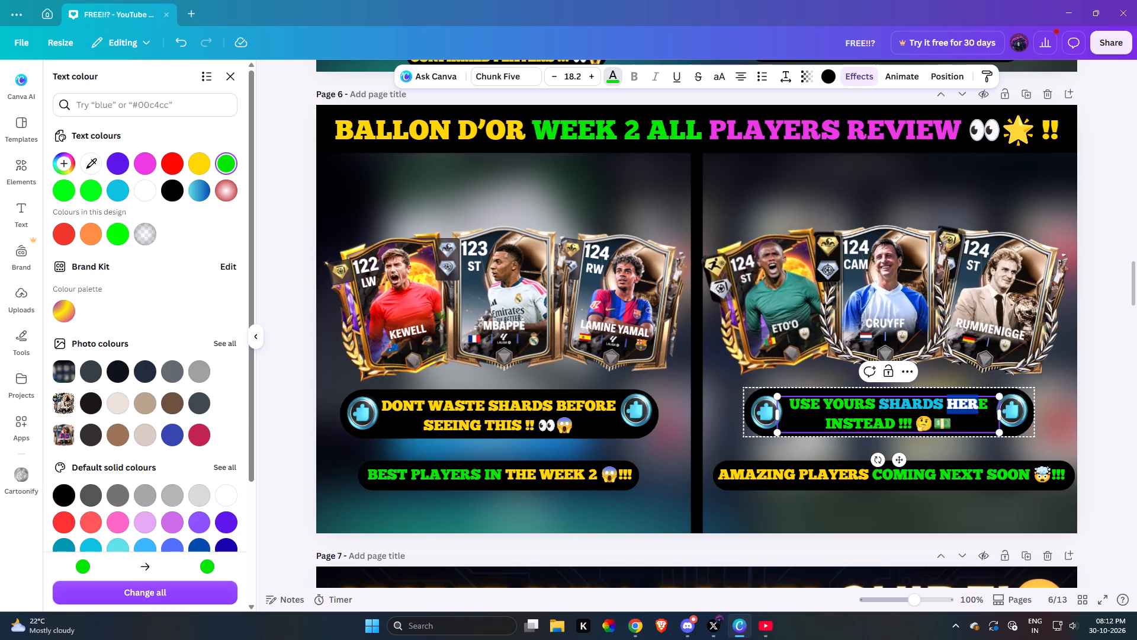
left_click_drag(980, 411, 984, 426)
left_click(611, 73)
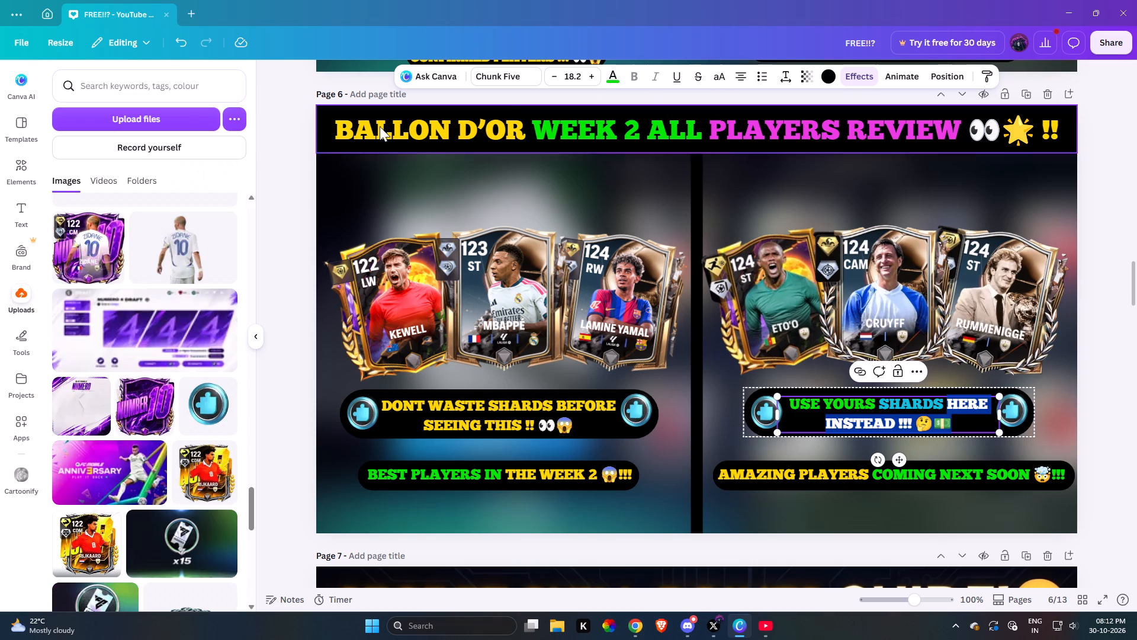
left_click(614, 73)
left_click(201, 169)
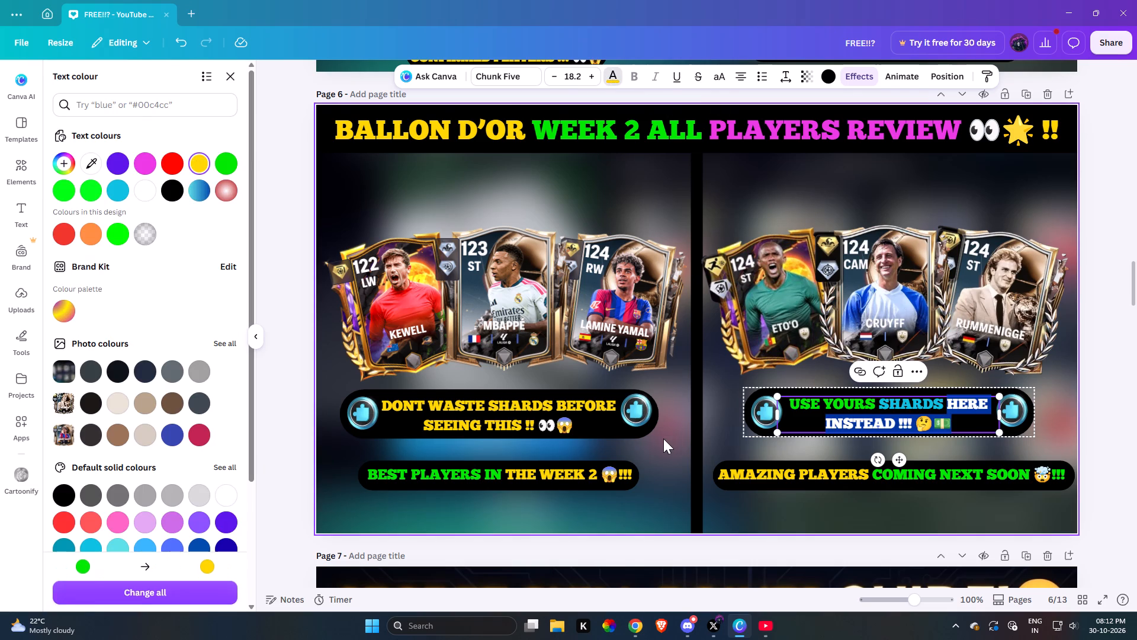
left_click(663, 439)
Colour the word "SHARDS" light blue in the "DONT WASTE SHARDS" caption.
left_click(437, 399)
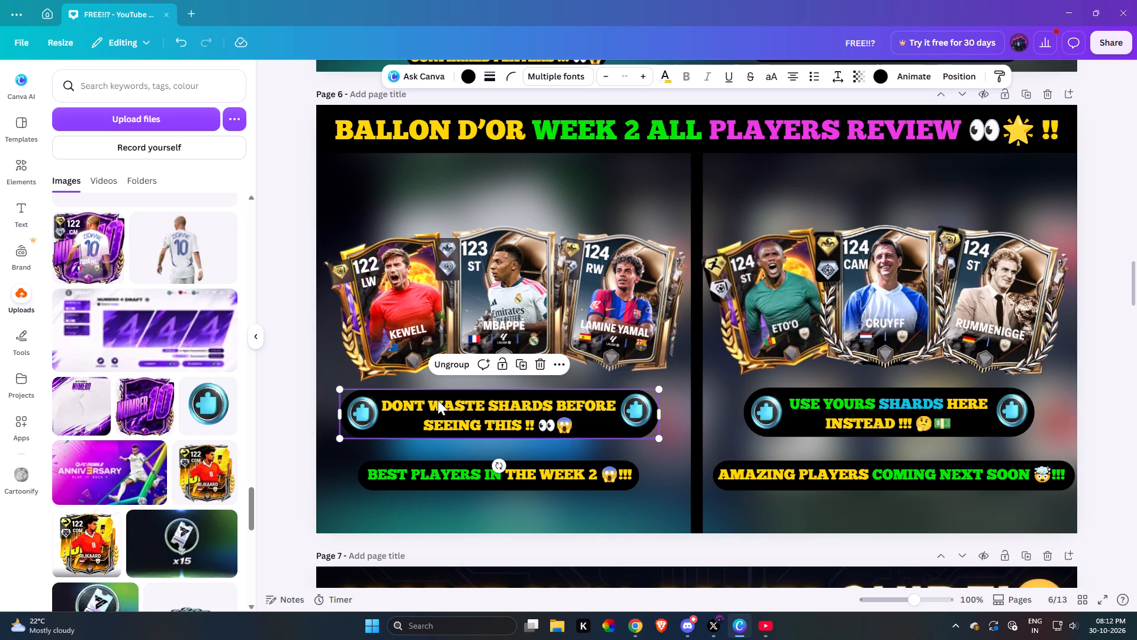
left_click(484, 401)
left_click(495, 401)
left_click(495, 401)
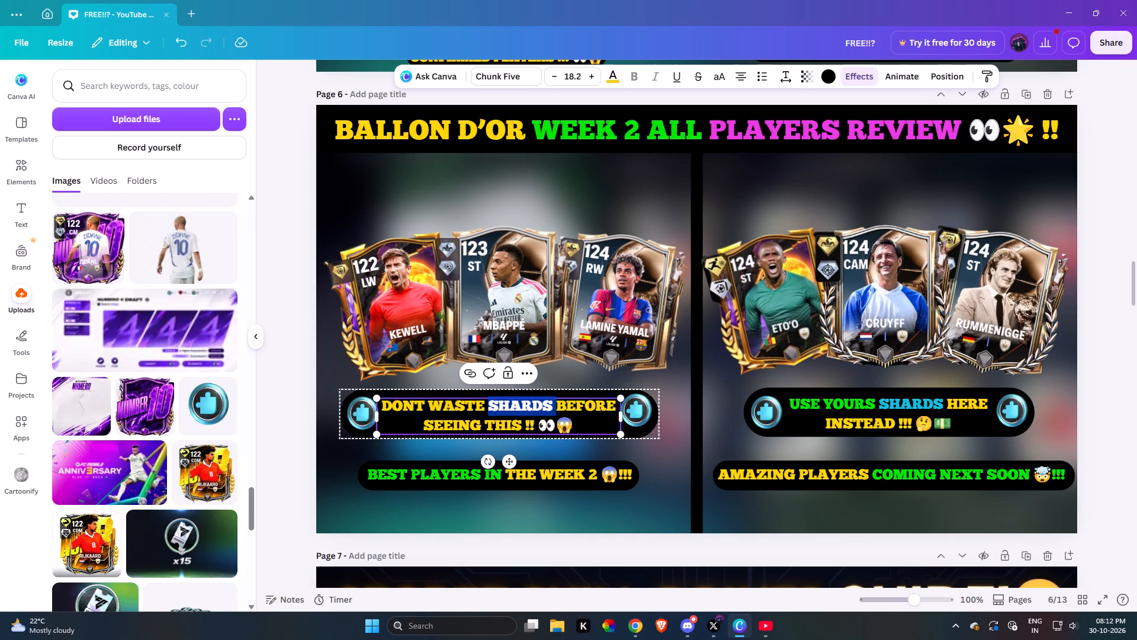
left_click(610, 78)
left_click(115, 184)
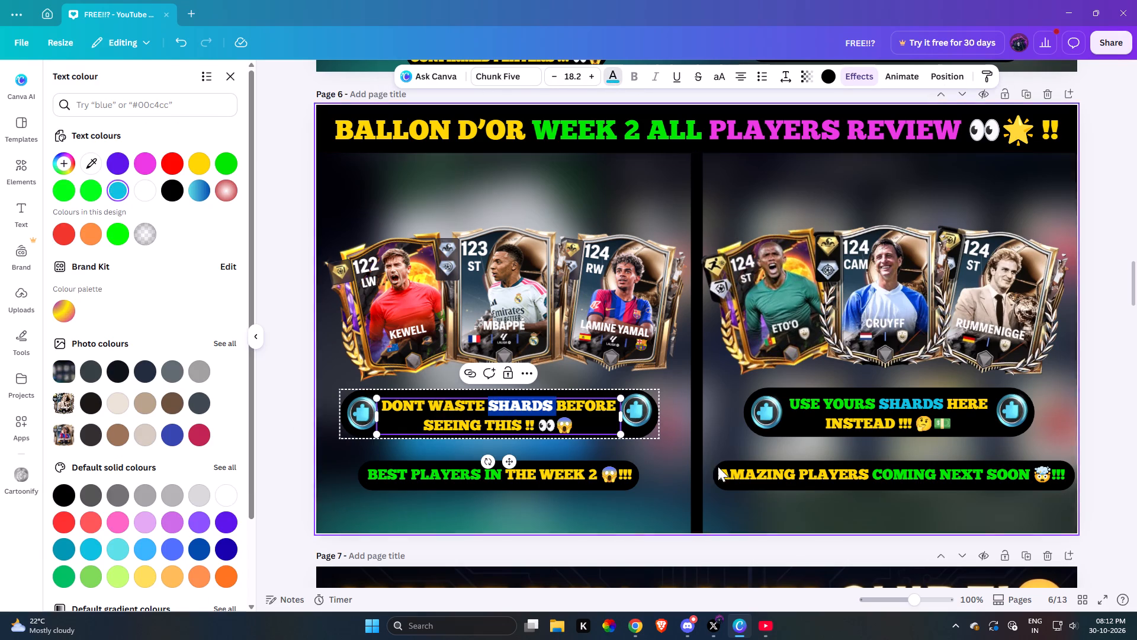
left_click(627, 413)
Colour the words "BEFORE SEEING THIS !!" green in the "DONT WASTE SHARDS" caption.
left_click(566, 406)
left_click_drag(557, 405, 563, 405)
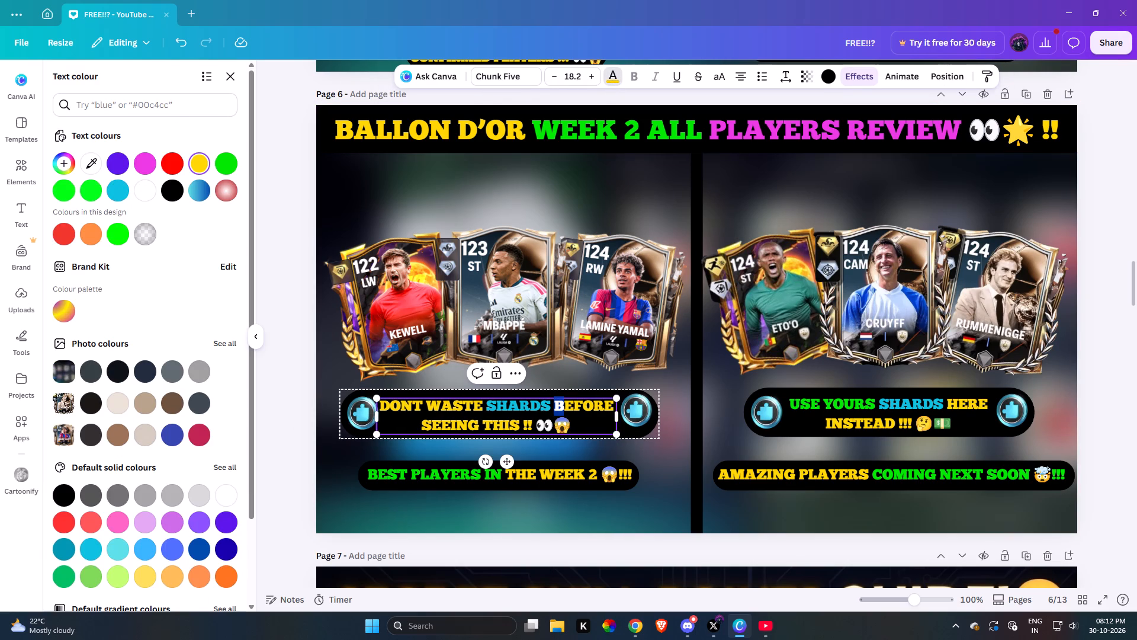
left_click_drag(563, 405, 610, 427)
left_click(617, 78)
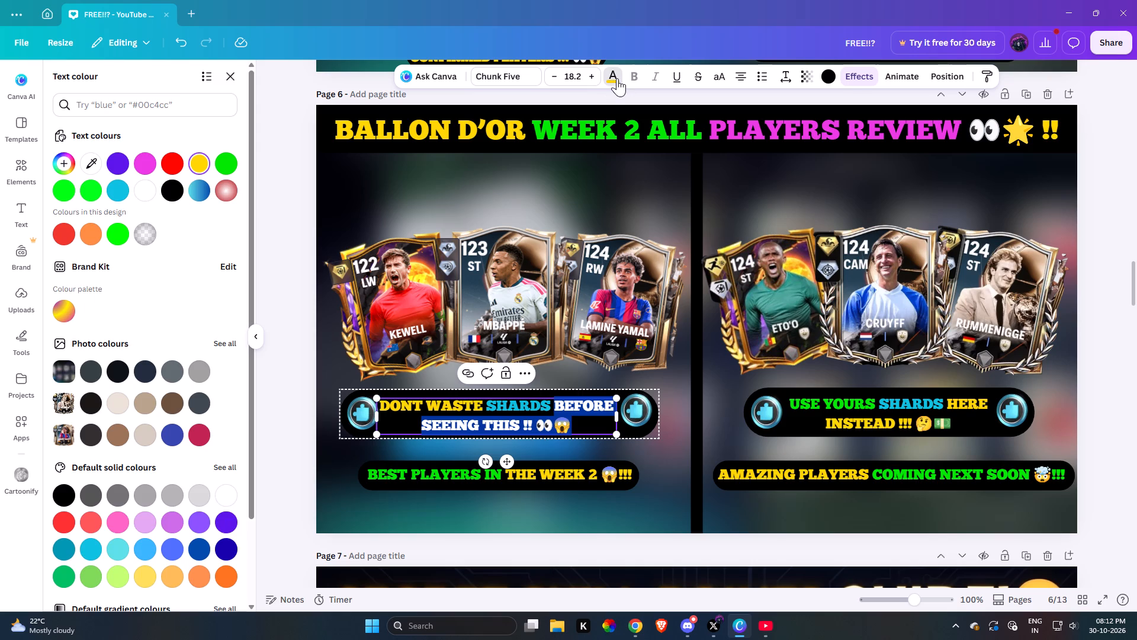
left_click(612, 79)
left_click(62, 184)
left_click(642, 449)
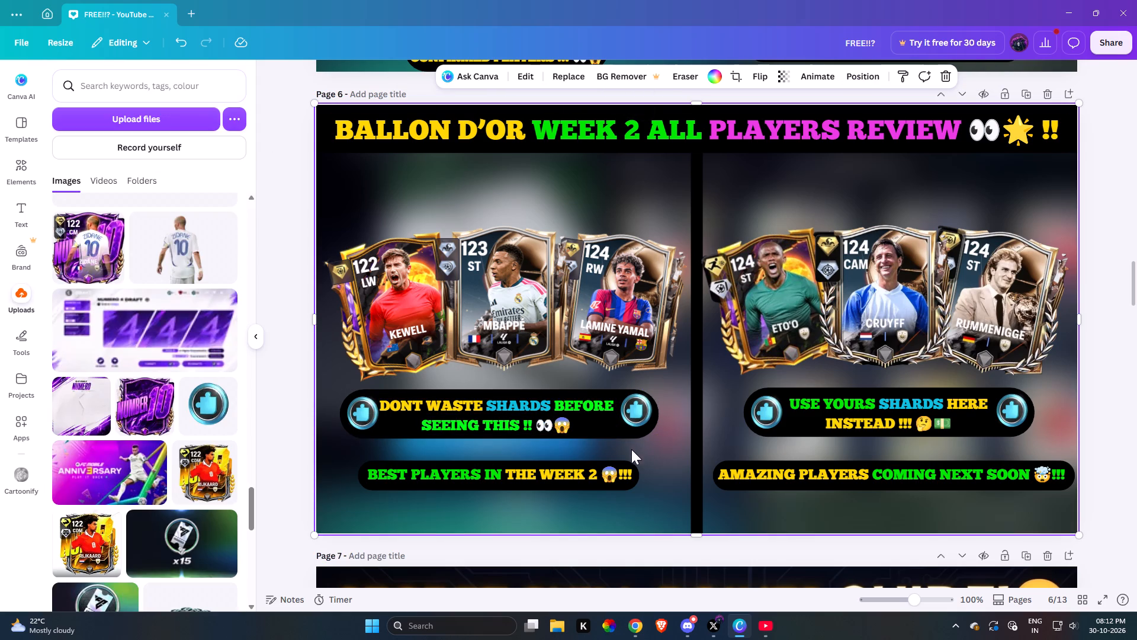
Extend the "DONT WASTE SHARDS" pill slightly at its right end and shift the right shard icon outward to match.
left_click(384, 423)
left_click(398, 423)
left_click(658, 416)
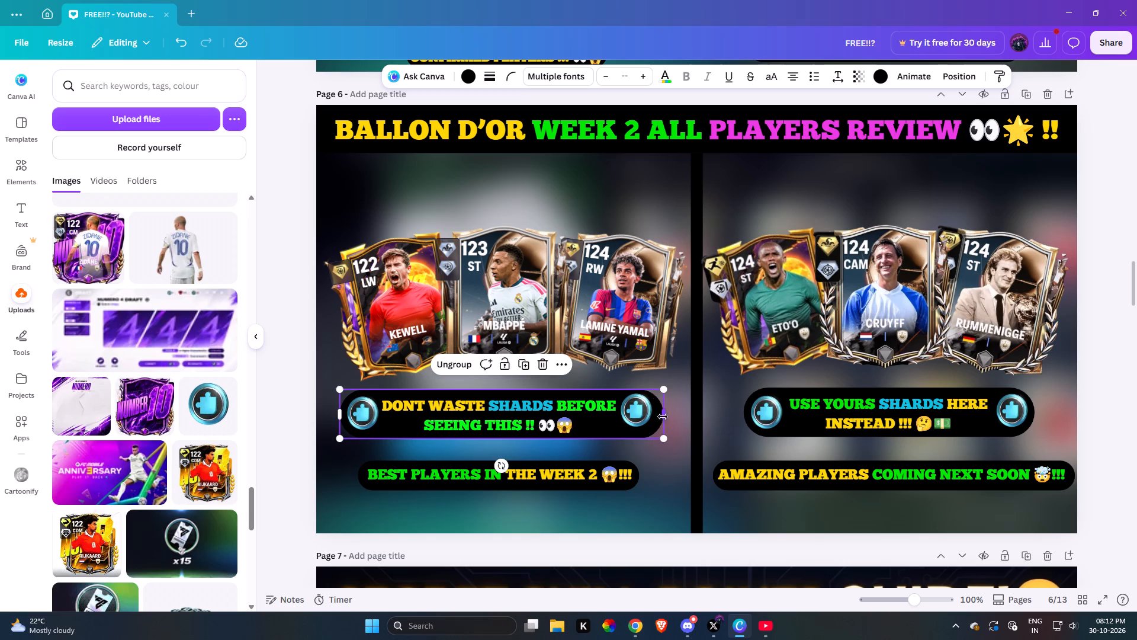
left_click(665, 461)
left_click(645, 412)
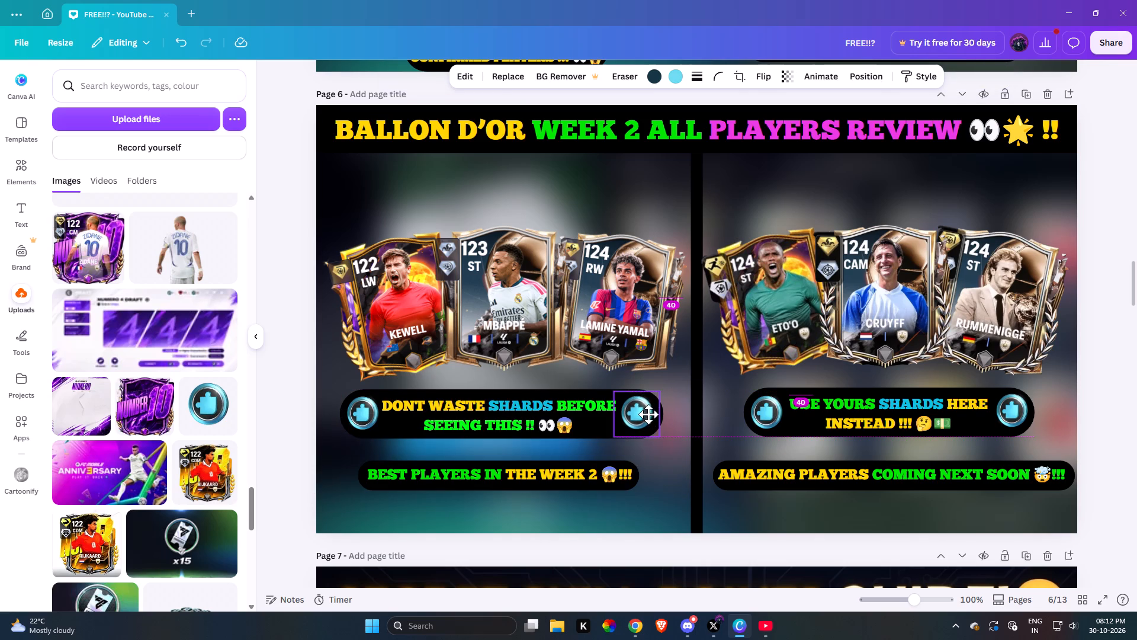
left_click(674, 462)
left_click(677, 388)
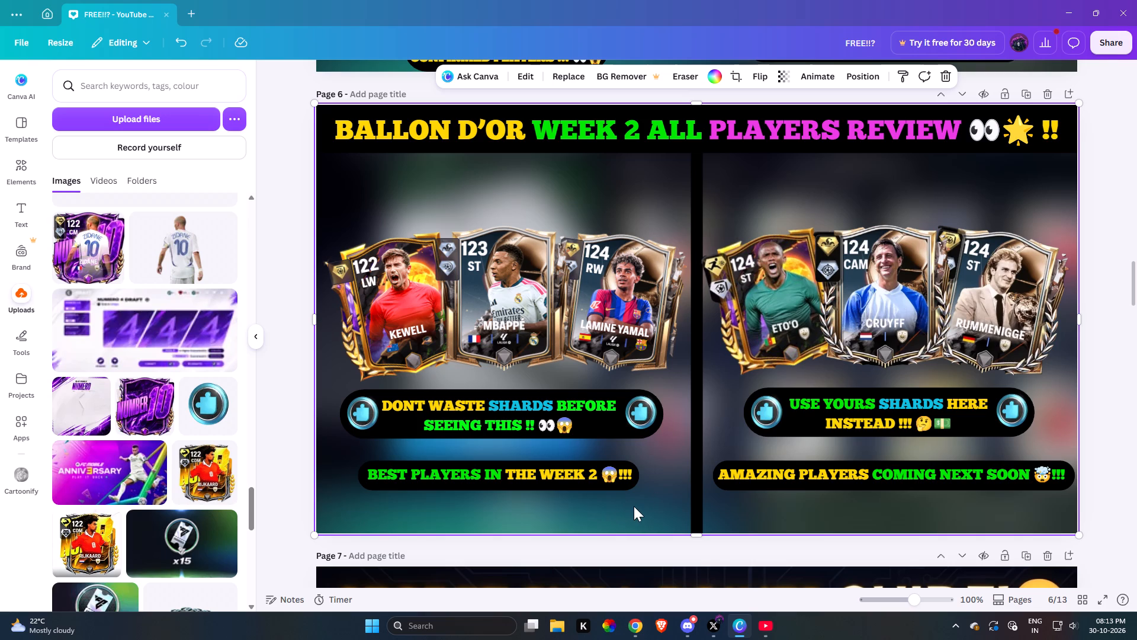
Group the "DONT WASTE SHARDS" caption with its two shard icons.
left_click_drag(624, 505, 555, 463)
left_click(644, 443)
left_click_drag(330, 433, 672, 417)
left_click(461, 360)
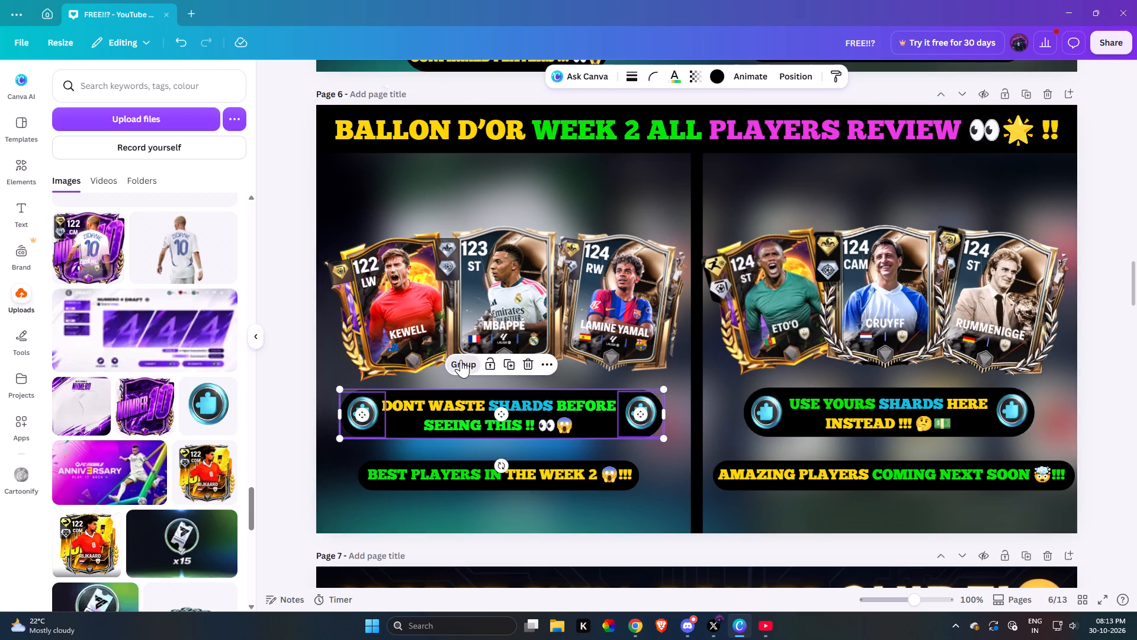
left_click(641, 457)
Swap the left side's captions, placing "BEST PLAYERS IN THE WEEK 2" under the cards and the grouped "DONT WASTE SHARDS" caption just below it.
left_click_drag(587, 413, 578, 504)
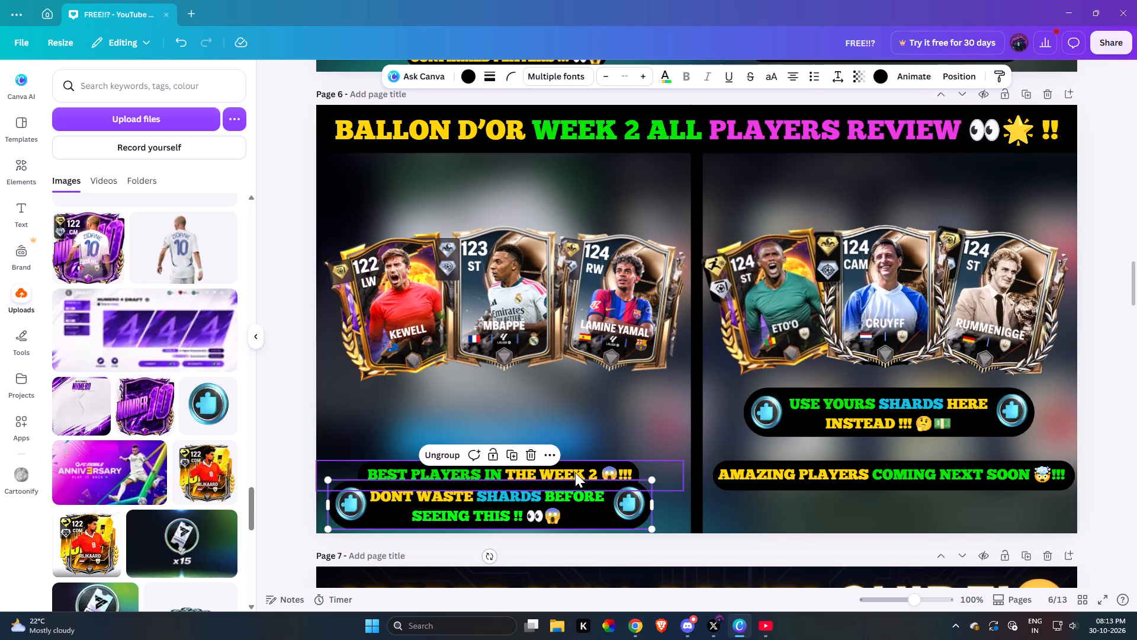
left_click_drag(584, 467, 589, 395)
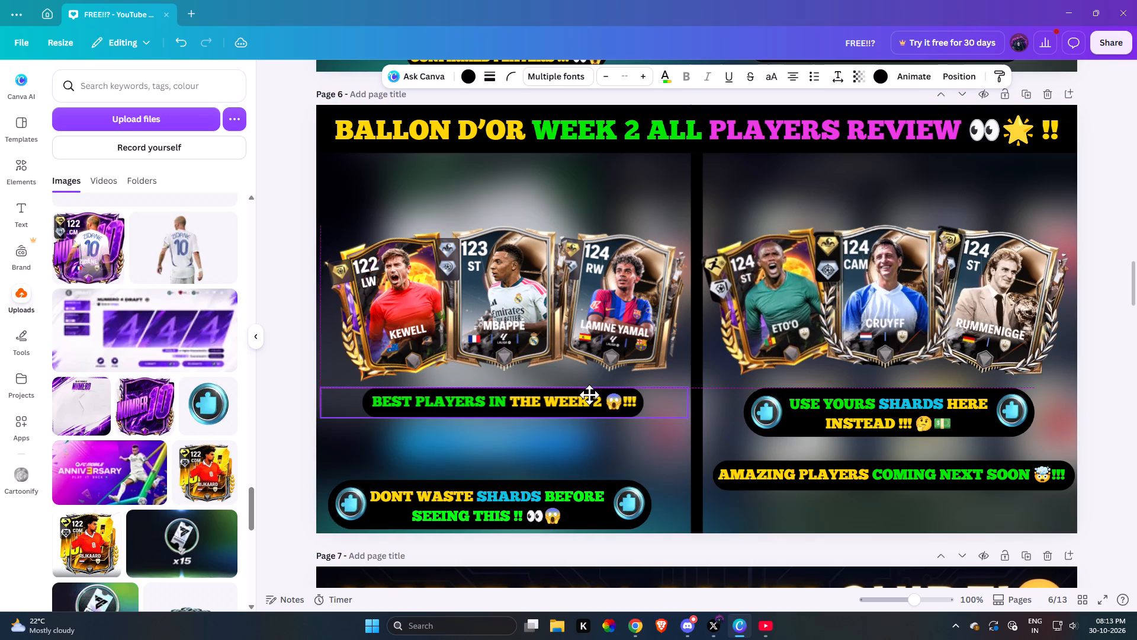
left_click_drag(589, 395, 587, 395)
left_click_drag(567, 510, 581, 457)
Group the "USE YOURS SHARDS HERE INSTEAD" caption with its two shard icons.
left_click_drag(721, 395, 751, 399)
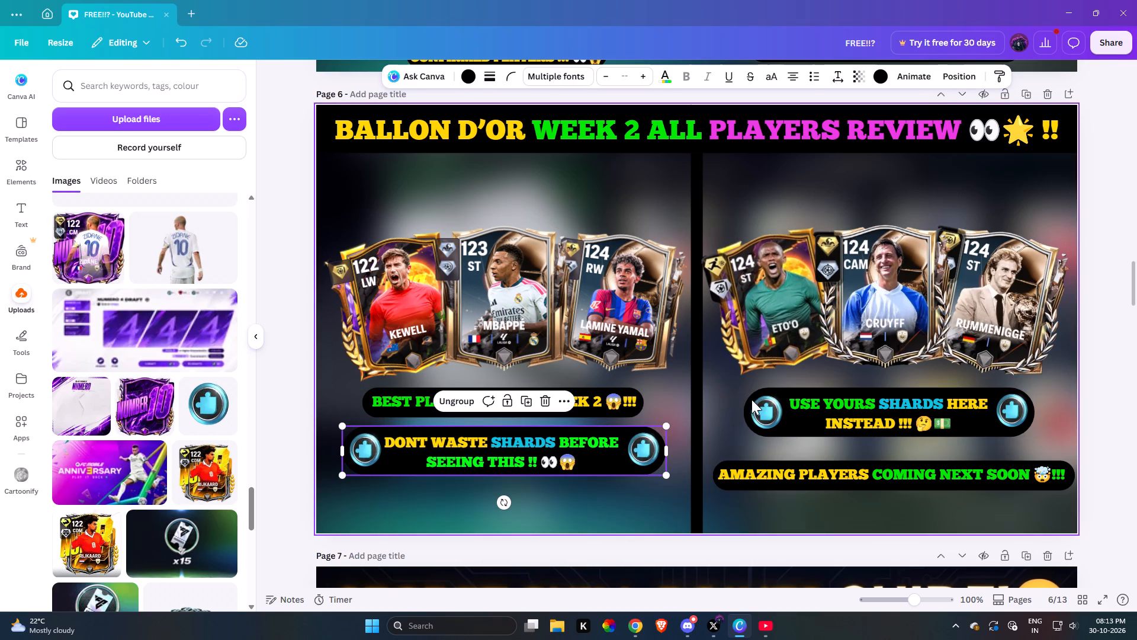
left_click_drag(751, 399, 1026, 417)
left_click(730, 441)
left_click_drag(730, 439, 734, 436)
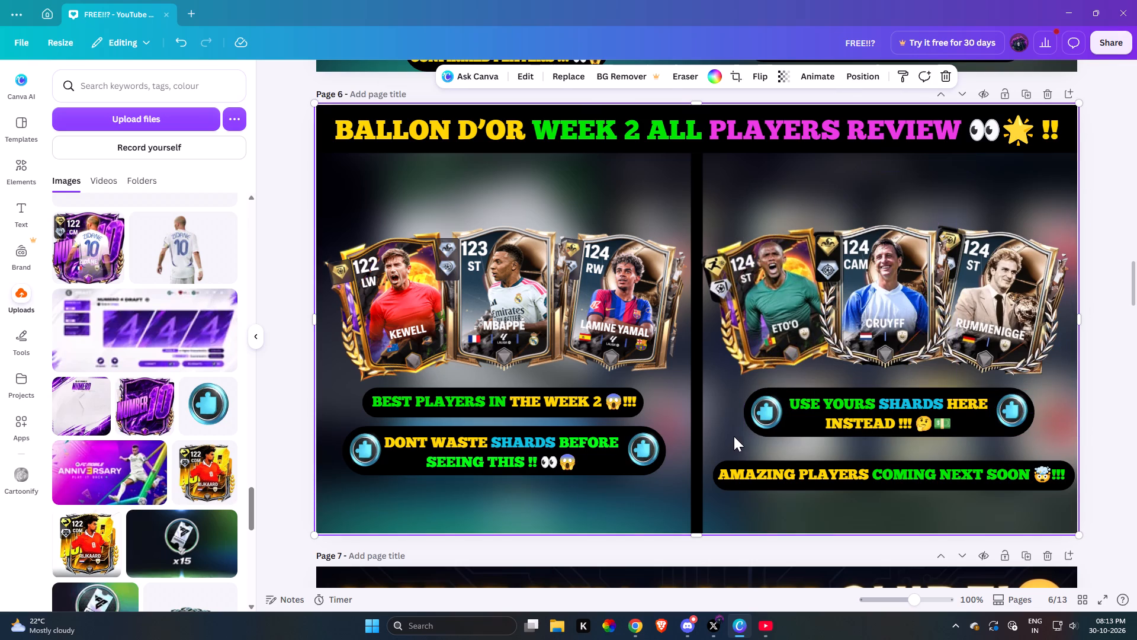
left_click_drag(734, 436, 1062, 424)
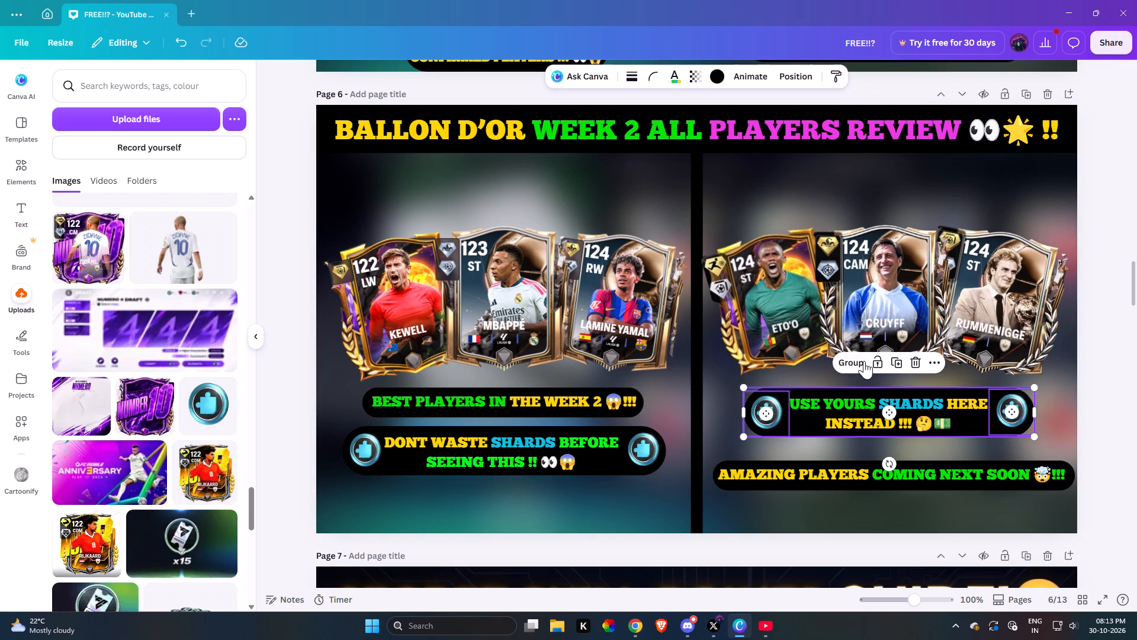
left_click(850, 365)
left_click(972, 452)
Swap the right side's captions, placing "AMAZING PLAYERS COMING NEXT SOON" under the cards and the grouped shards caption below it, level with "DONT WASTE SHARDS".
left_click_drag(946, 417, 950, 500)
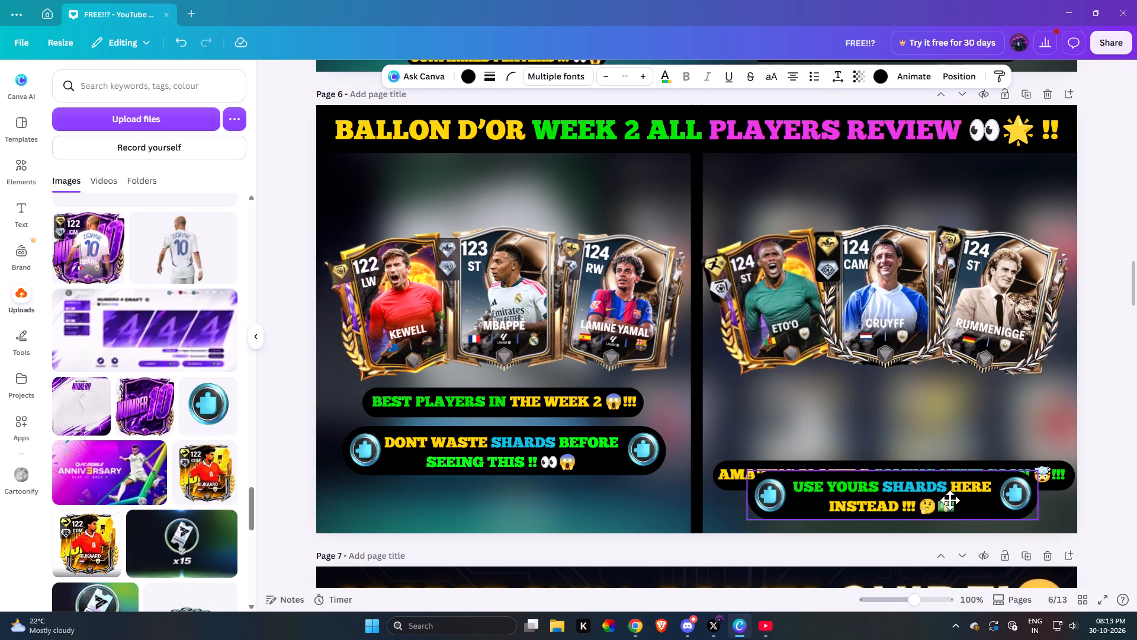
left_click_drag(950, 500, 946, 519)
left_click_drag(1029, 468, 1017, 396)
left_click_drag(942, 516, 946, 453)
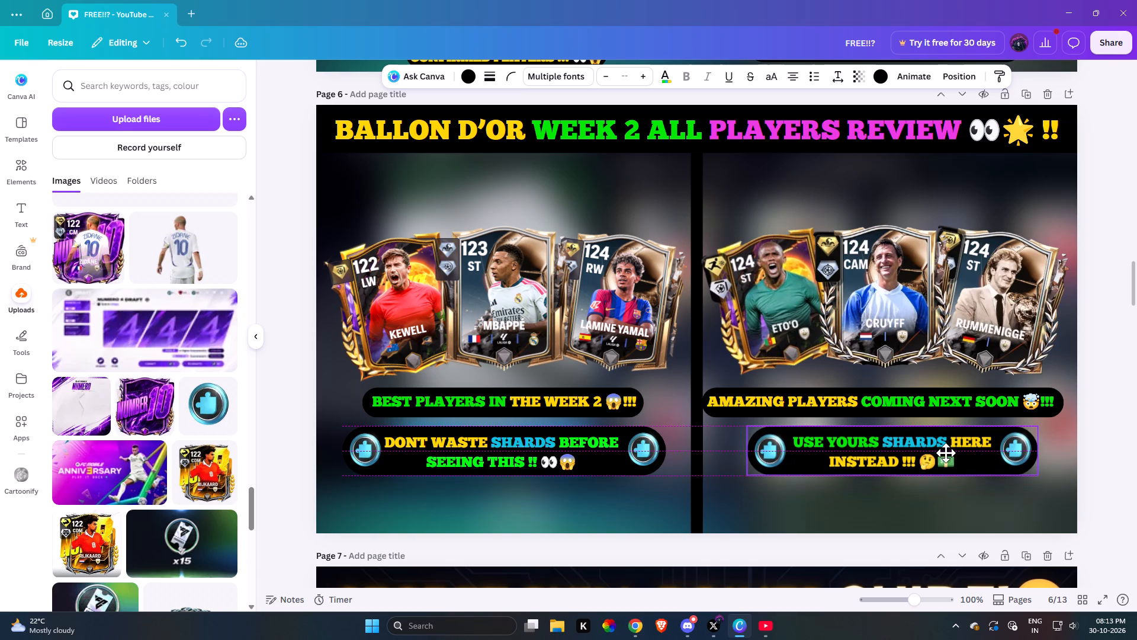
left_click_drag(946, 453, 951, 450)
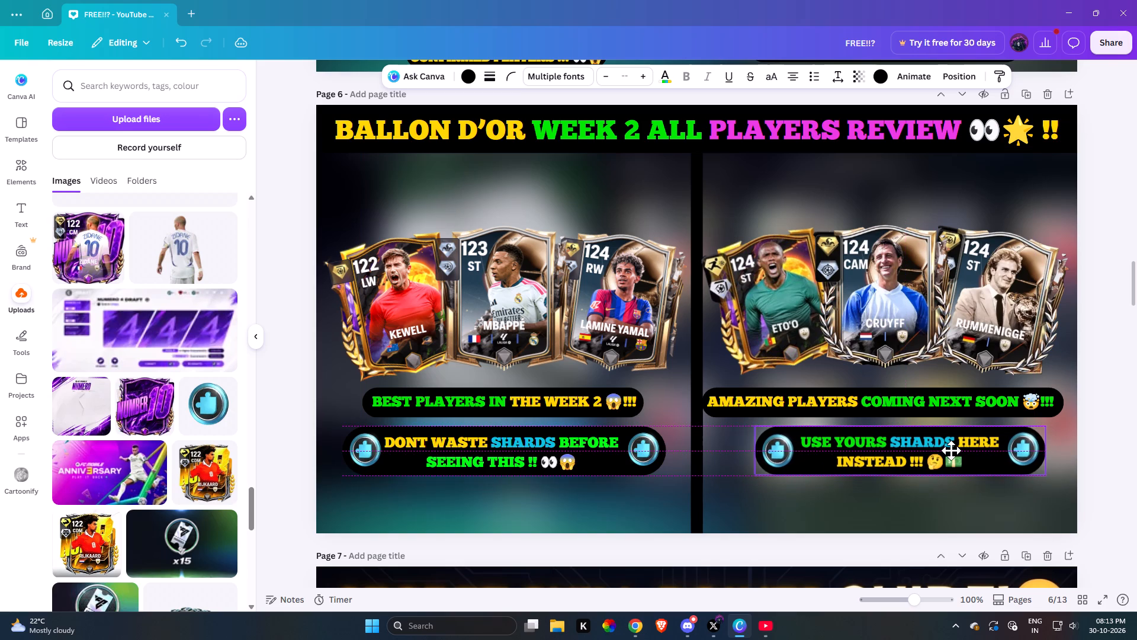
left_click_drag(951, 450, 946, 450)
left_click(999, 514)
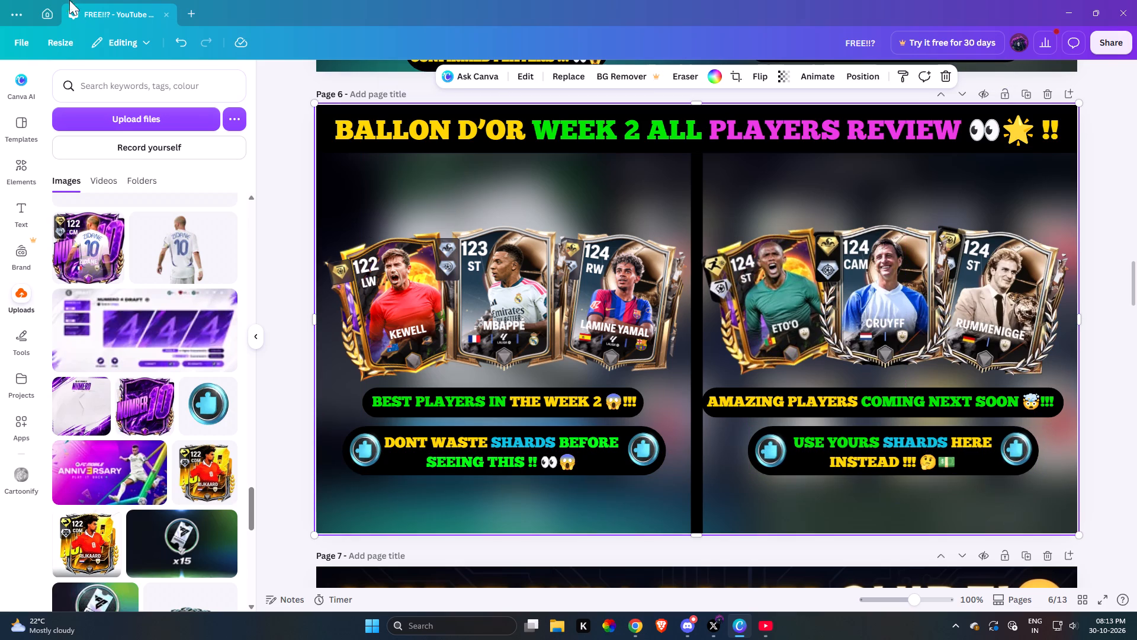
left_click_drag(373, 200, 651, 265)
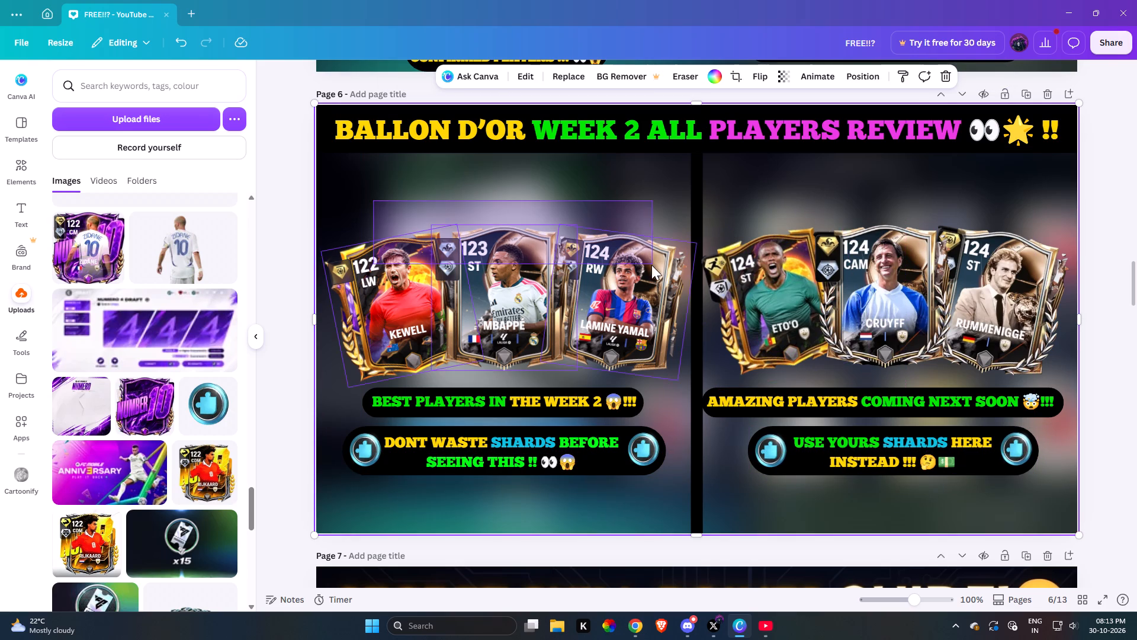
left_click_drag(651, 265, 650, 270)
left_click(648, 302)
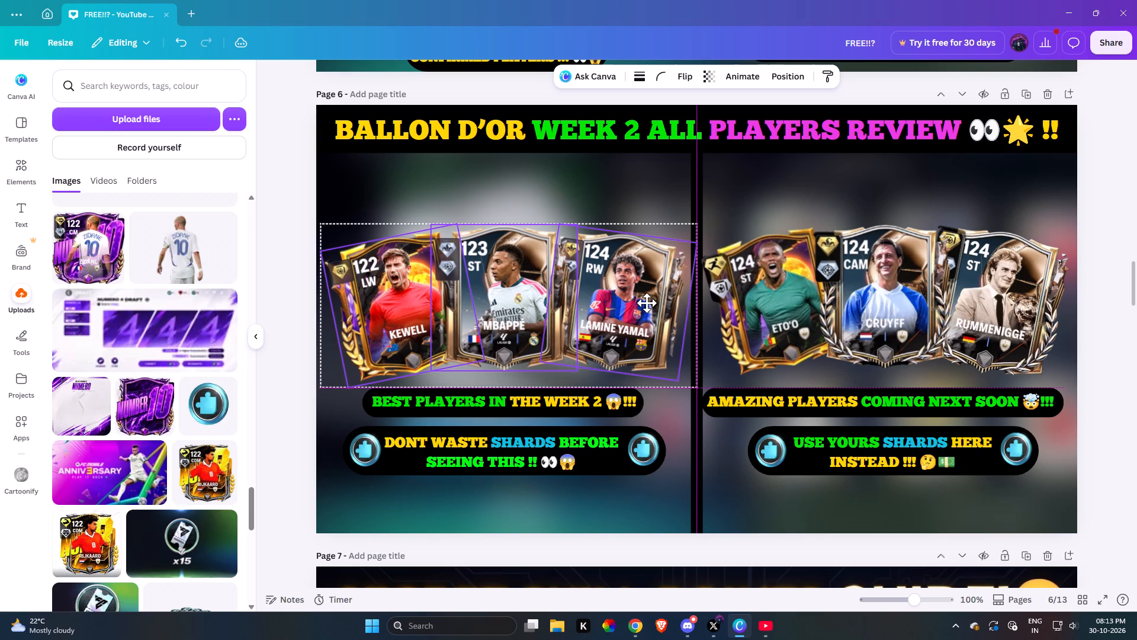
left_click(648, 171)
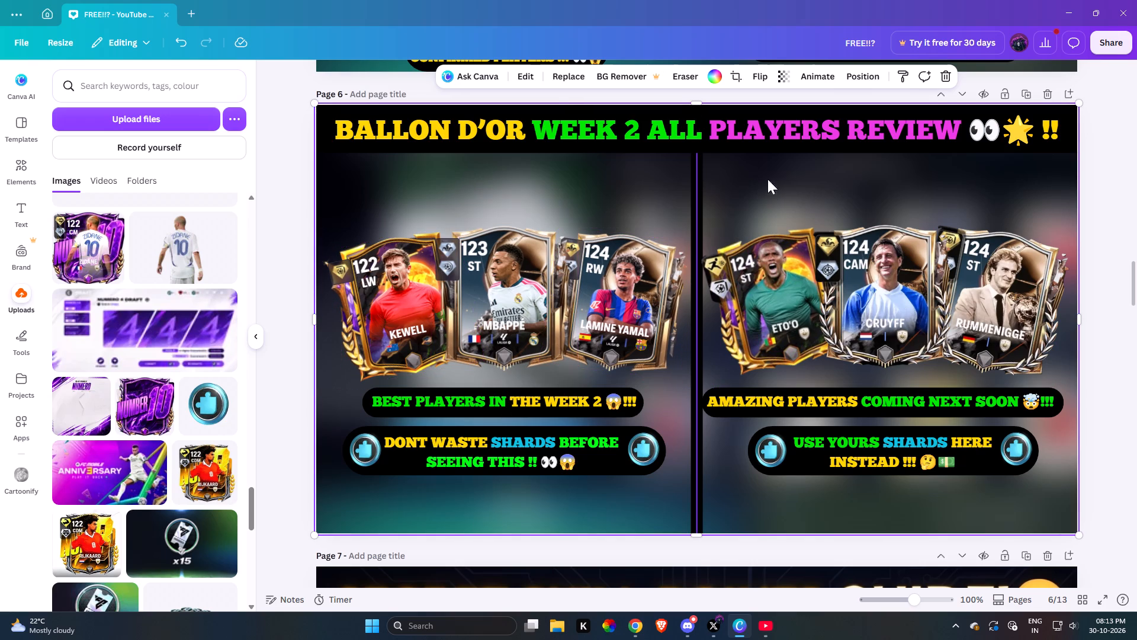
Shift the Eto'o and Rummenigge cards slightly rightward on the thumbnail's right side.
left_click(754, 277)
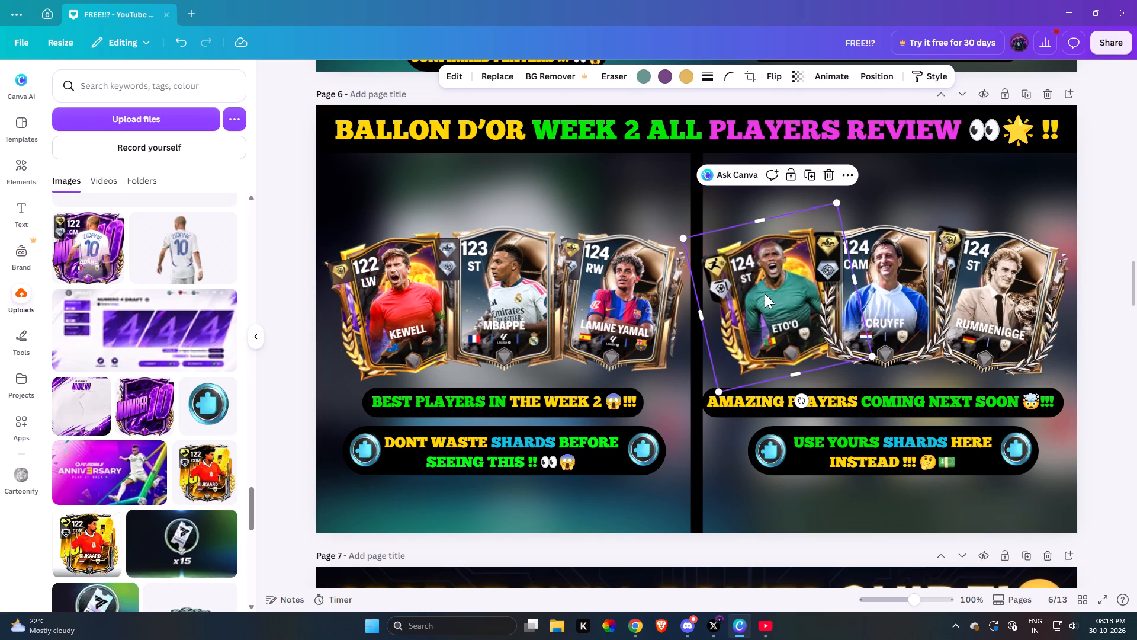
left_click(765, 293)
left_click(1017, 200)
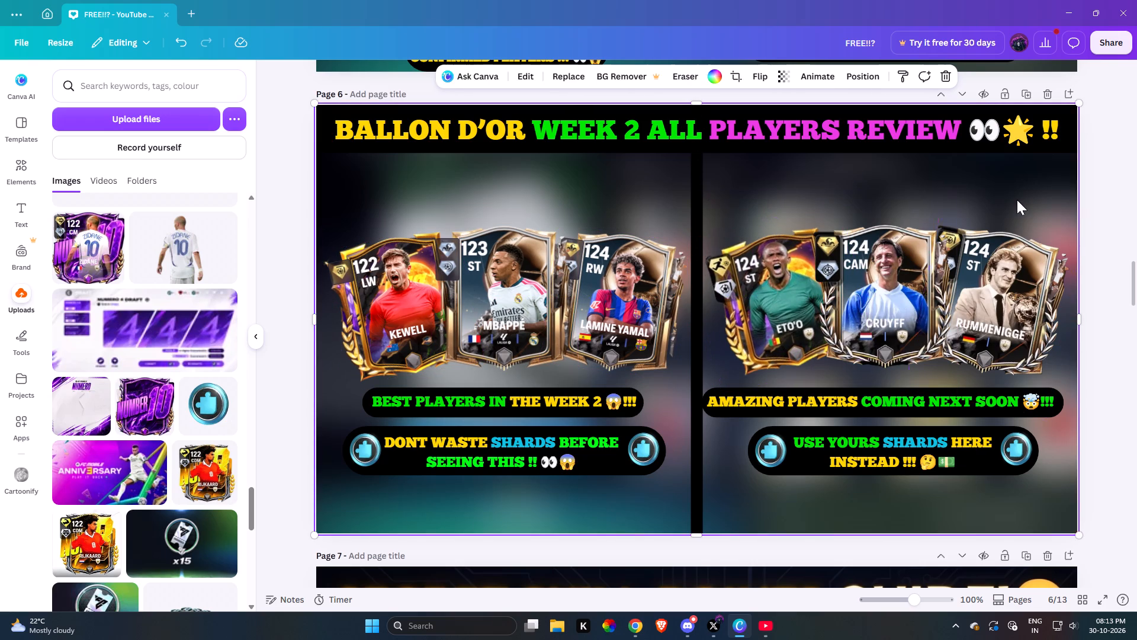
left_click_drag(1022, 287, 1027, 289)
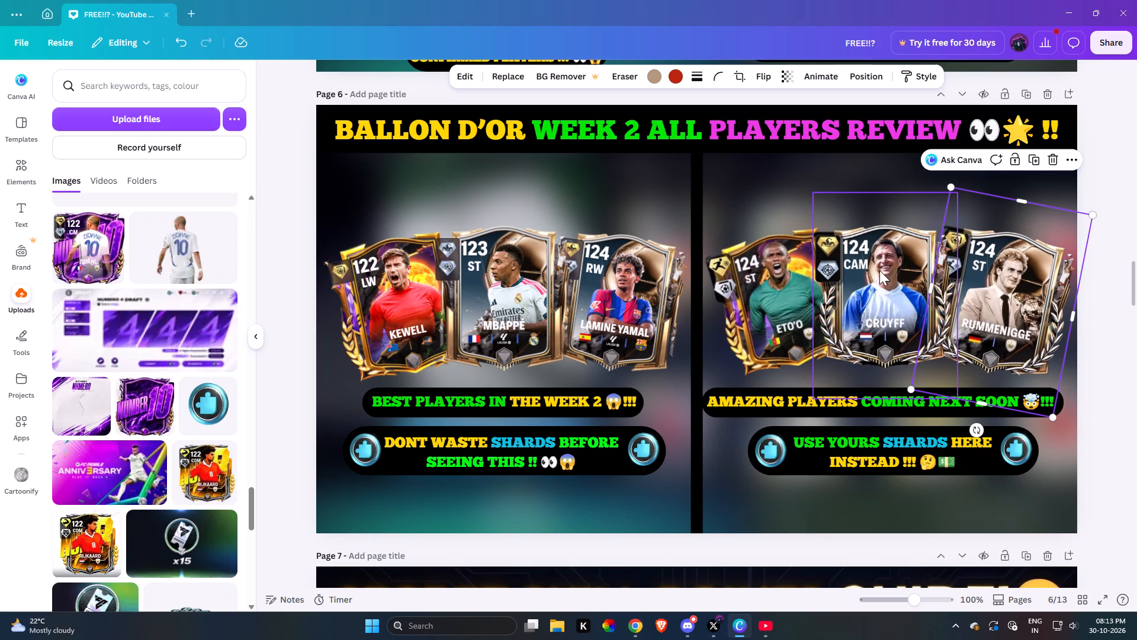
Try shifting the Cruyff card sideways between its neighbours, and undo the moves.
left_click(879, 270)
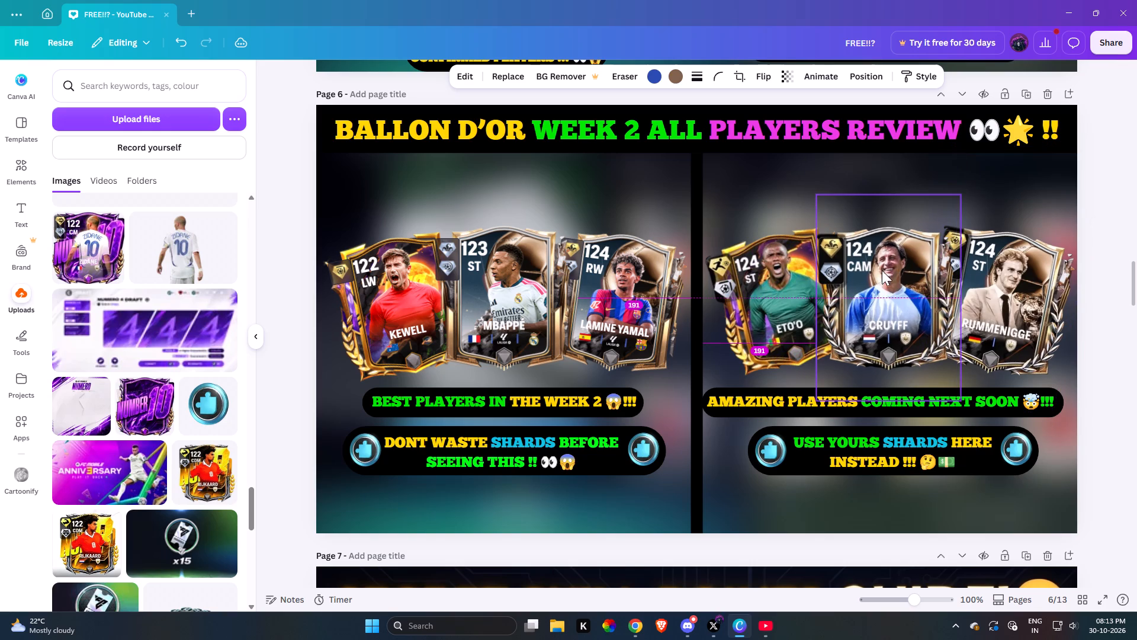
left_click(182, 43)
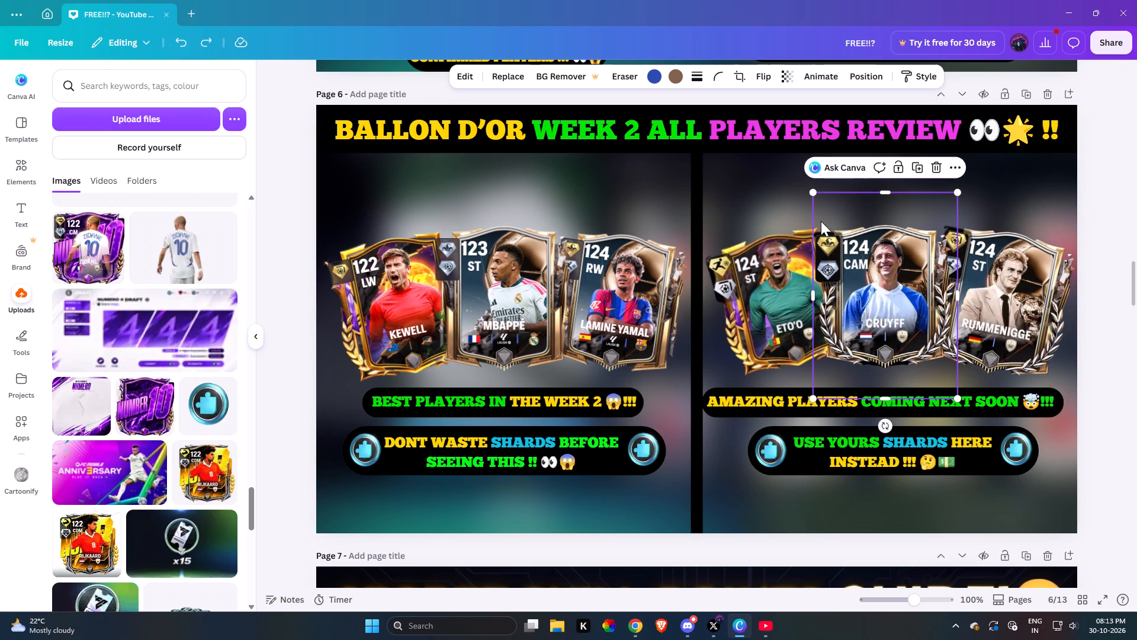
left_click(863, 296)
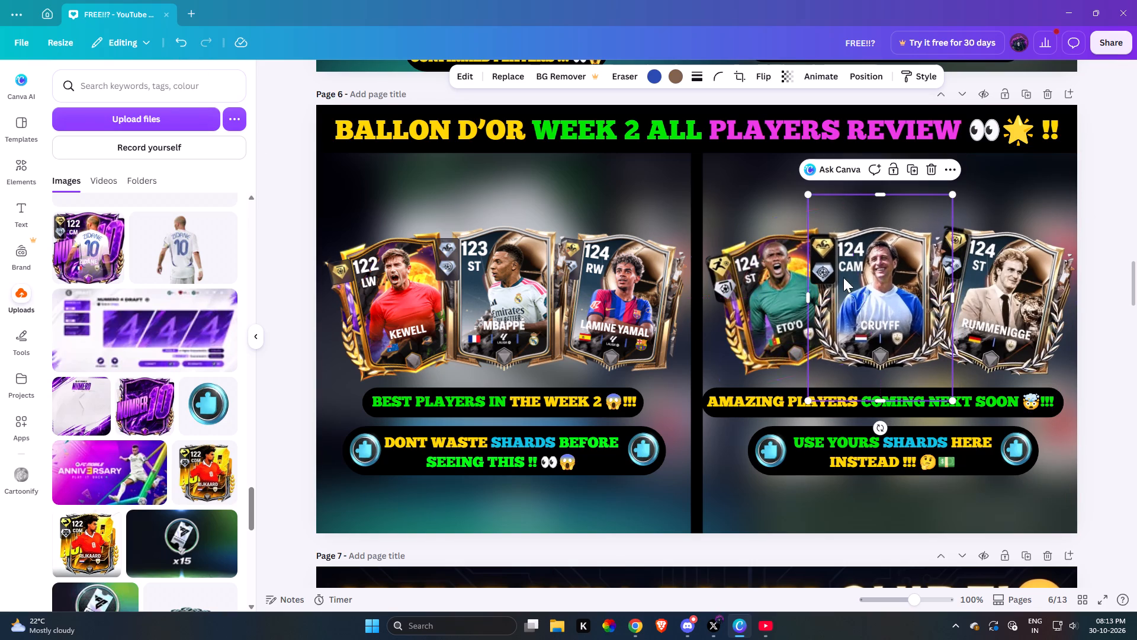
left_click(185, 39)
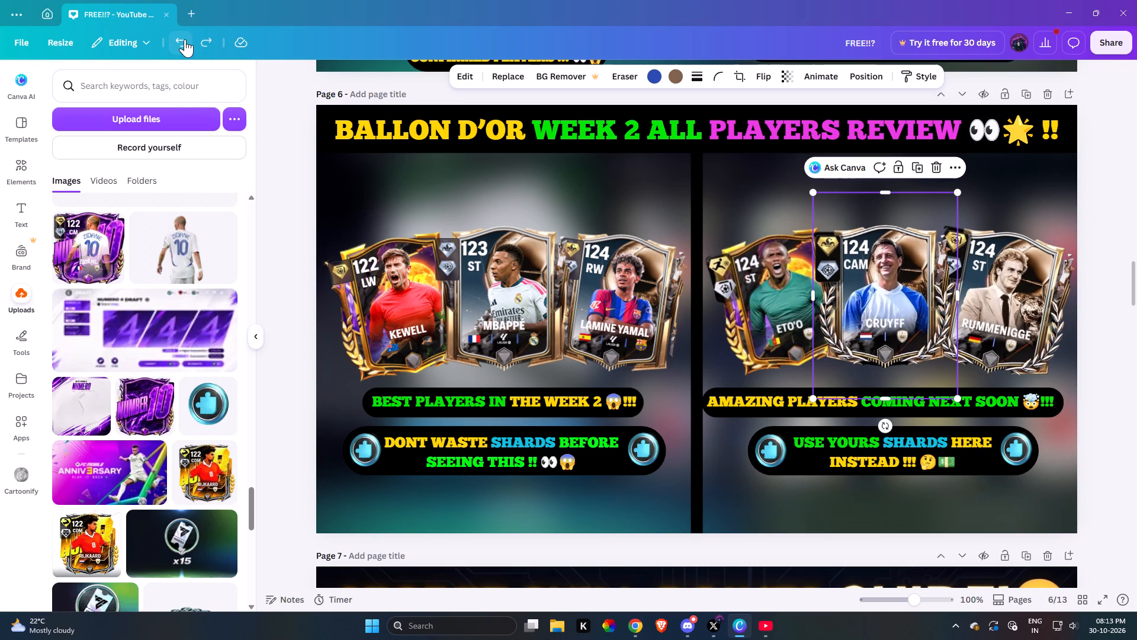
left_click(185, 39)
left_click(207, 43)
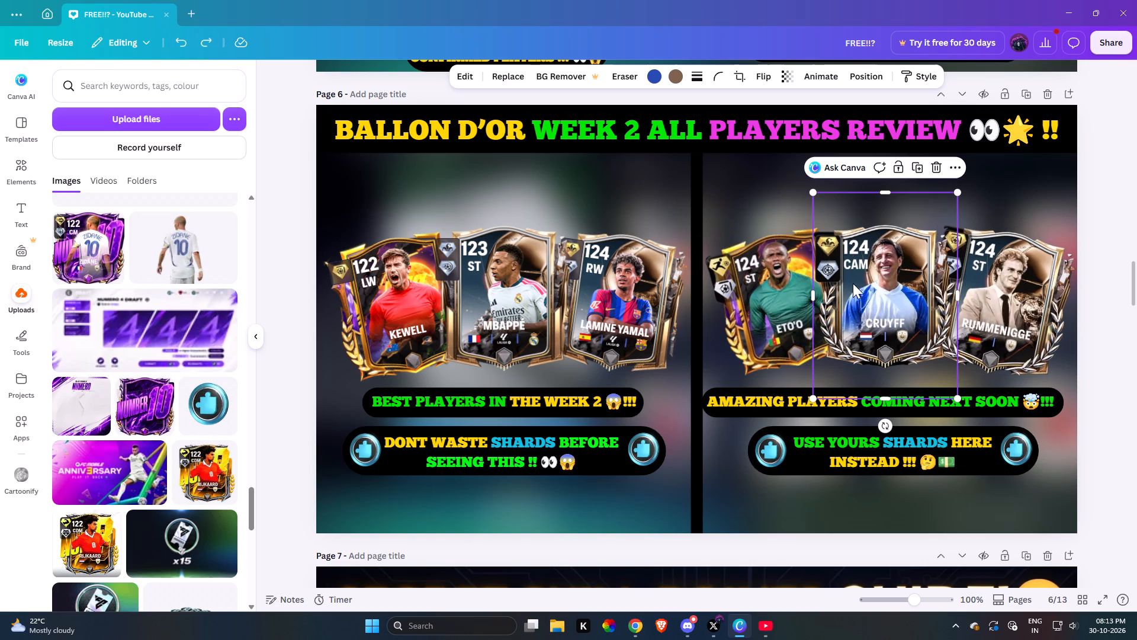
Move the Cruyff card slightly up and rightward, and nudge the Eto'o card a little closer to it.
left_click(860, 286)
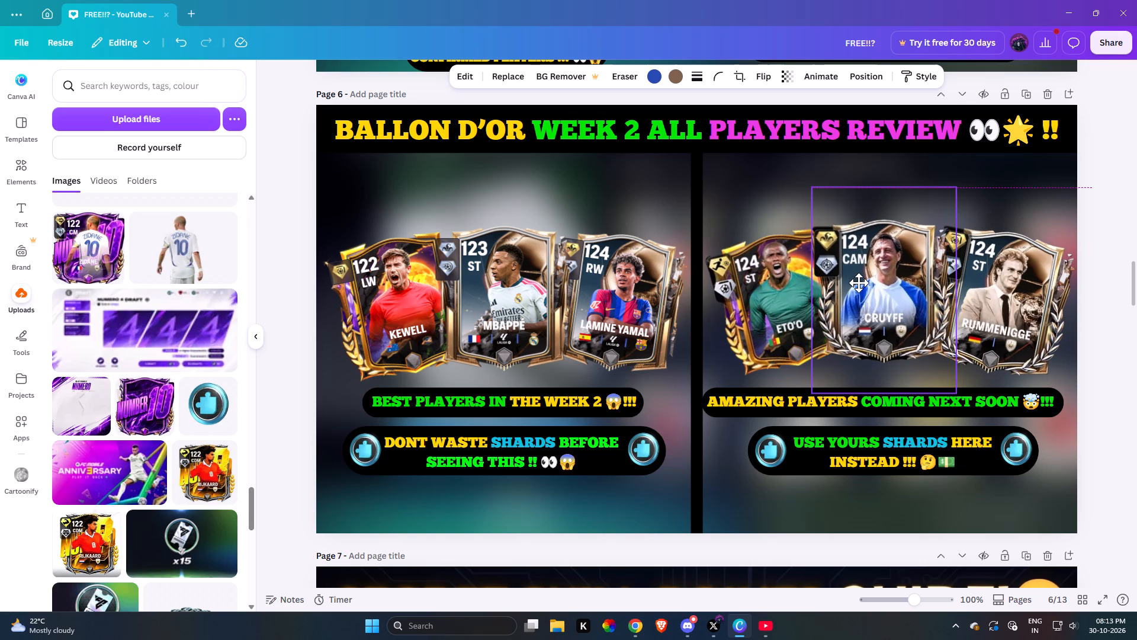
left_click(766, 183)
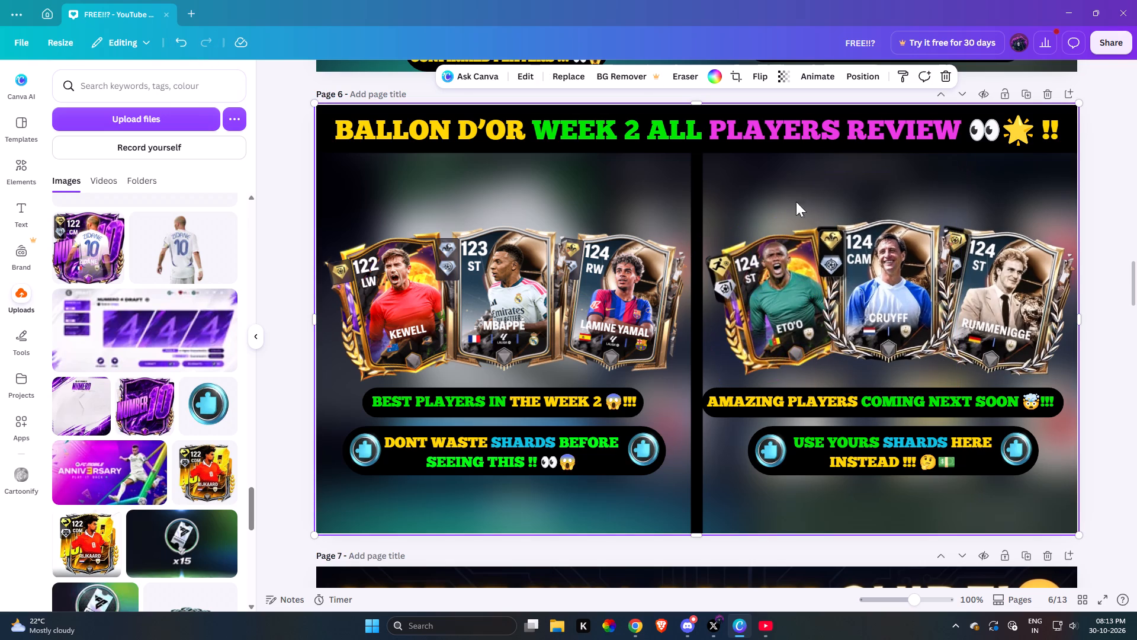
left_click(781, 322)
left_click(1030, 177)
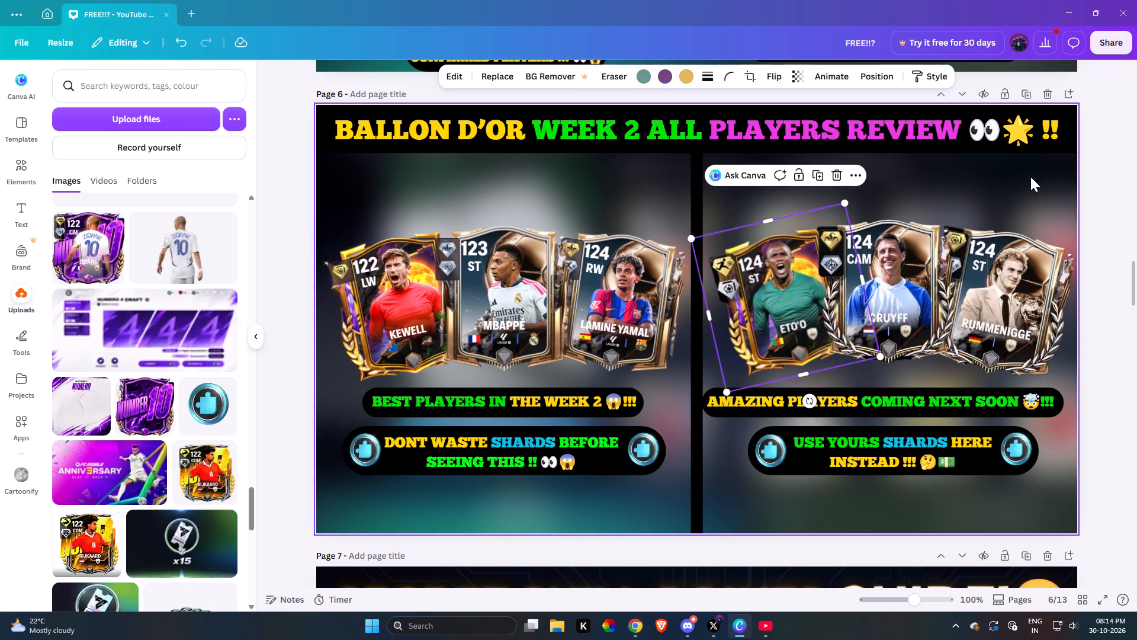
Download only page 6 as a PNG and save it as "FREE!!_" in the Downloads folder.
left_click(1116, 33)
left_click(936, 327)
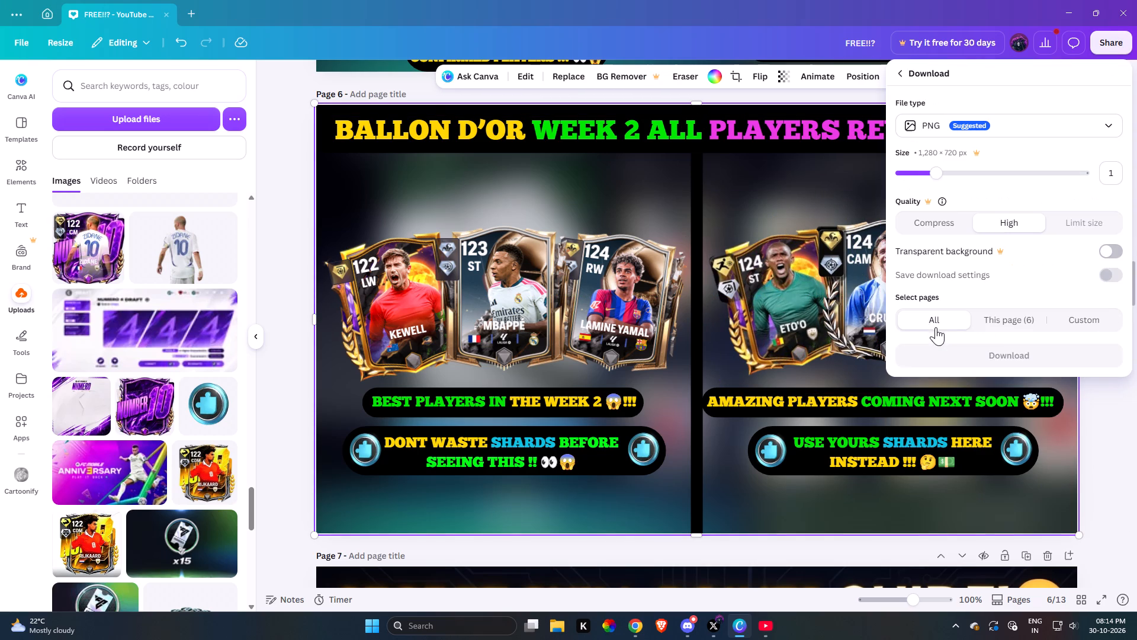
left_click(1027, 322)
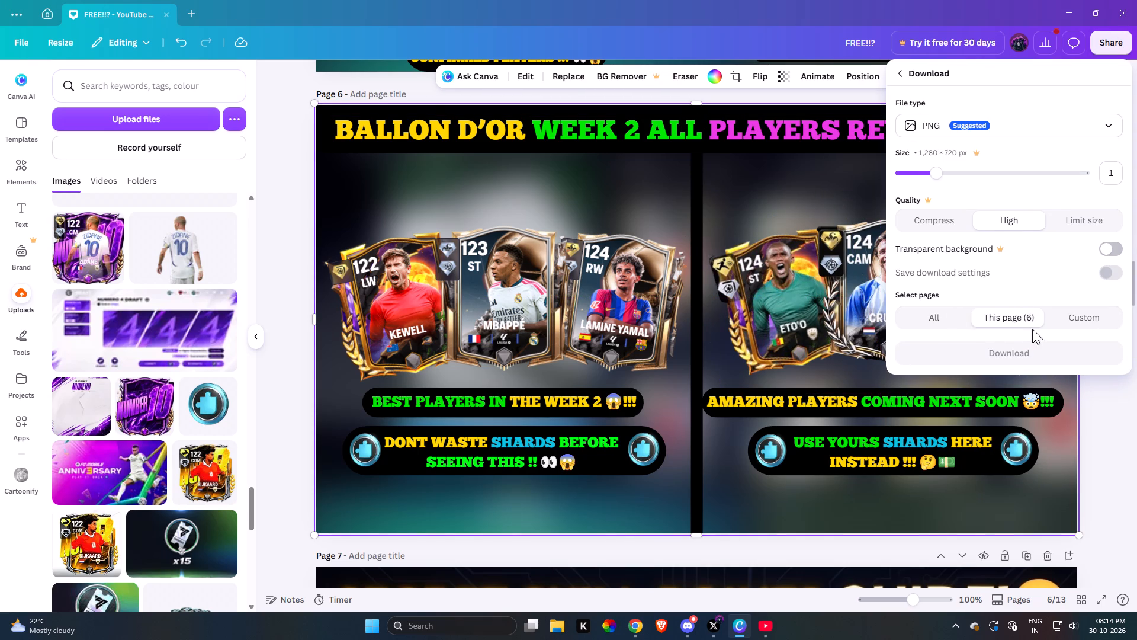
left_click(1040, 354)
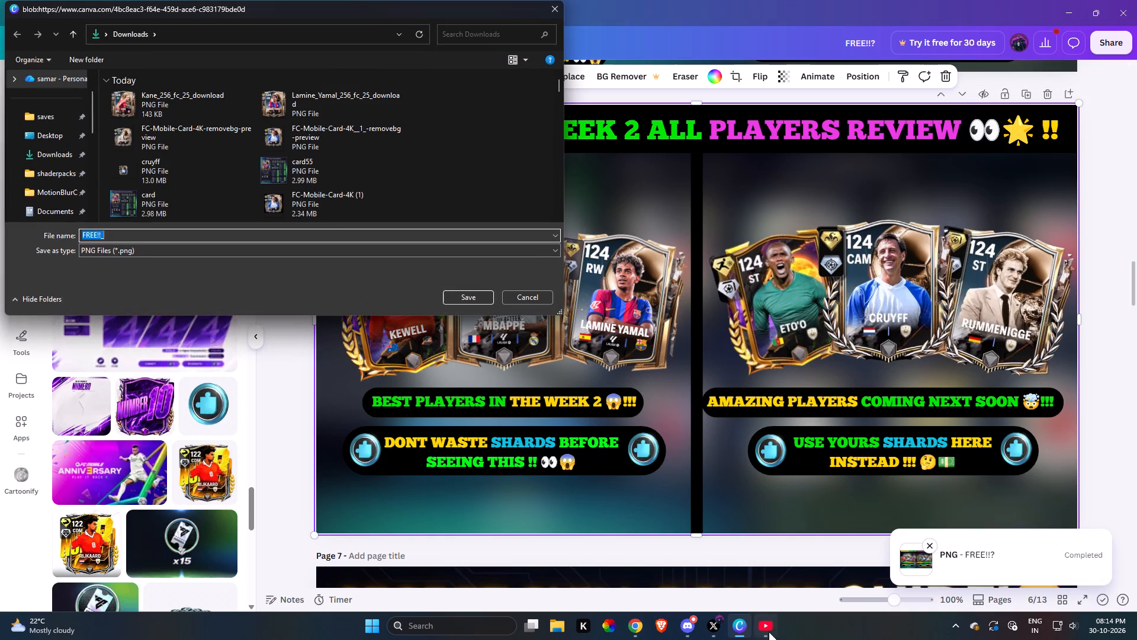
left_click(40, 162)
left_click(475, 286)
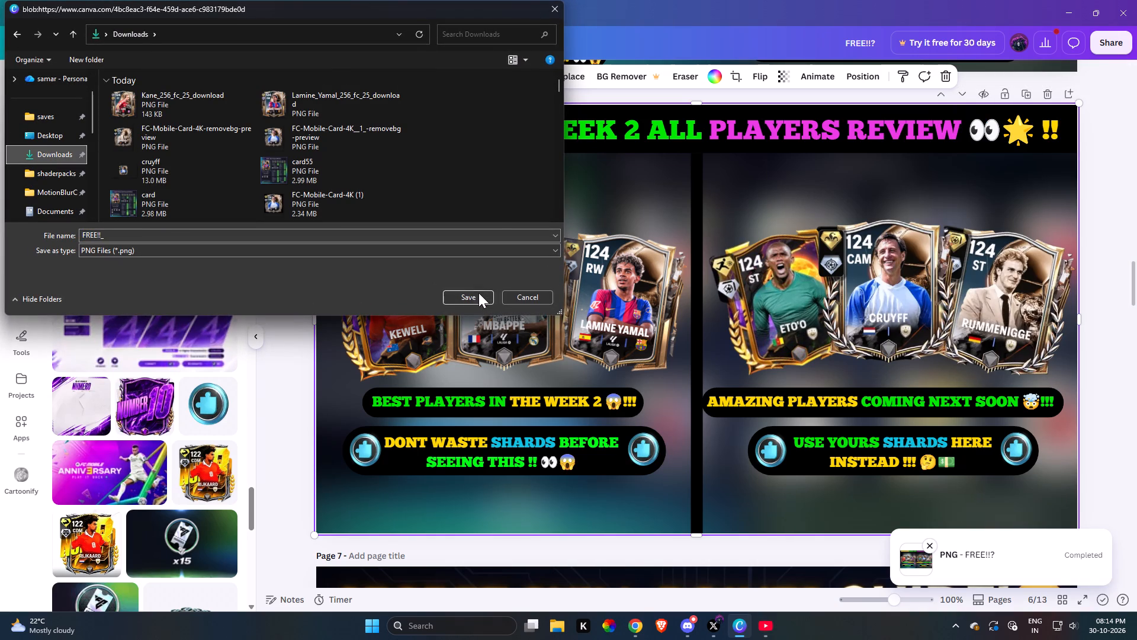
left_click(480, 295)
In YouTube Studio, insert "Ballon d'Or Event: The BEST Players to Pick Right Now!" from the clipboard history before "| Believer Hub" in the video title.
left_click(770, 628)
left_click(417, 222)
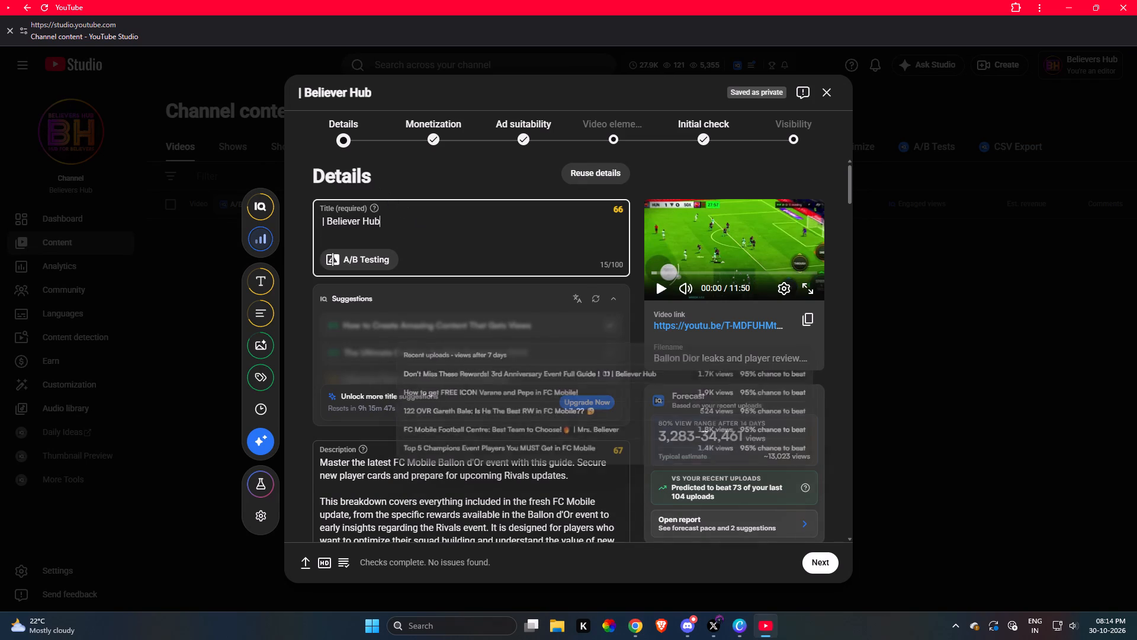
left_click(319, 218)
left_click(323, 221)
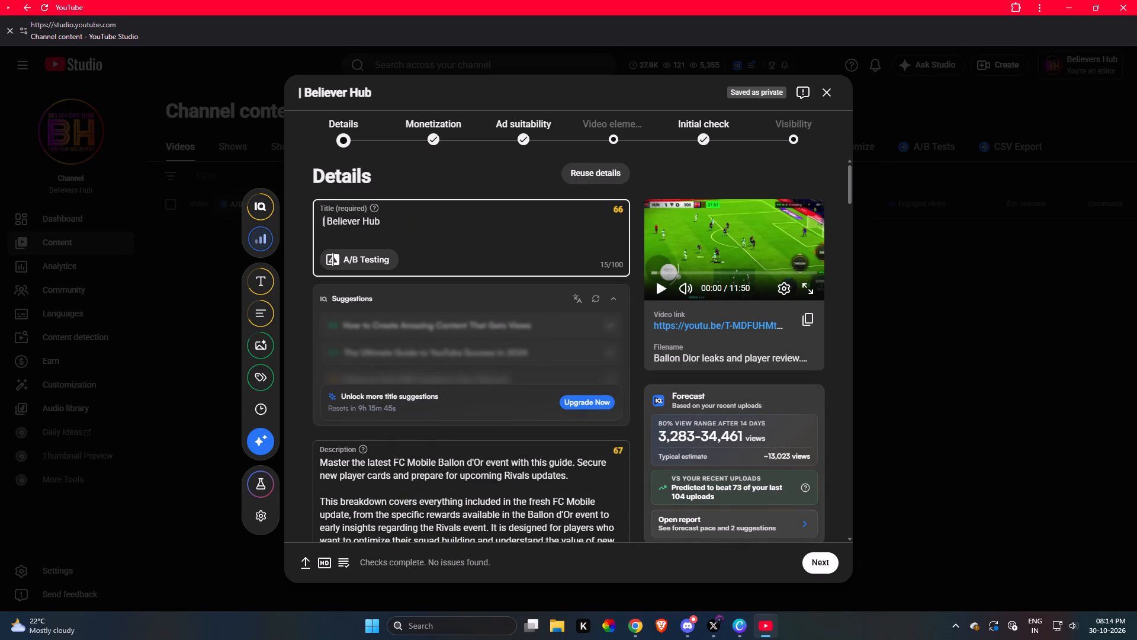
key("Left")
key("super+period")
left_click(455, 264)
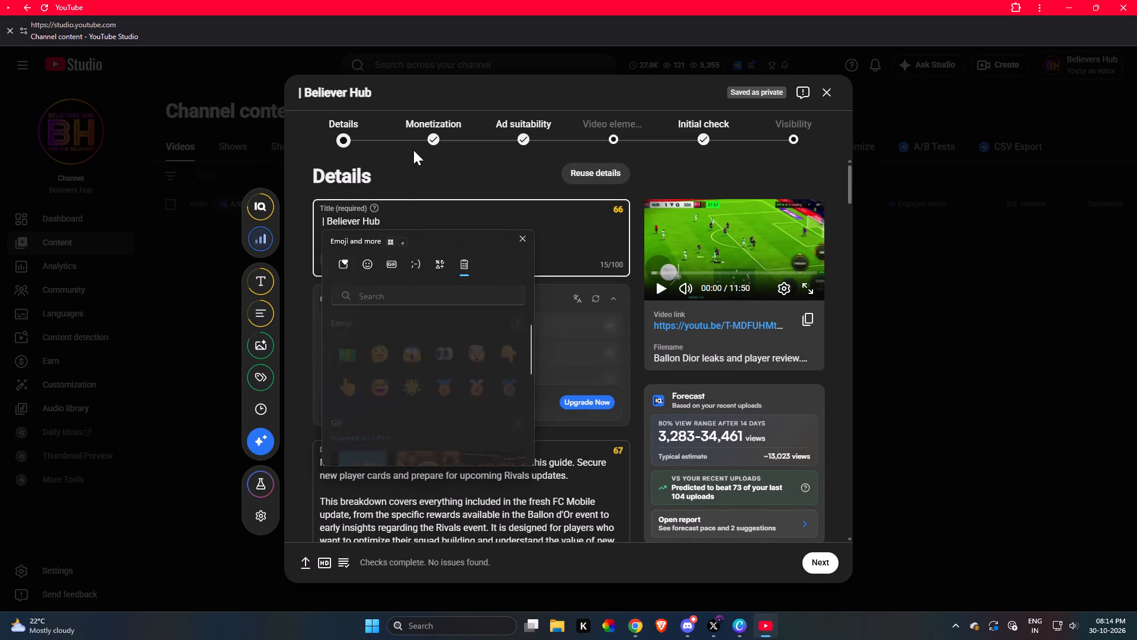
scroll(473, 322, "down", 20)
scroll(473, 322, "down", 2)
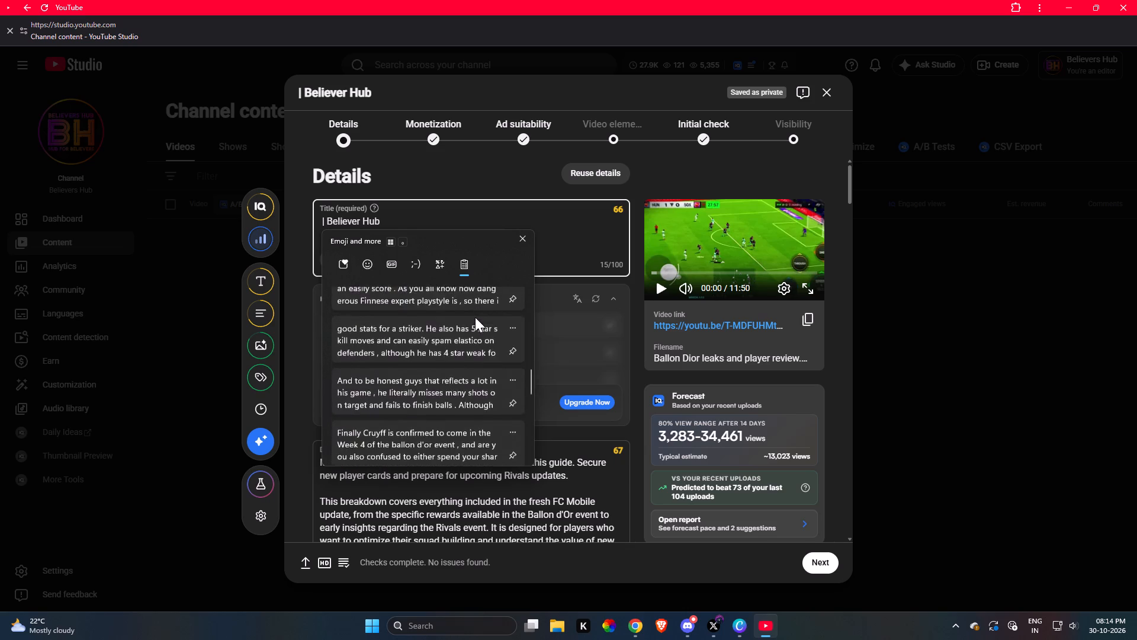
scroll(475, 317, "down", 12)
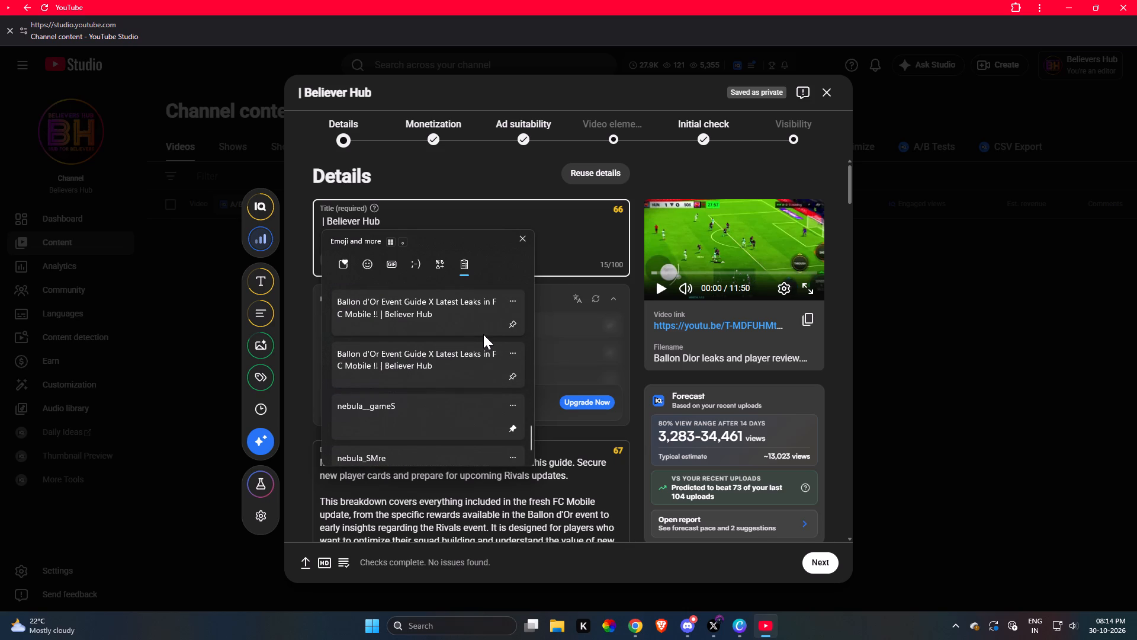
scroll(480, 335, "up", 3)
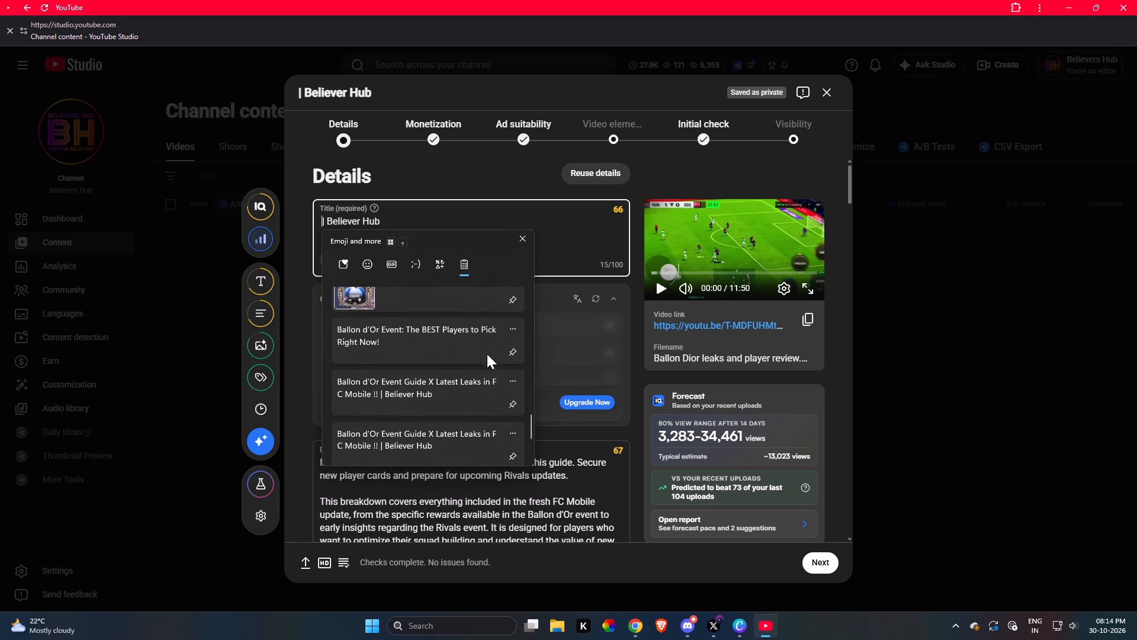
left_click(469, 339)
key("ctrl+v")
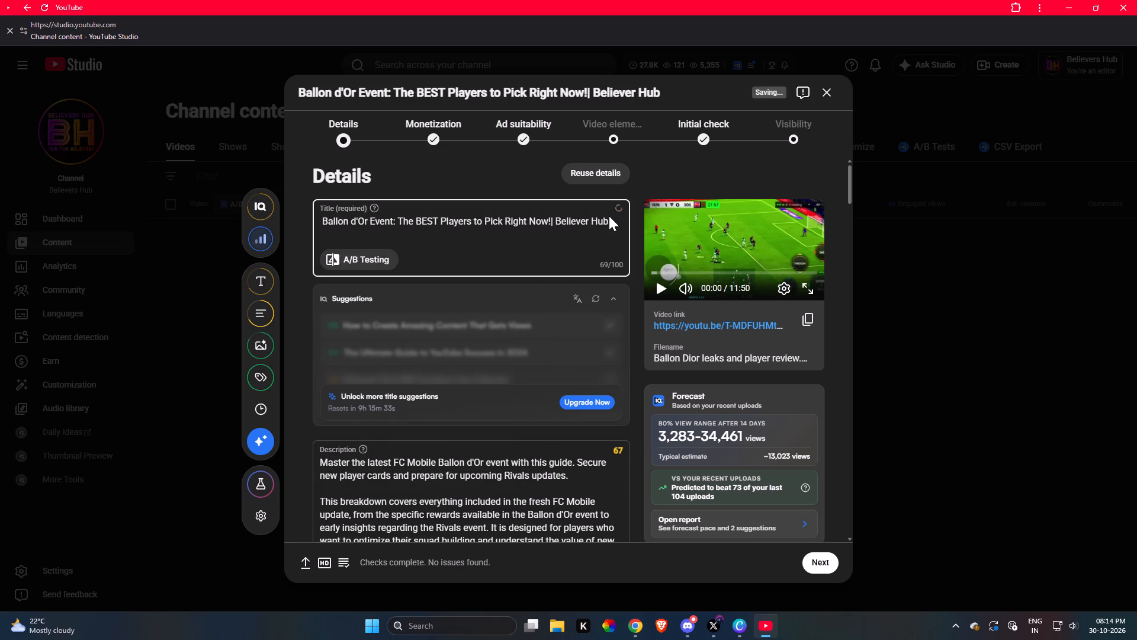
Add a second exclamation mark after "Right Now!" and a space before "| Believer Hub" in the video title.
key("space")
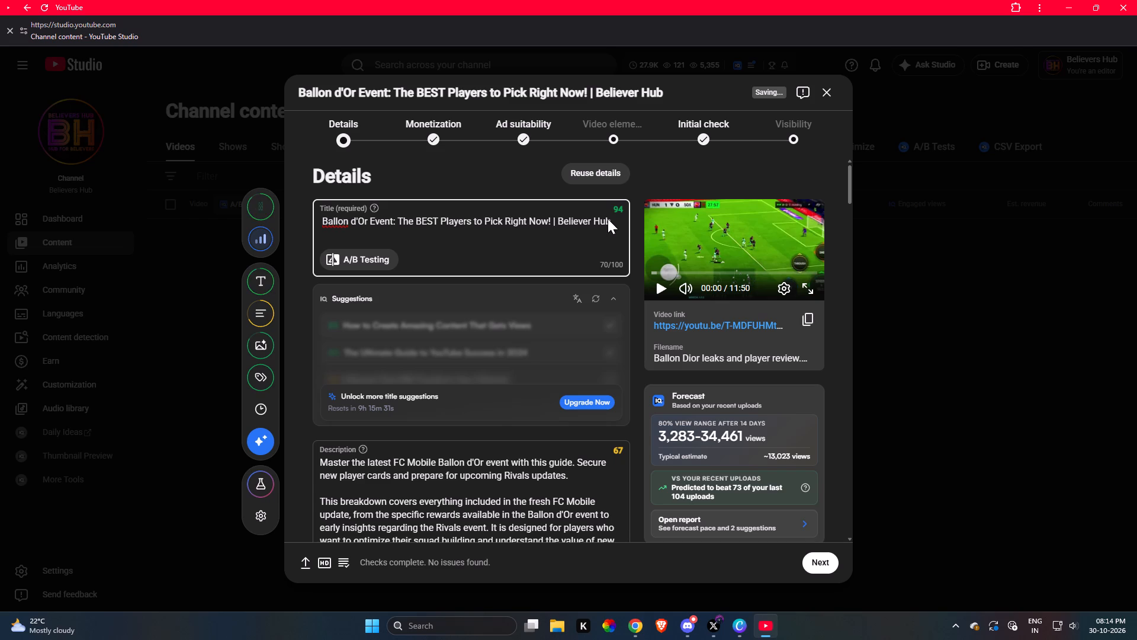
key("BackSpace")
type("!")
key("space")
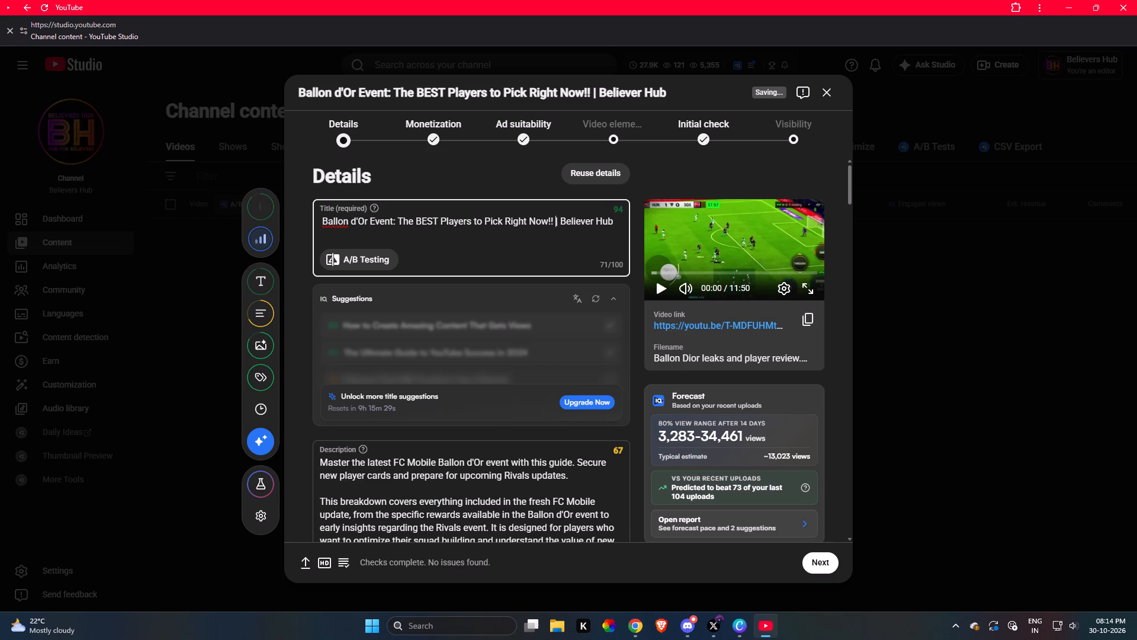
Add a 😱 emoji before "| Believer Hub" and insert a space and "??" before "!!" in the video title.
key("super+period")
left_click(649, 362)
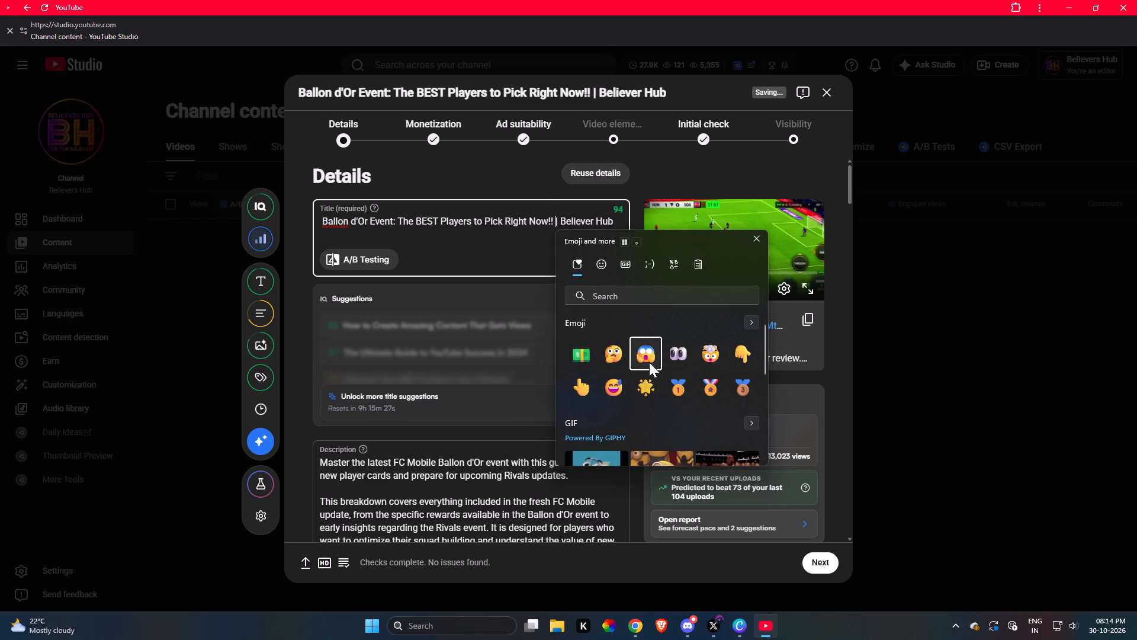
left_click(553, 212)
left_click(549, 220)
key("space")
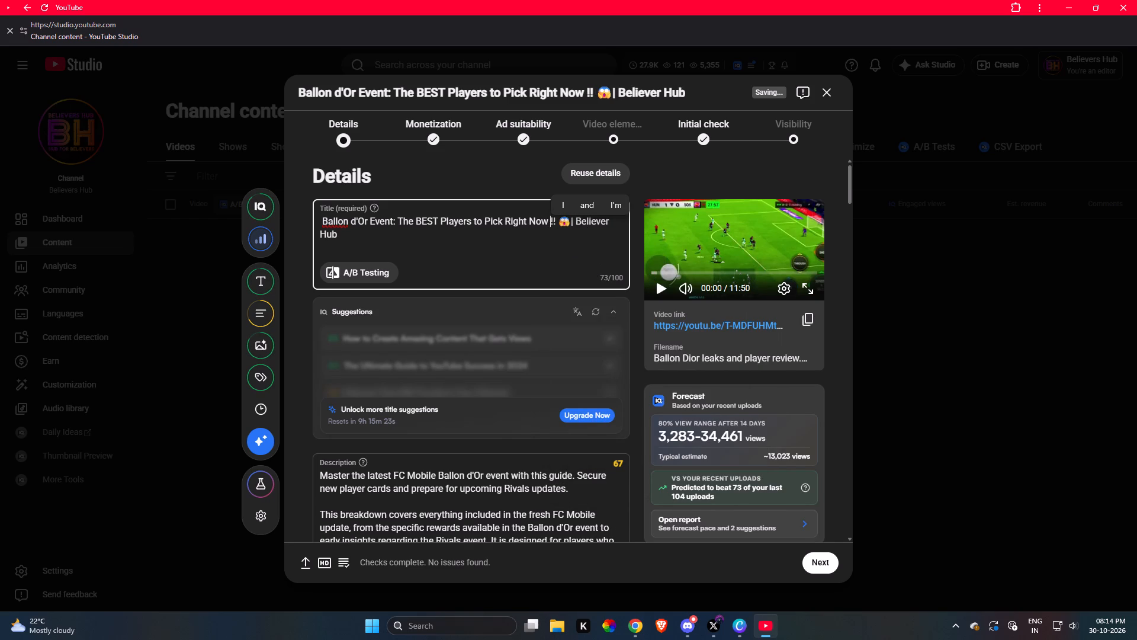
key("shift+question")
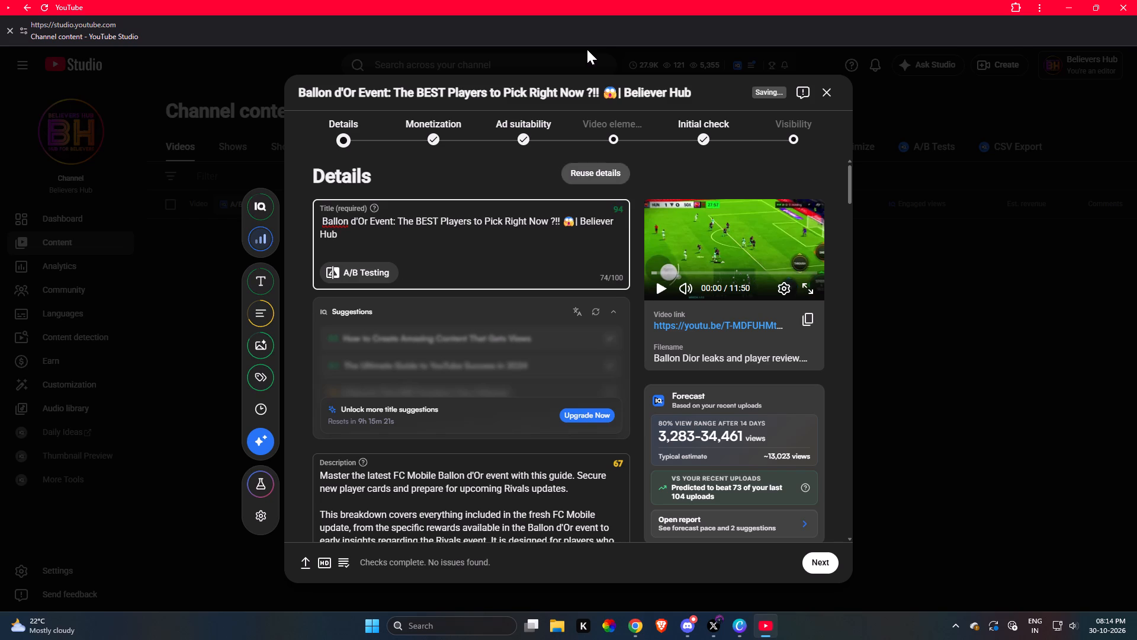
key("shift+question")
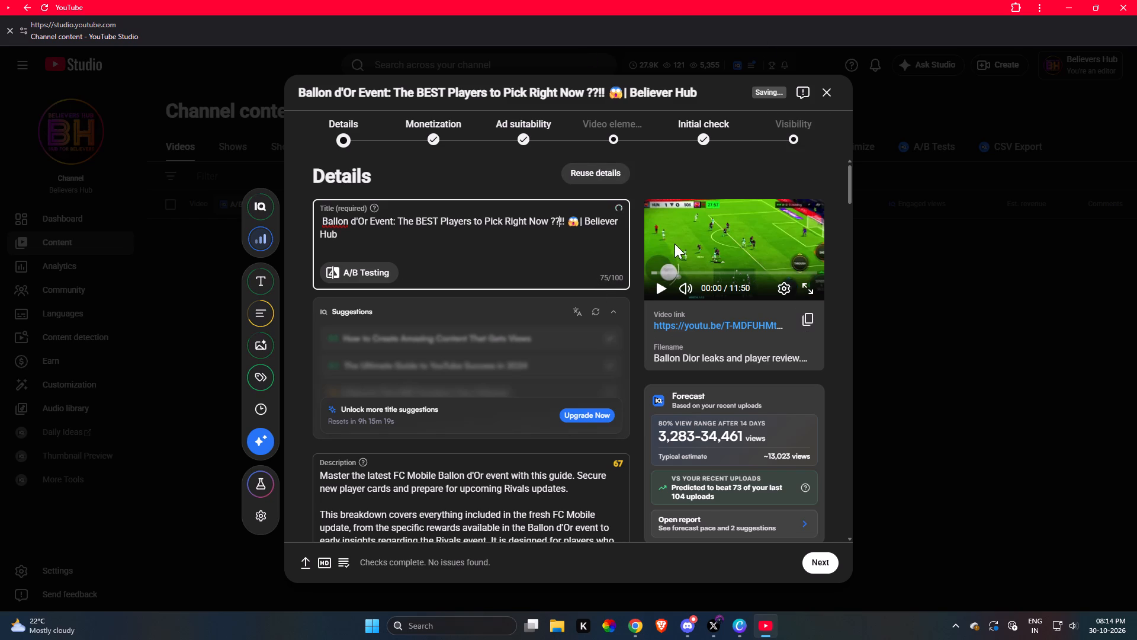
Delete the description's opening paragraphs, from "Master the latest FC Mobile" through "upcoming content cycle", keeping the "Subscribe for weekly" paragraph.
scroll(622, 286, "down", 2)
scroll(595, 365, "down", 2)
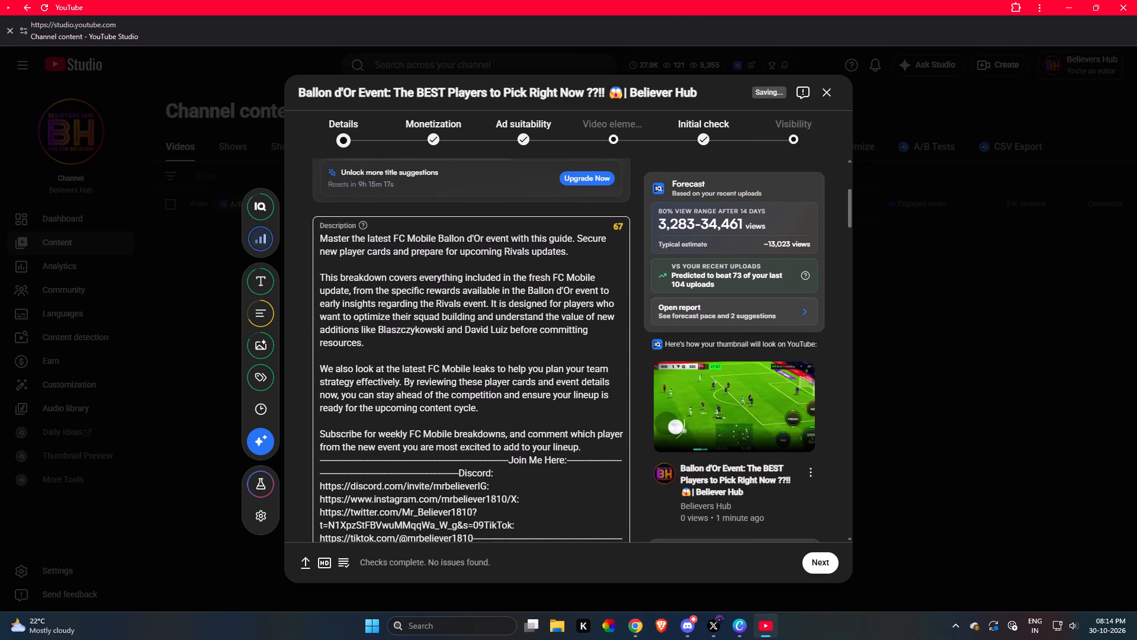
left_click_drag(317, 238, 608, 414)
left_click_drag(500, 408, 326, 226)
key("BackSpace")
Remove the leading space before "Ballon d'Or Event" in the video title.
scroll(564, 296, "up", 10)
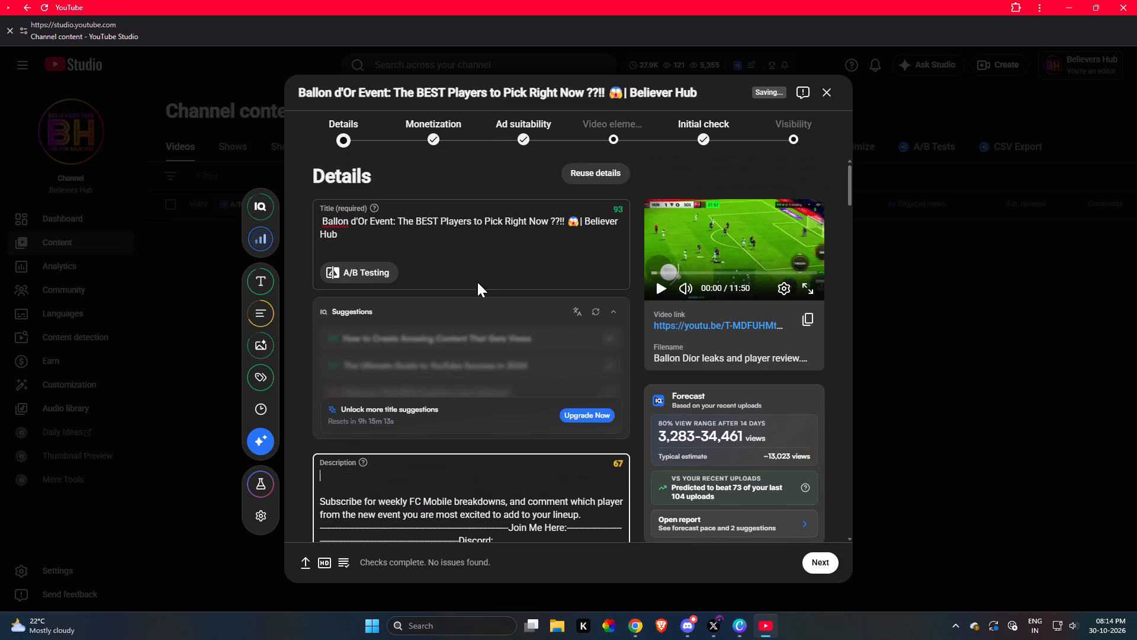
double_click(426, 227)
left_click(321, 217)
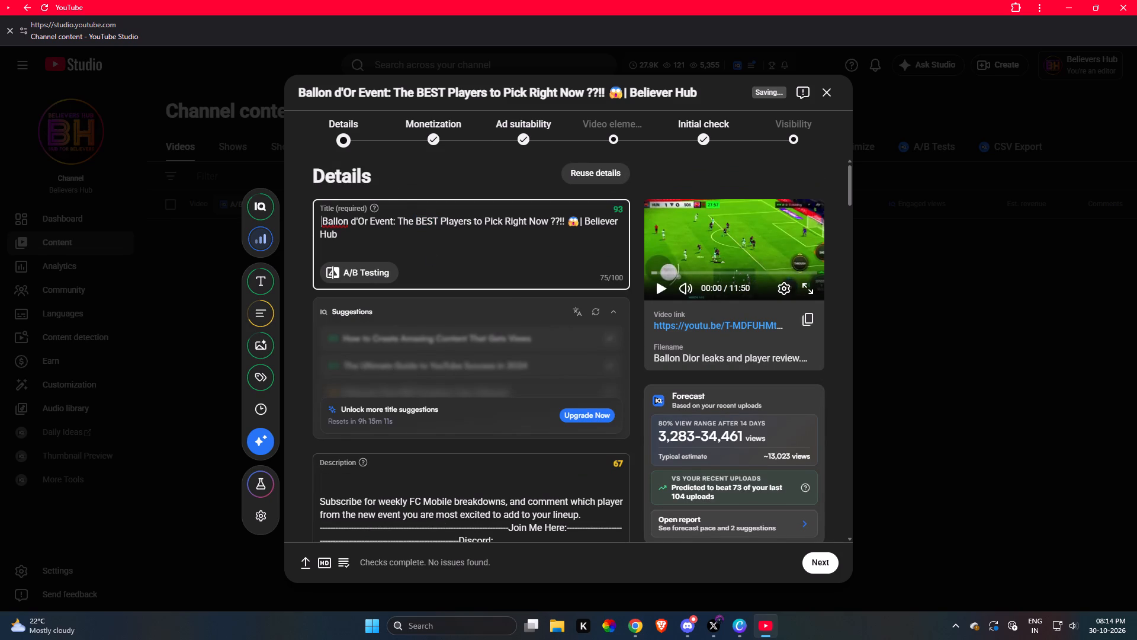
key("BackSpace")
key("BackSpace")
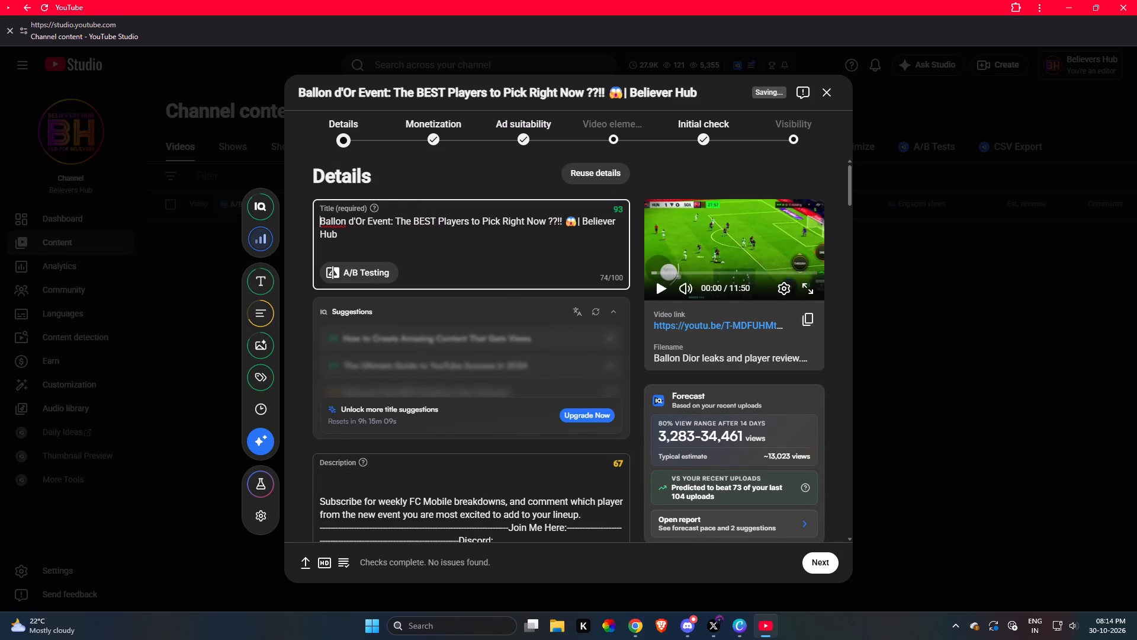
Copy the full video title and paste it as the first line of the description.
double_click(431, 225)
left_click(431, 225)
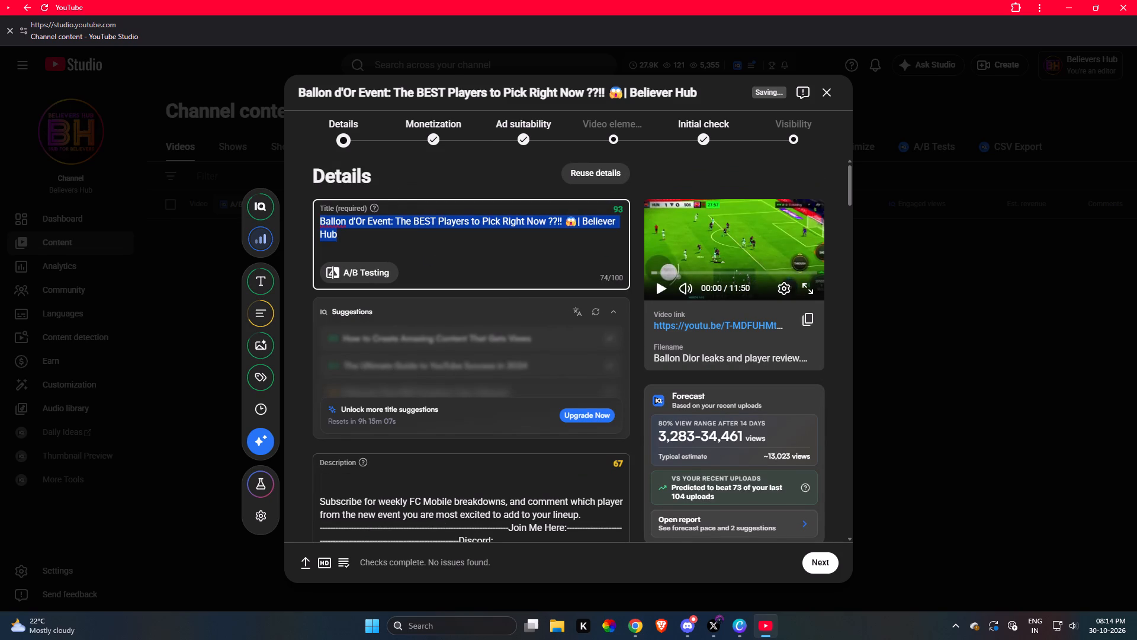
key("ctrl+c")
scroll(480, 373, "down", 2)
left_click(367, 350)
left_click(362, 359)
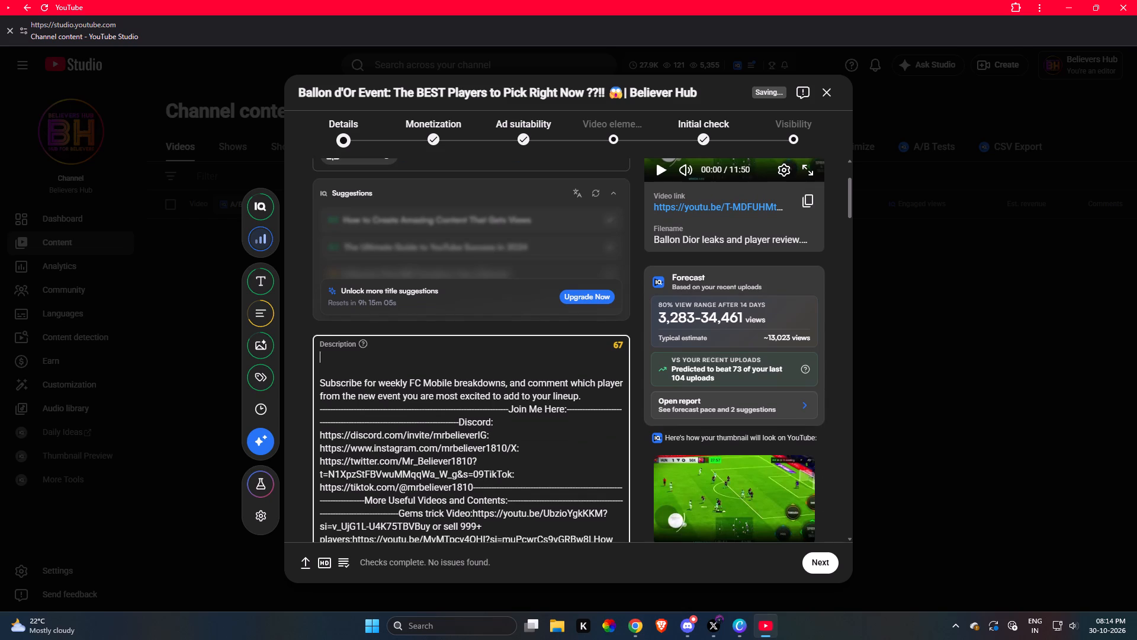
key("ctrl+v")
Below the description's title line, write "In this video , we have reviewed some of the top players in the Ballon D'or event week 2".
left_click(439, 369)
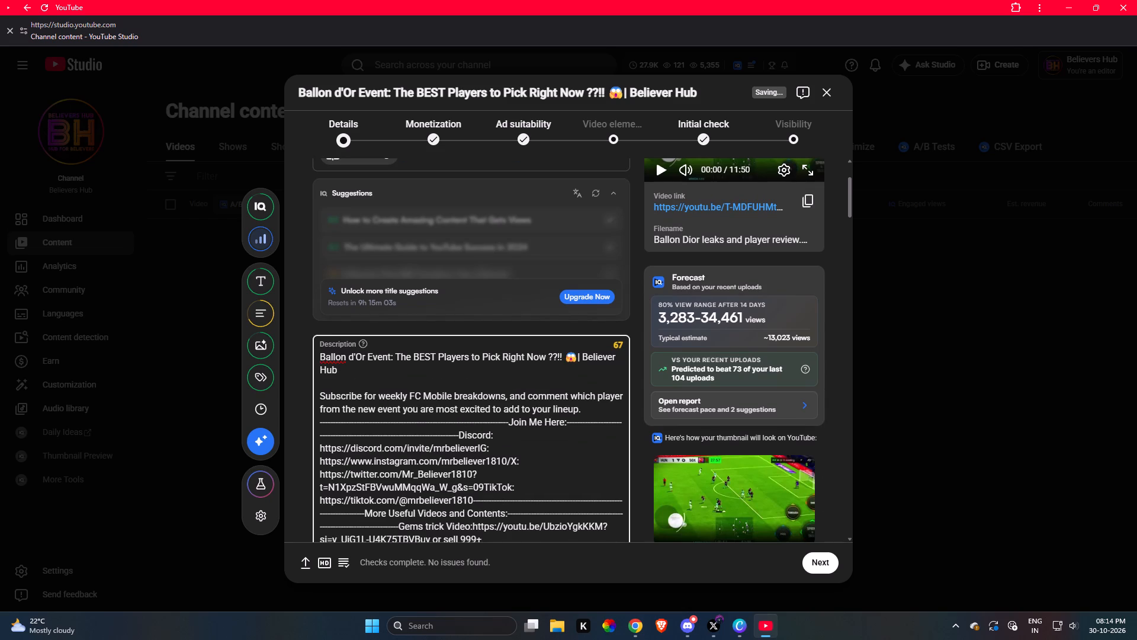
key("space")
key("shift+Return")
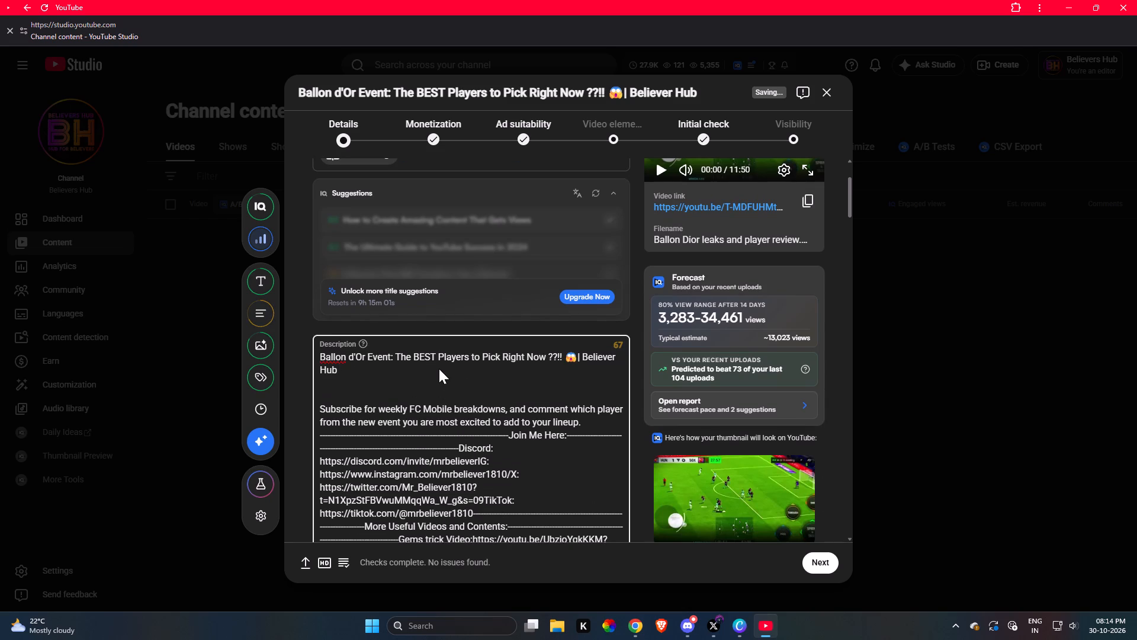
key("shift+Return")
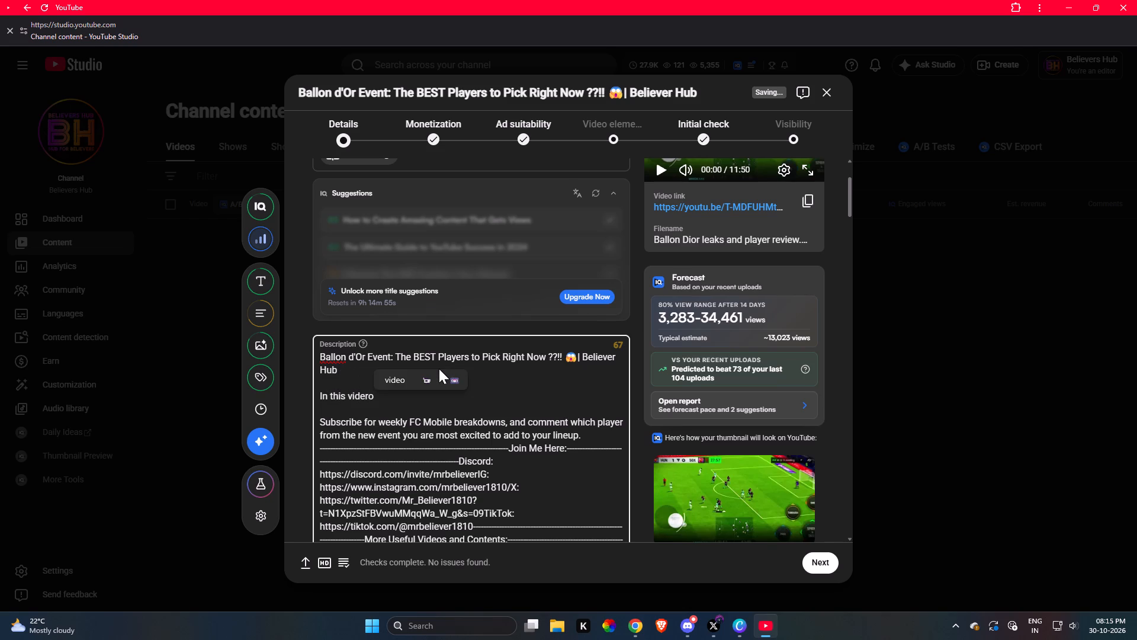
key("BackSpace")
key("BackSpace")
type("o")
key("space")
type(", we have revie")
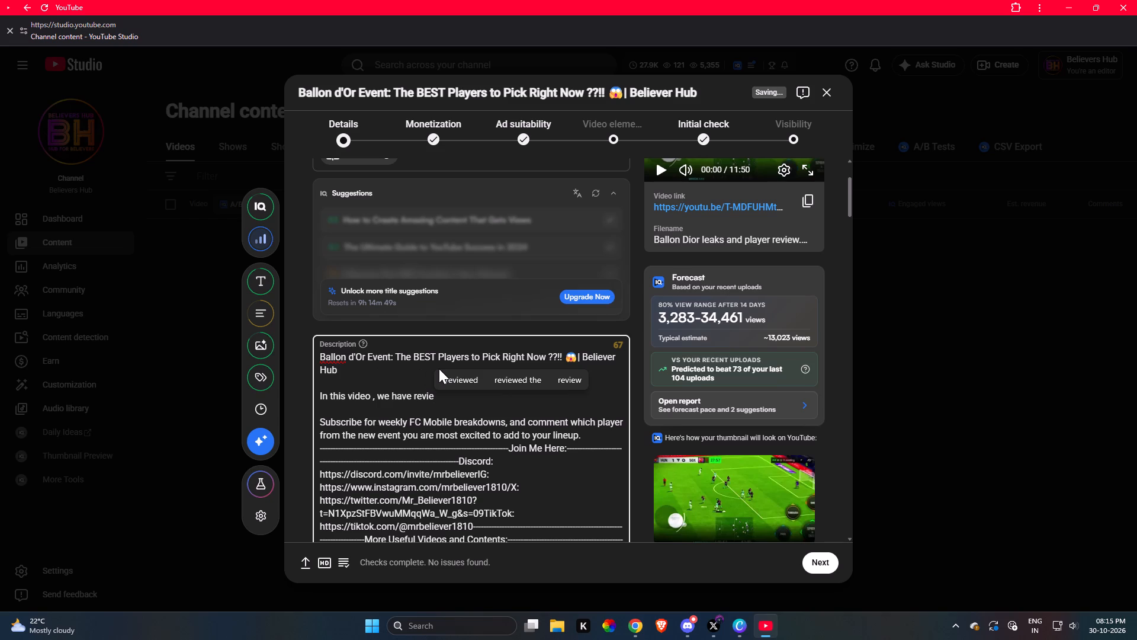
left_click(459, 383)
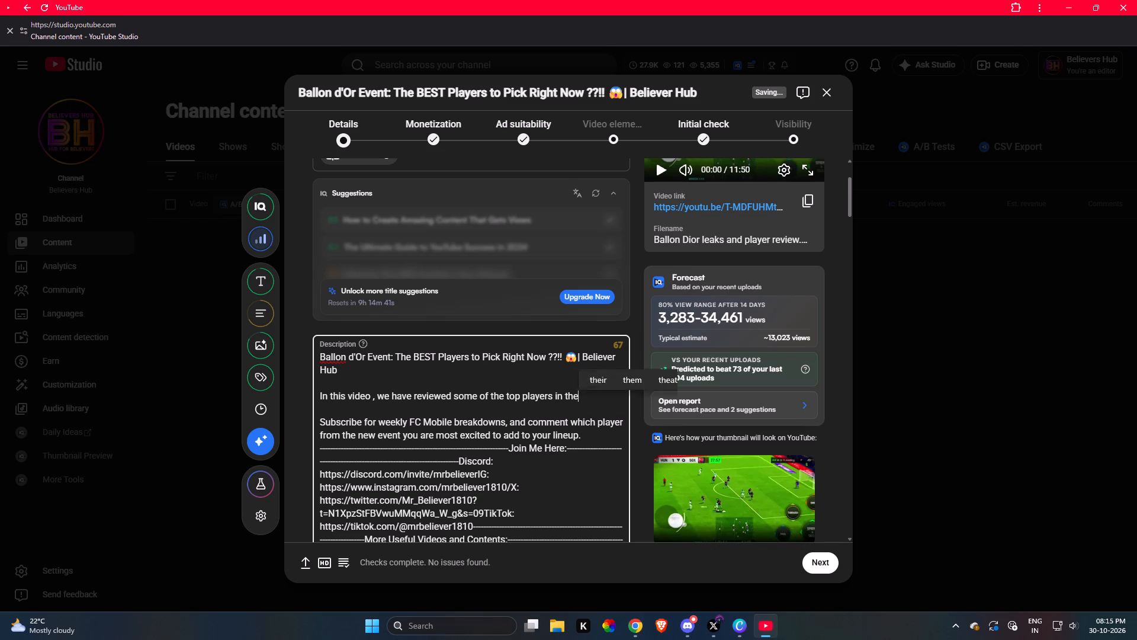
type("allon")
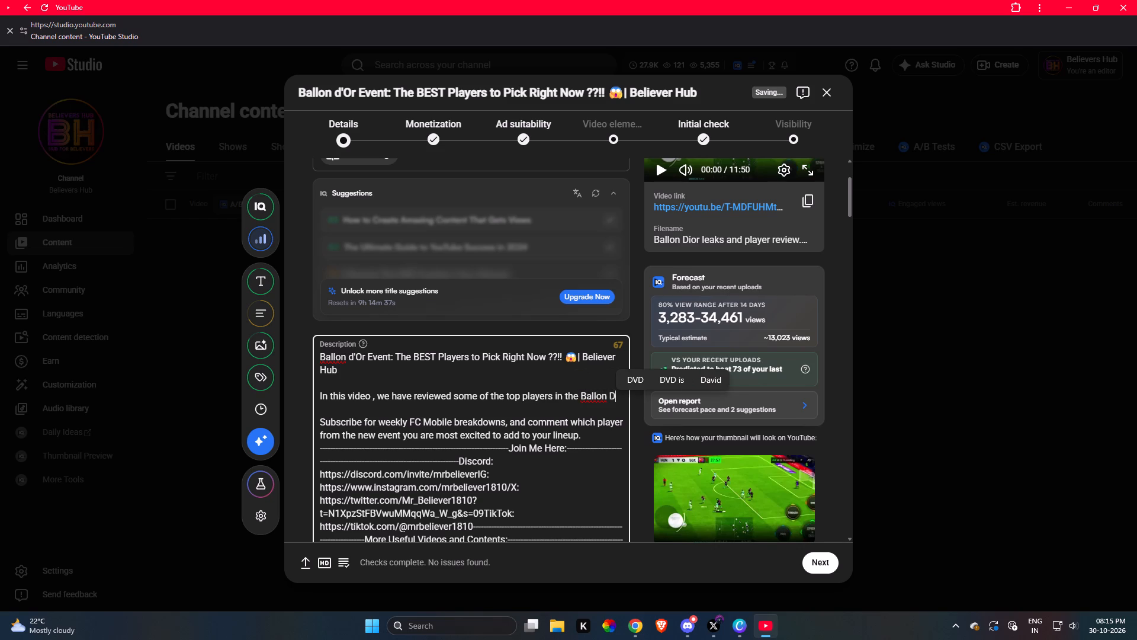
type("'oo")
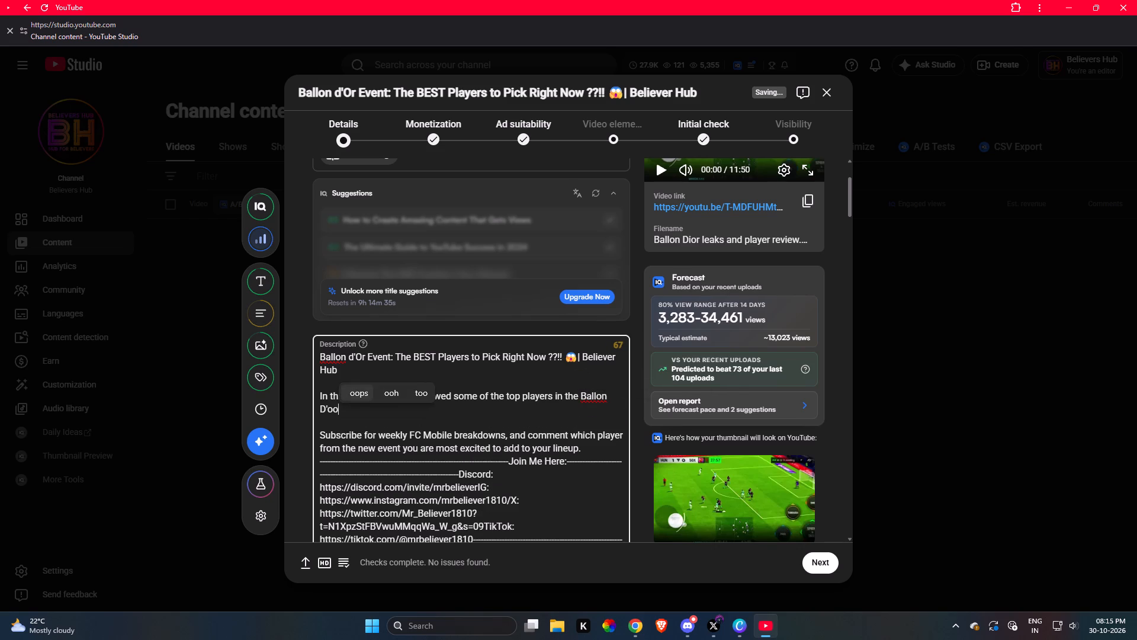
key("BackSpace")
key("r")
key("space")
type("event")
key("space")
type("week2")
key("space")
key("BackSpace")
key("BackSpace")
key("space")
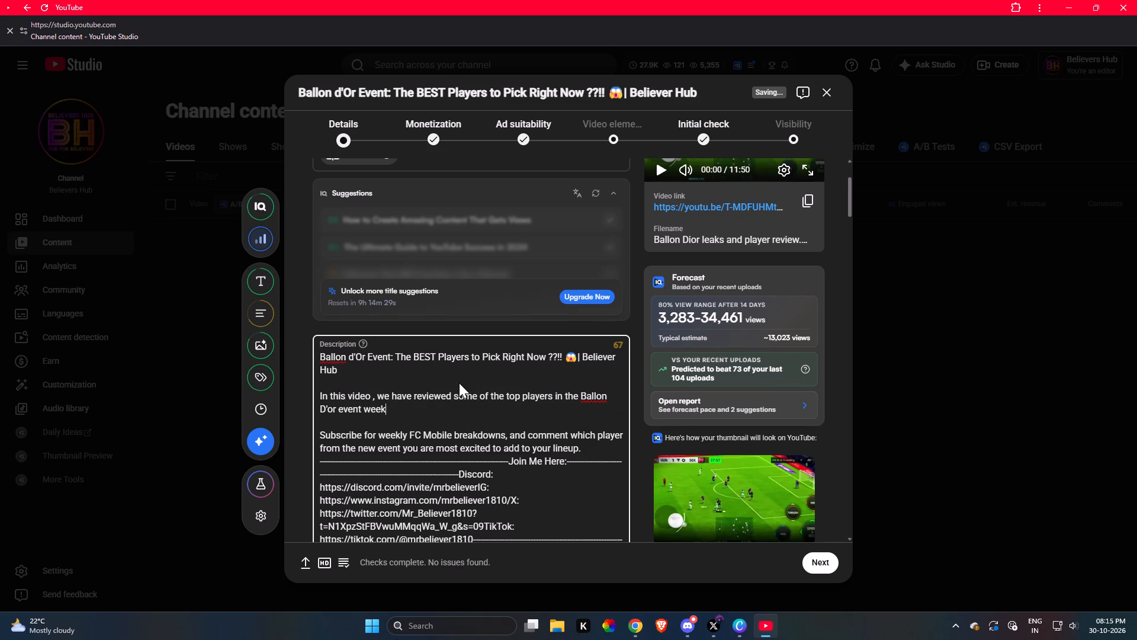
type("2")
Delete the word "event" before "week 2" in the new description sentence.
key("Left")
key("Left")
key("Left")
key("Left")
key("Left")
key("Left")
key("BackSpace")
key("BackSpace")
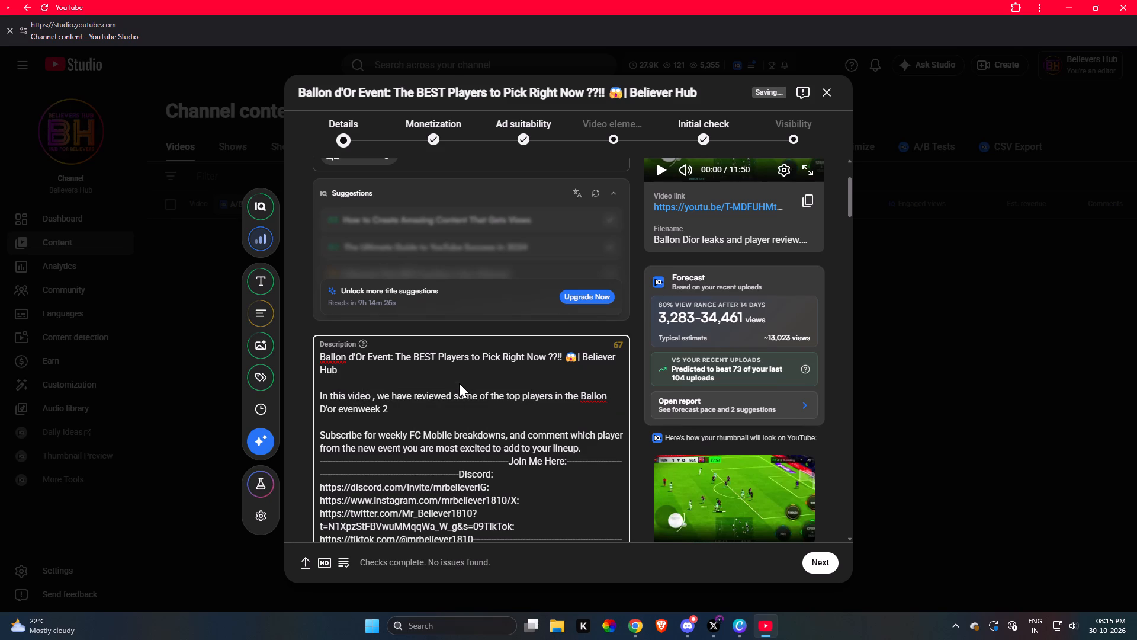
key("BackSpace")
key("BackSpace")
key("BackSpace")
key("BackSpace")
Append "in fc mobile" after "week 2" in the description sentence.
key("Right")
key("Right")
key("Right")
key("Right")
key("Right")
key("Right")
key("space")
type("in fc")
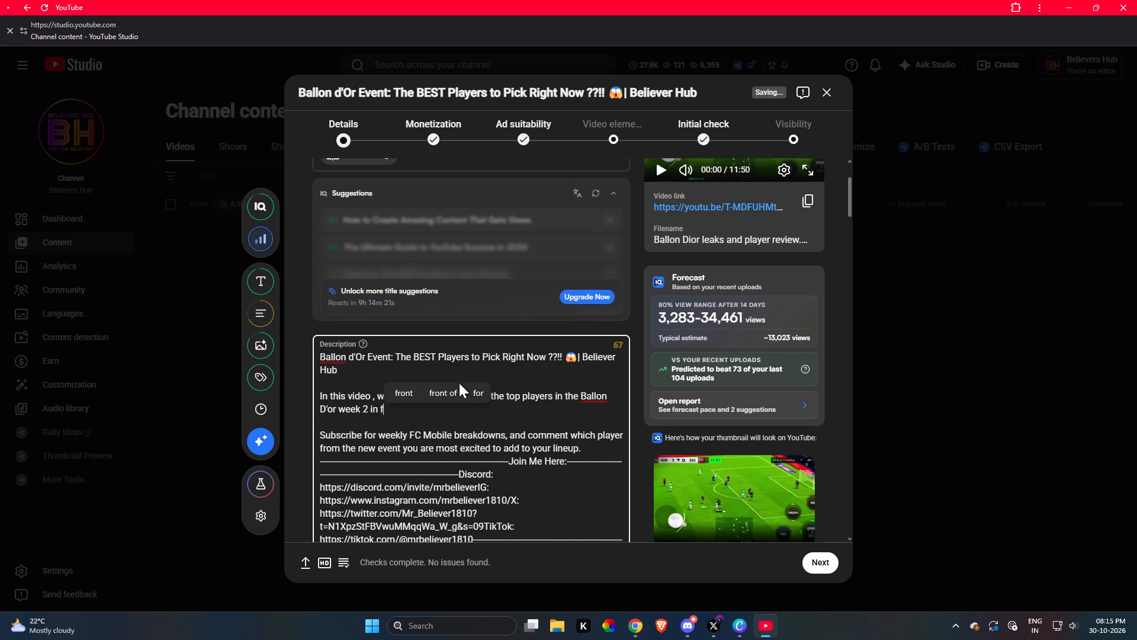
key("space")
key("BackSpace")
key("BackSpace")
key("BackSpace")
type("fc mobile")
key("space")
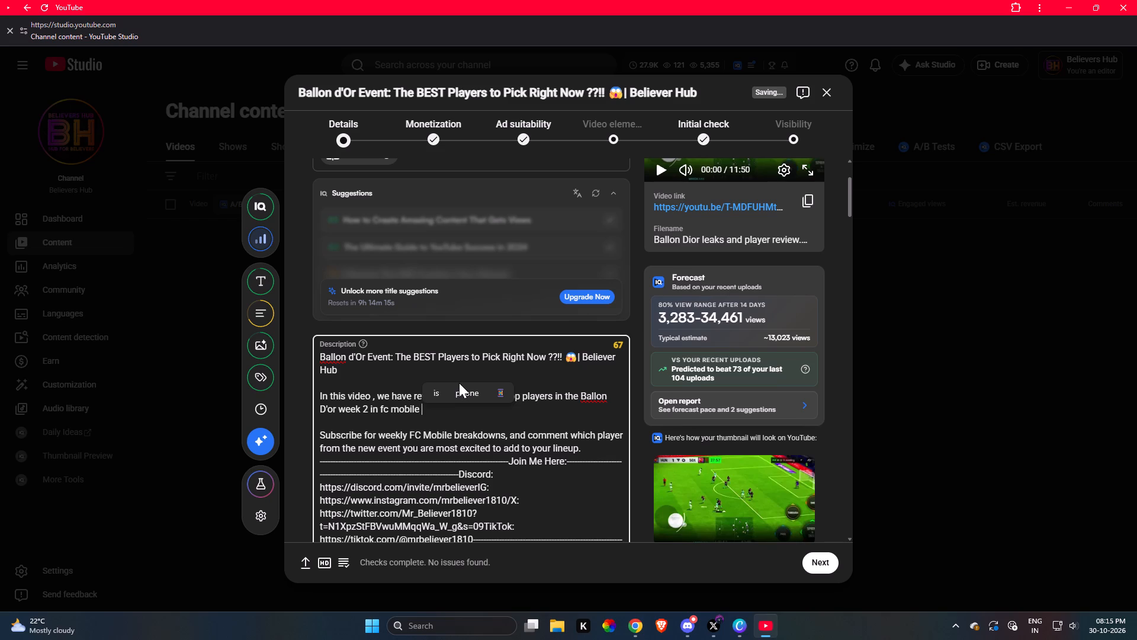
Capitalise the first letter of "fc mobile" in the description so it reads "Fc mobile".
key("Left")
key("Left")
key("Left")
key("Left")
key("Left")
key("Left")
key("Left")
key("Left")
key("Left")
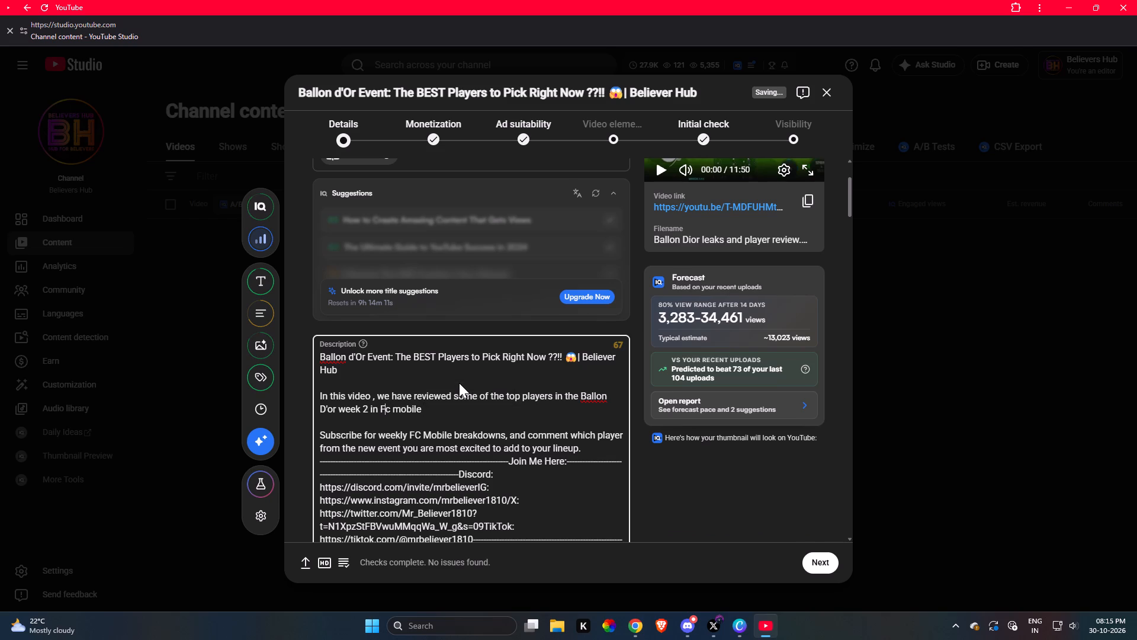
Continue the description after "Fc mobile" with " . All players are fully detailed".
key("Right")
key("Right")
key("Right")
key("Right")
key("Right")
key("Right")
key("Right")
key("Right")
key("Right")
key("Right")
key("Right")
key("Up")
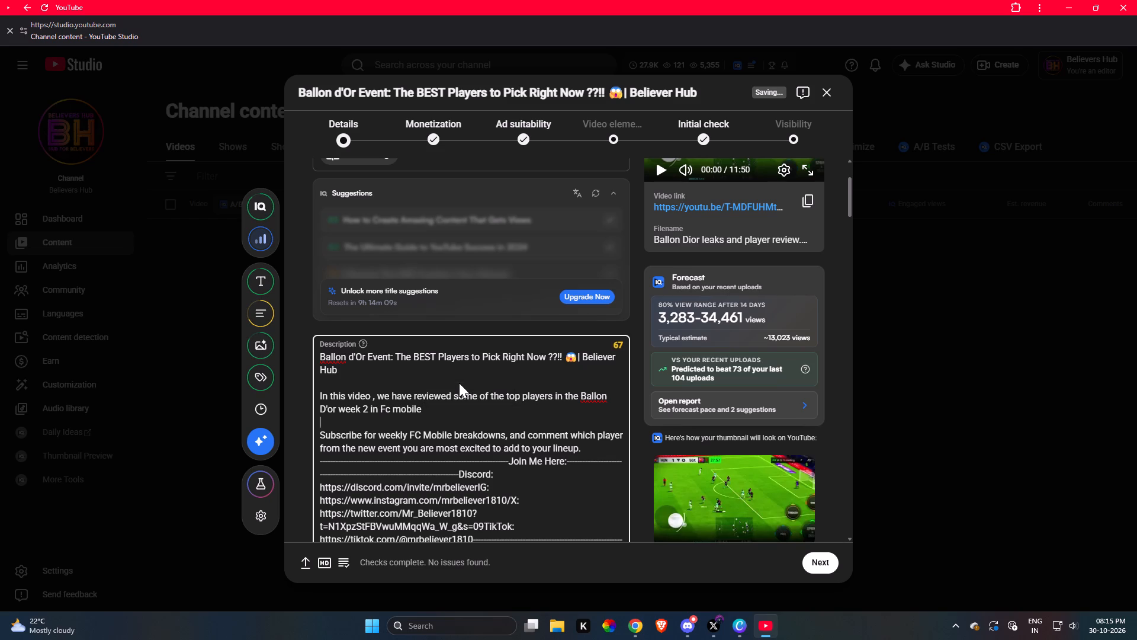
key("Up")
key("Right")
key("Right")
key("Right")
key("Right")
key("Right")
key("Right")
key("Right")
key("Right")
key("Right")
key("Right")
key("Right")
key("Right")
key("Right")
key("Right")
key("Right")
key("Right")
key("Right")
key("Right")
key("Right")
key("Right")
key("Right")
key("Right")
key("Right")
key("Right")
key("space")
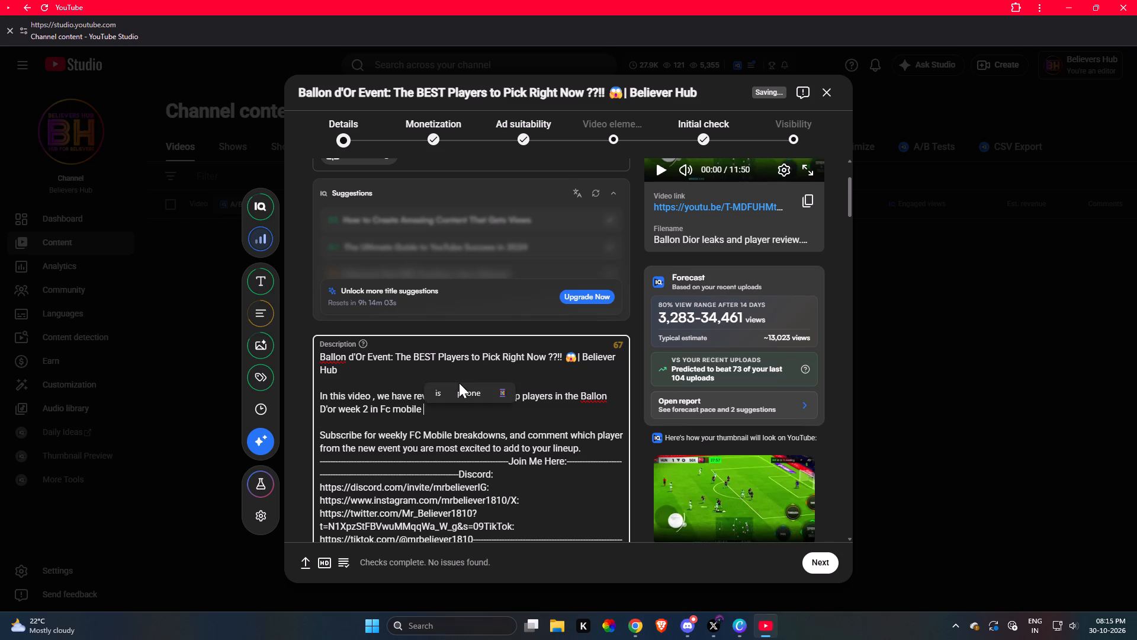
type(".")
key("space")
type("ll players are fully detailed")
key("space")
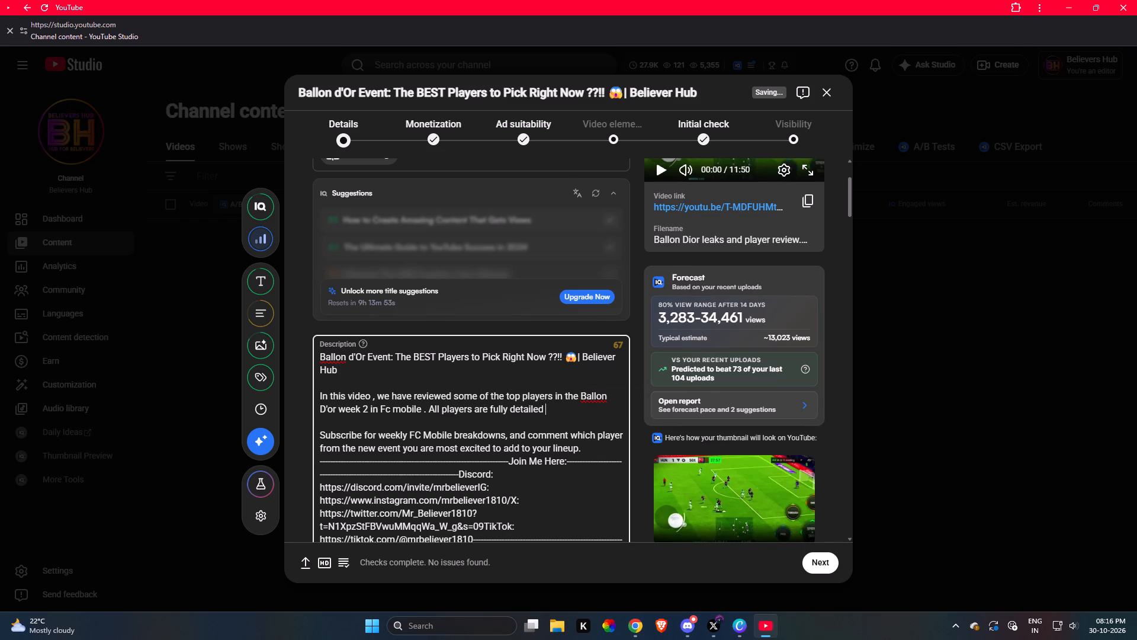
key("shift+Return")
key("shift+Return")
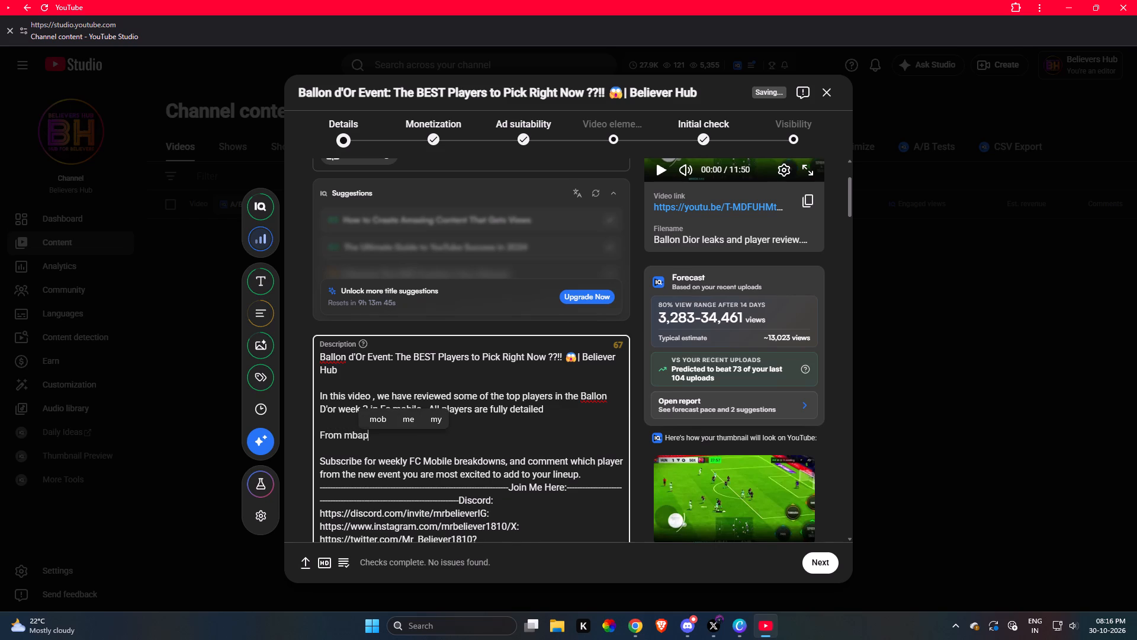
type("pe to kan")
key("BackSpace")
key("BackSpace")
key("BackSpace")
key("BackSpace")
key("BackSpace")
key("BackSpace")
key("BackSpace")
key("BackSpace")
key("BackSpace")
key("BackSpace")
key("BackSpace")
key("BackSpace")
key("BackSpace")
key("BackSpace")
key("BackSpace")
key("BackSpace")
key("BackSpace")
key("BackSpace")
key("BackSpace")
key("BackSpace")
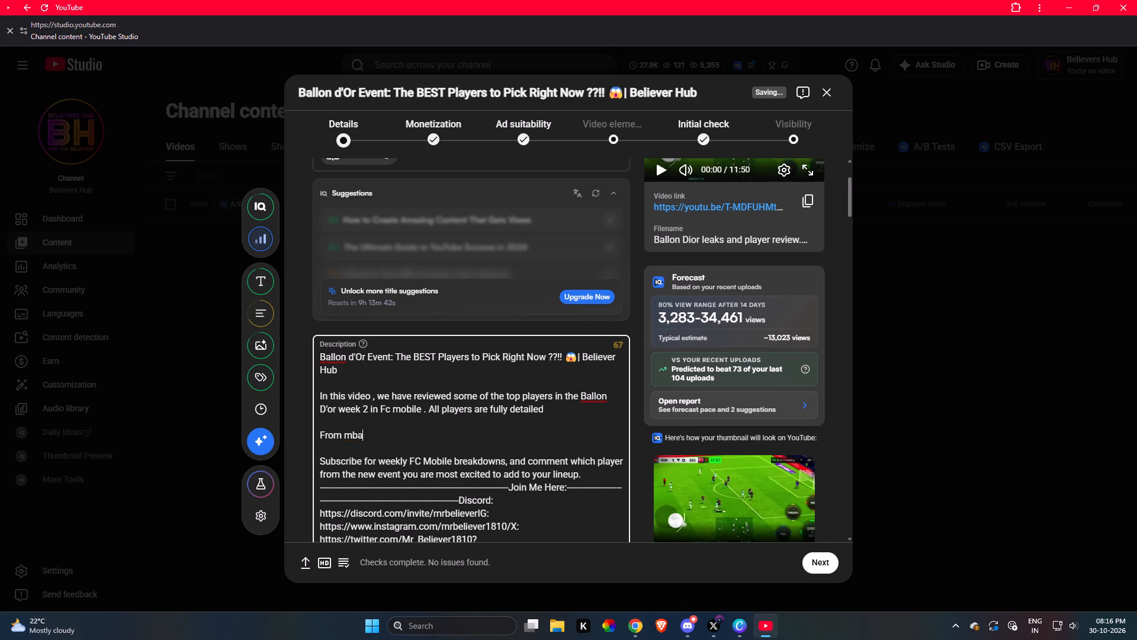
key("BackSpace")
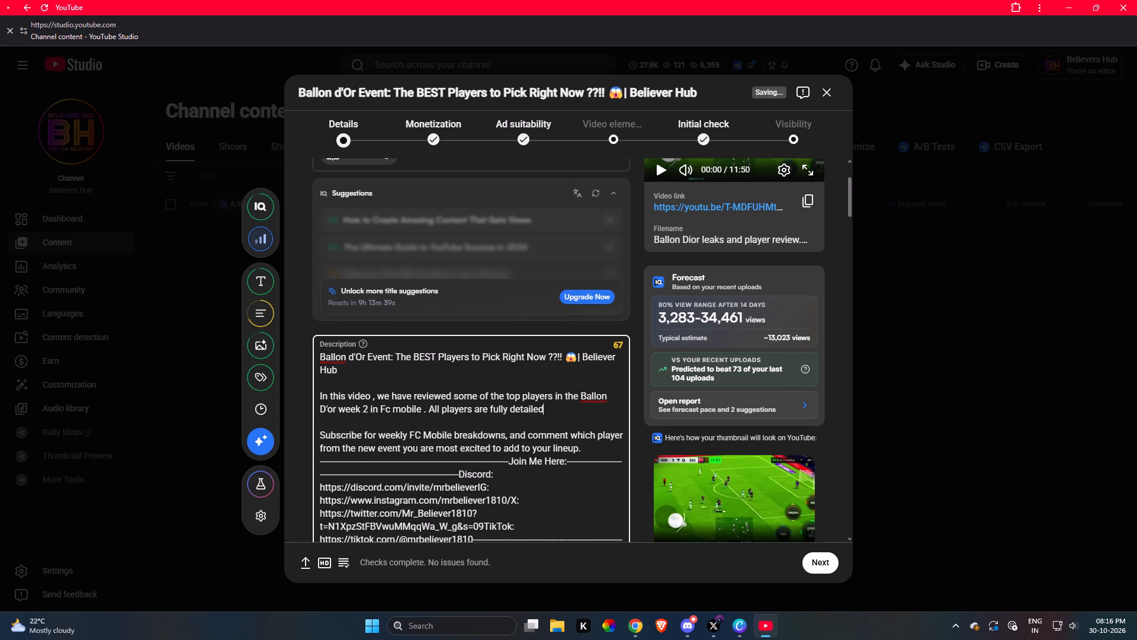